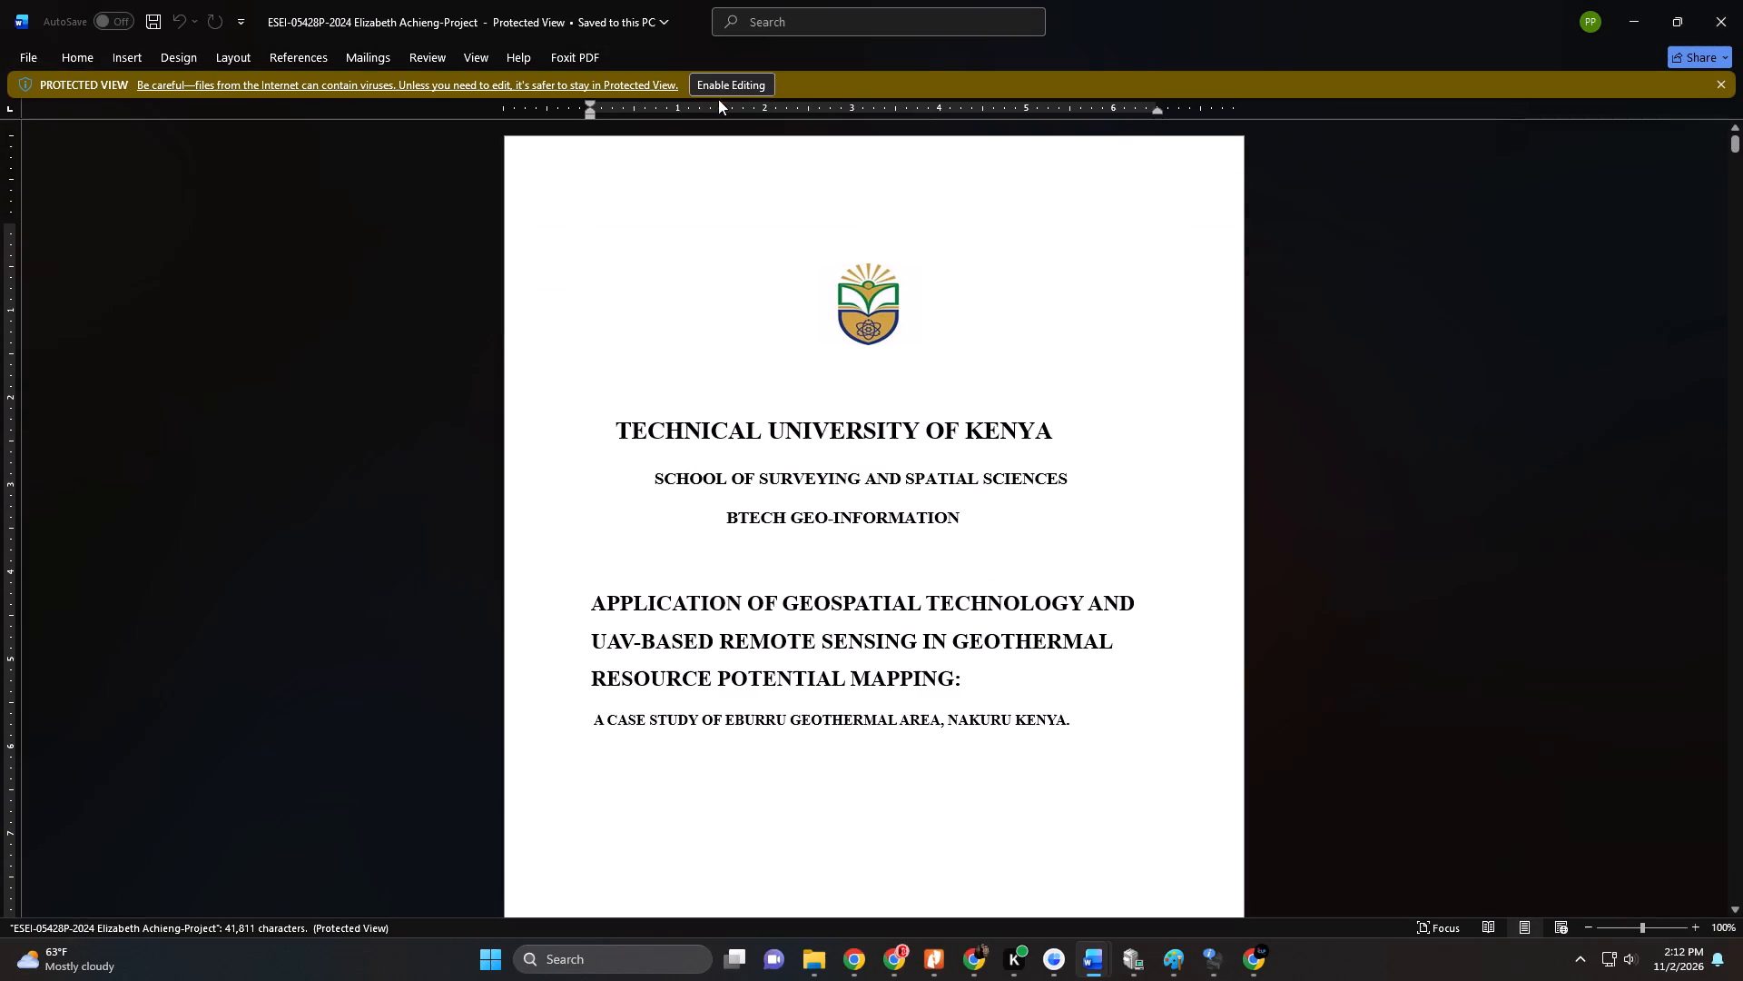
Enable editing in the protected geothermal mapping project document.
{"action": "left_click", "coordinate": [718, 86]}
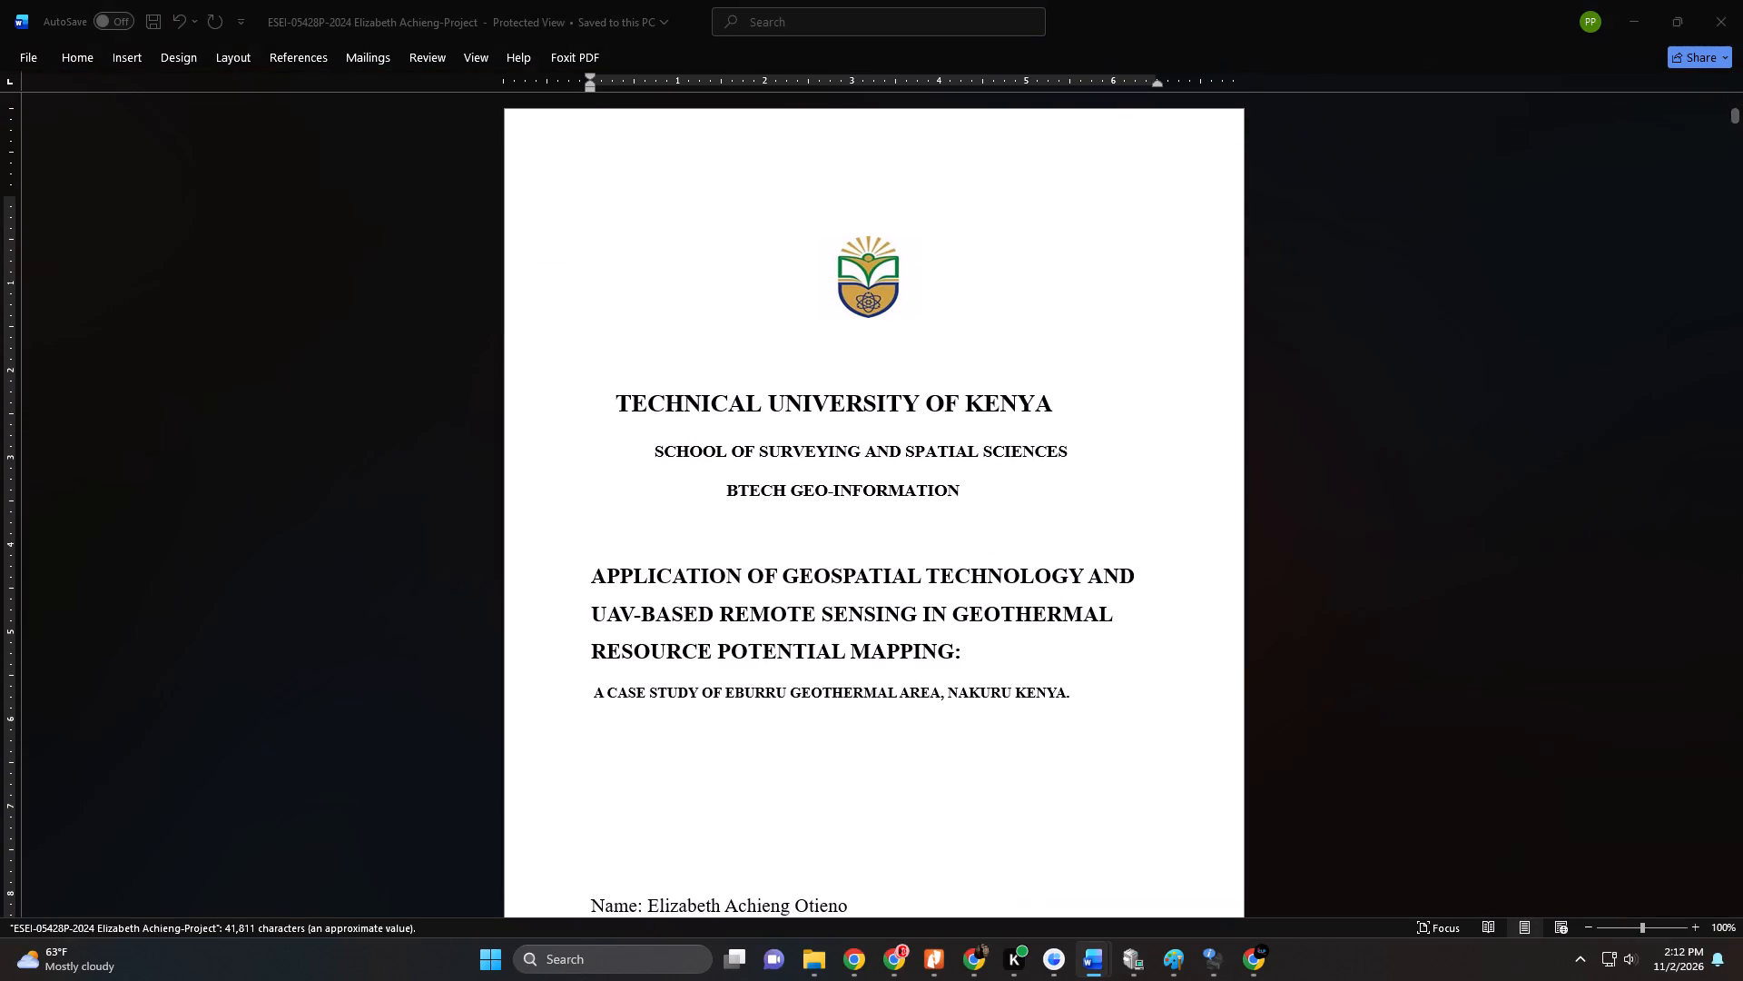
{"action": "left_click", "coordinate": [1060, 950]}
{"action": "left_click", "coordinate": [1082, 883]}
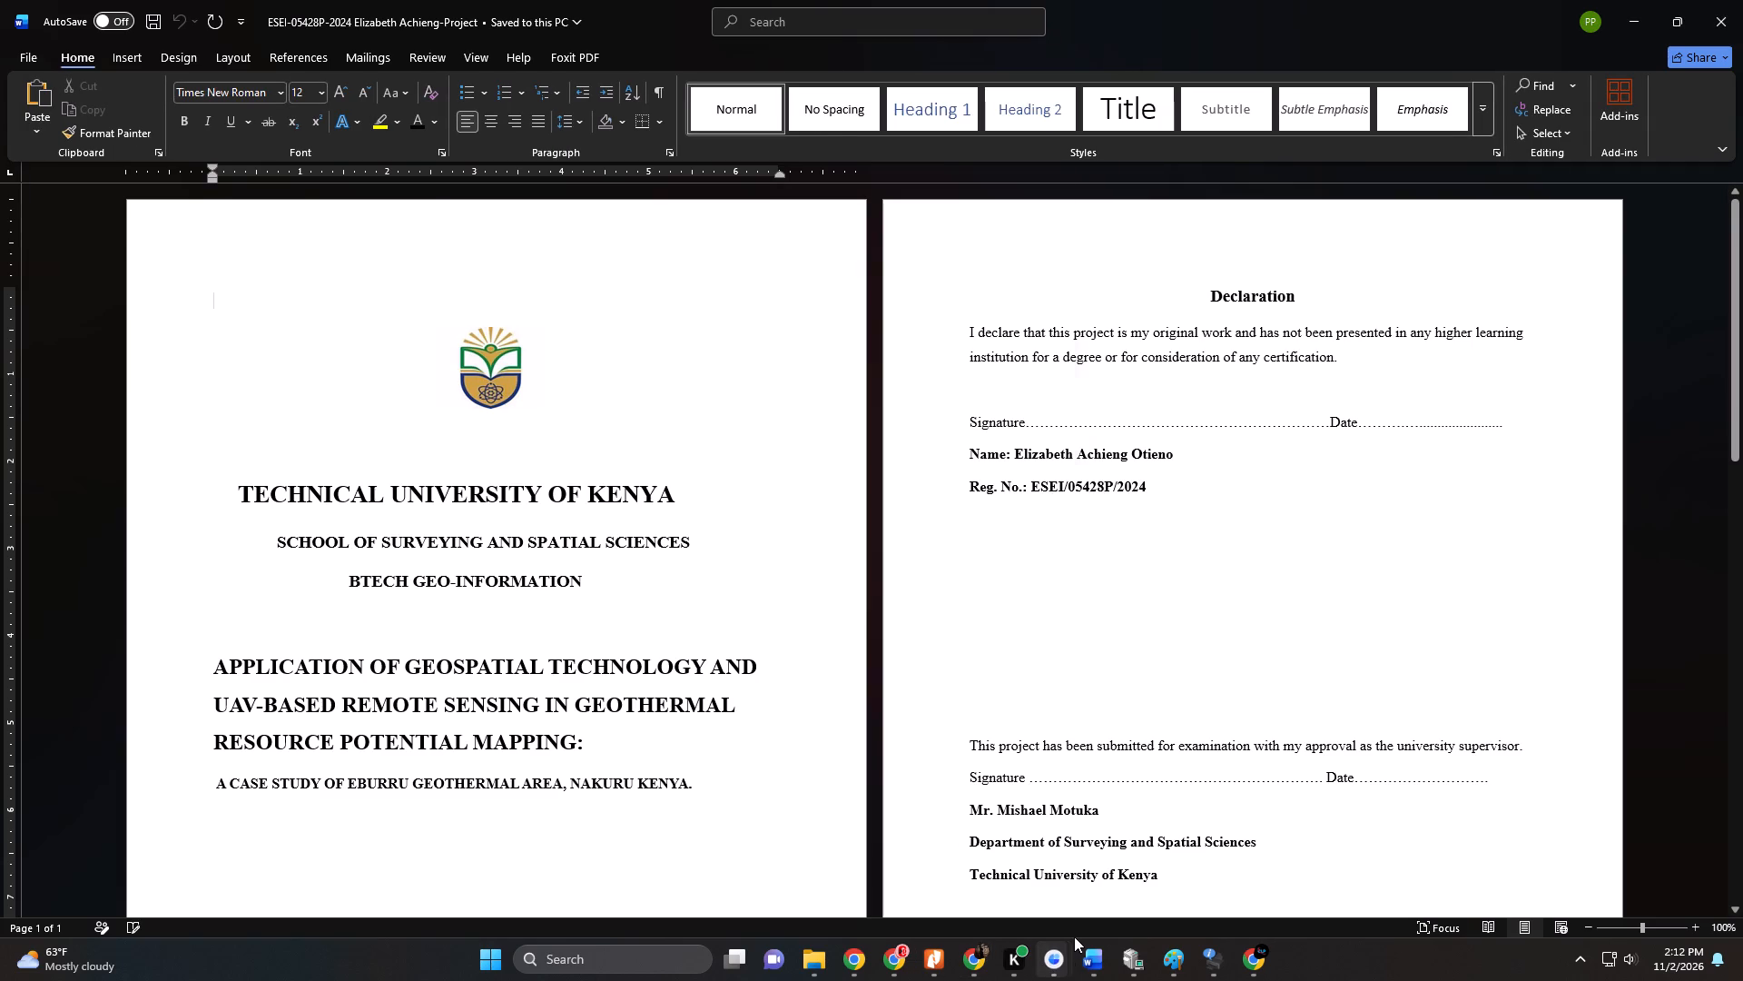
Close the industrial attachment report and the medical physics thesis, and return to the geothermal mapping project document.
{"action": "left_click", "coordinate": [842, 805]}
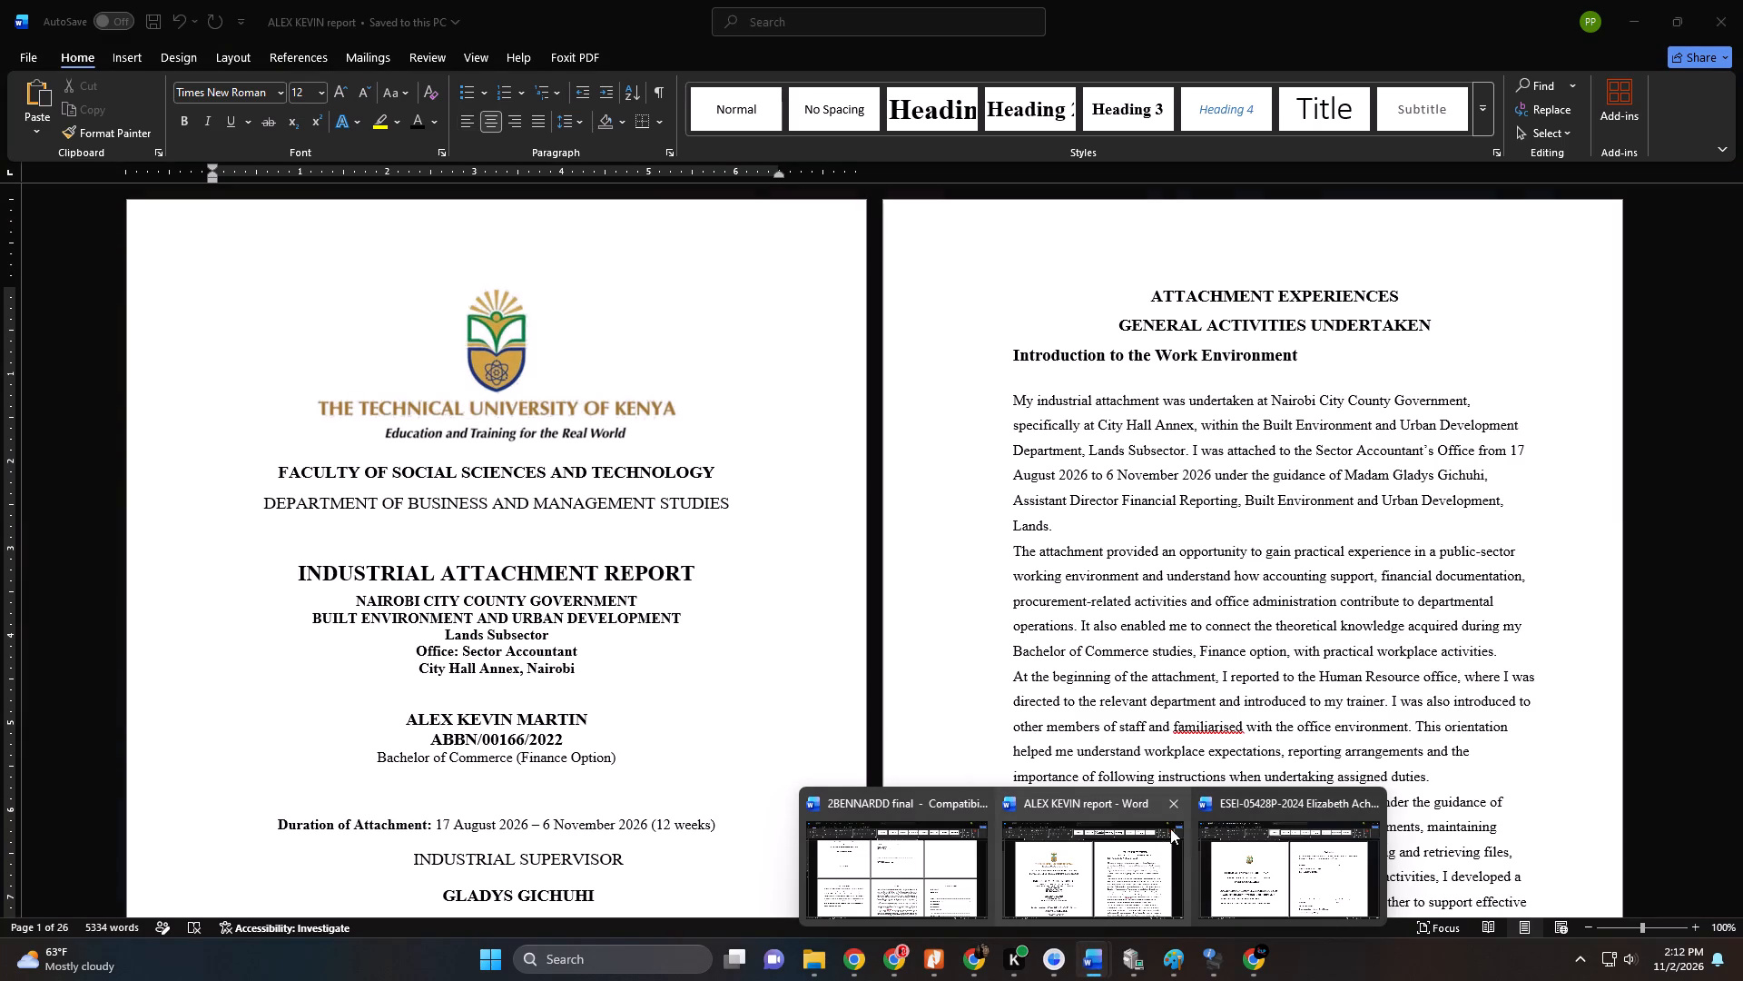
{"action": "left_click", "coordinate": [1172, 805]}
{"action": "left_click", "coordinate": [1171, 847]}
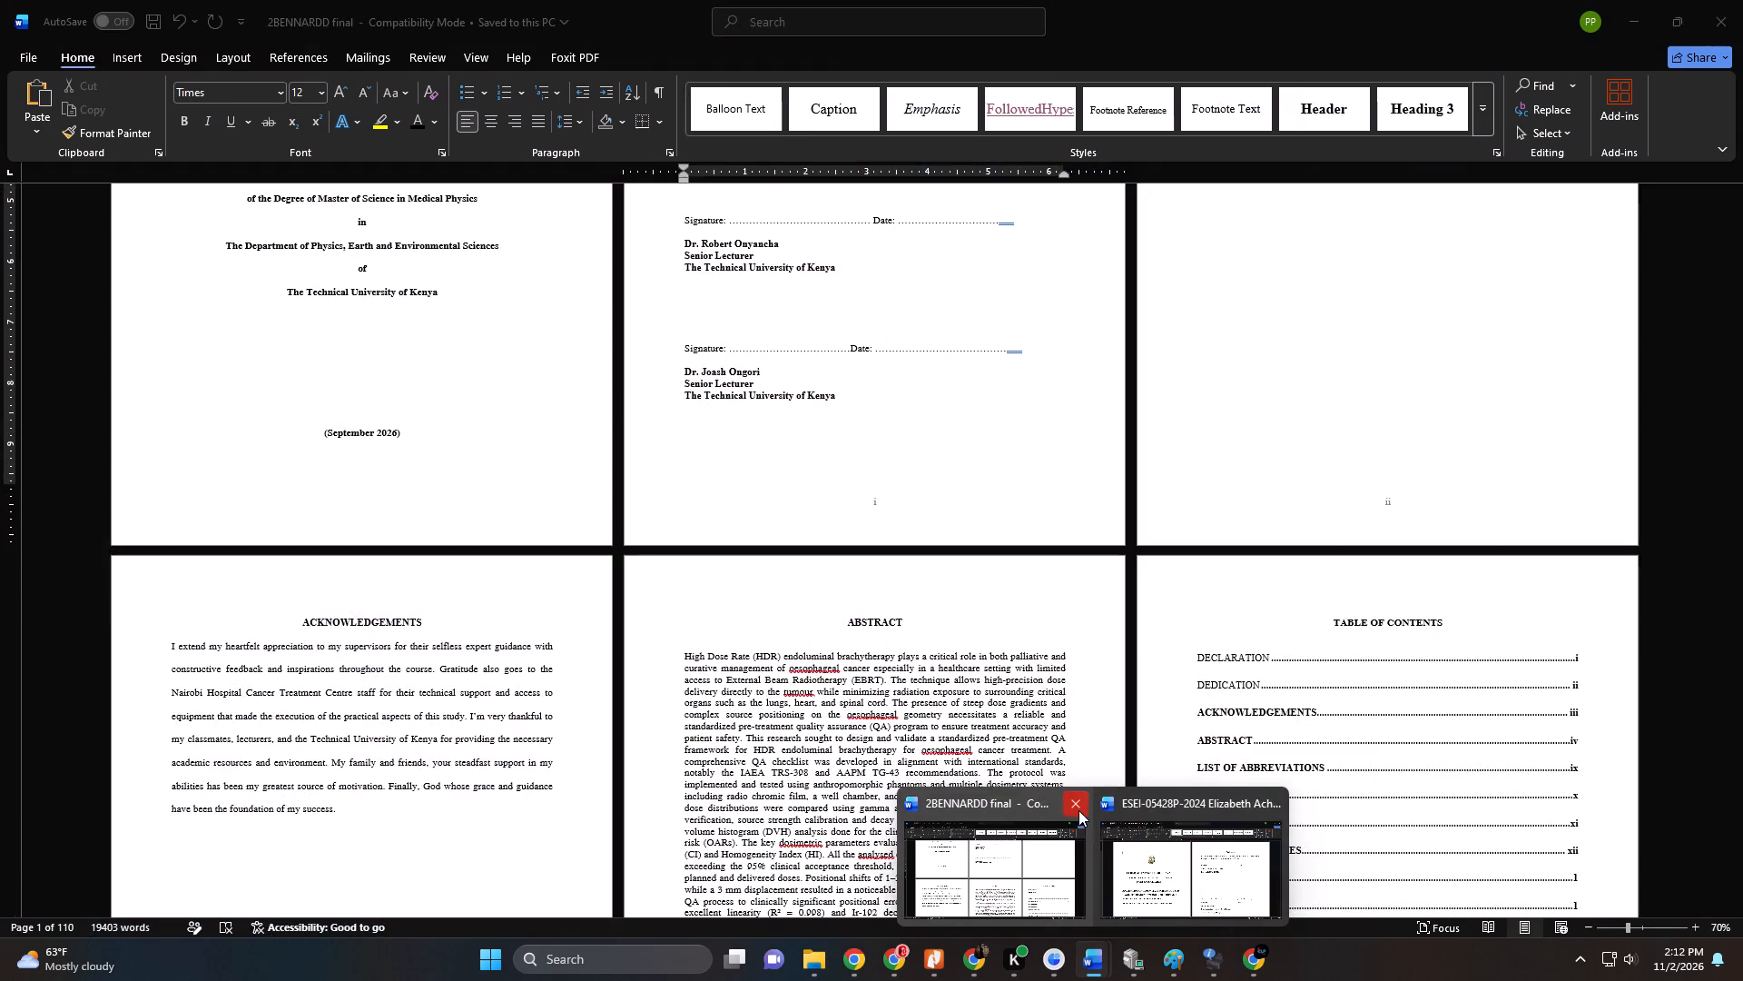
{"action": "left_click", "coordinate": [1078, 807]}
{"action": "left_click", "coordinate": [1094, 858]}
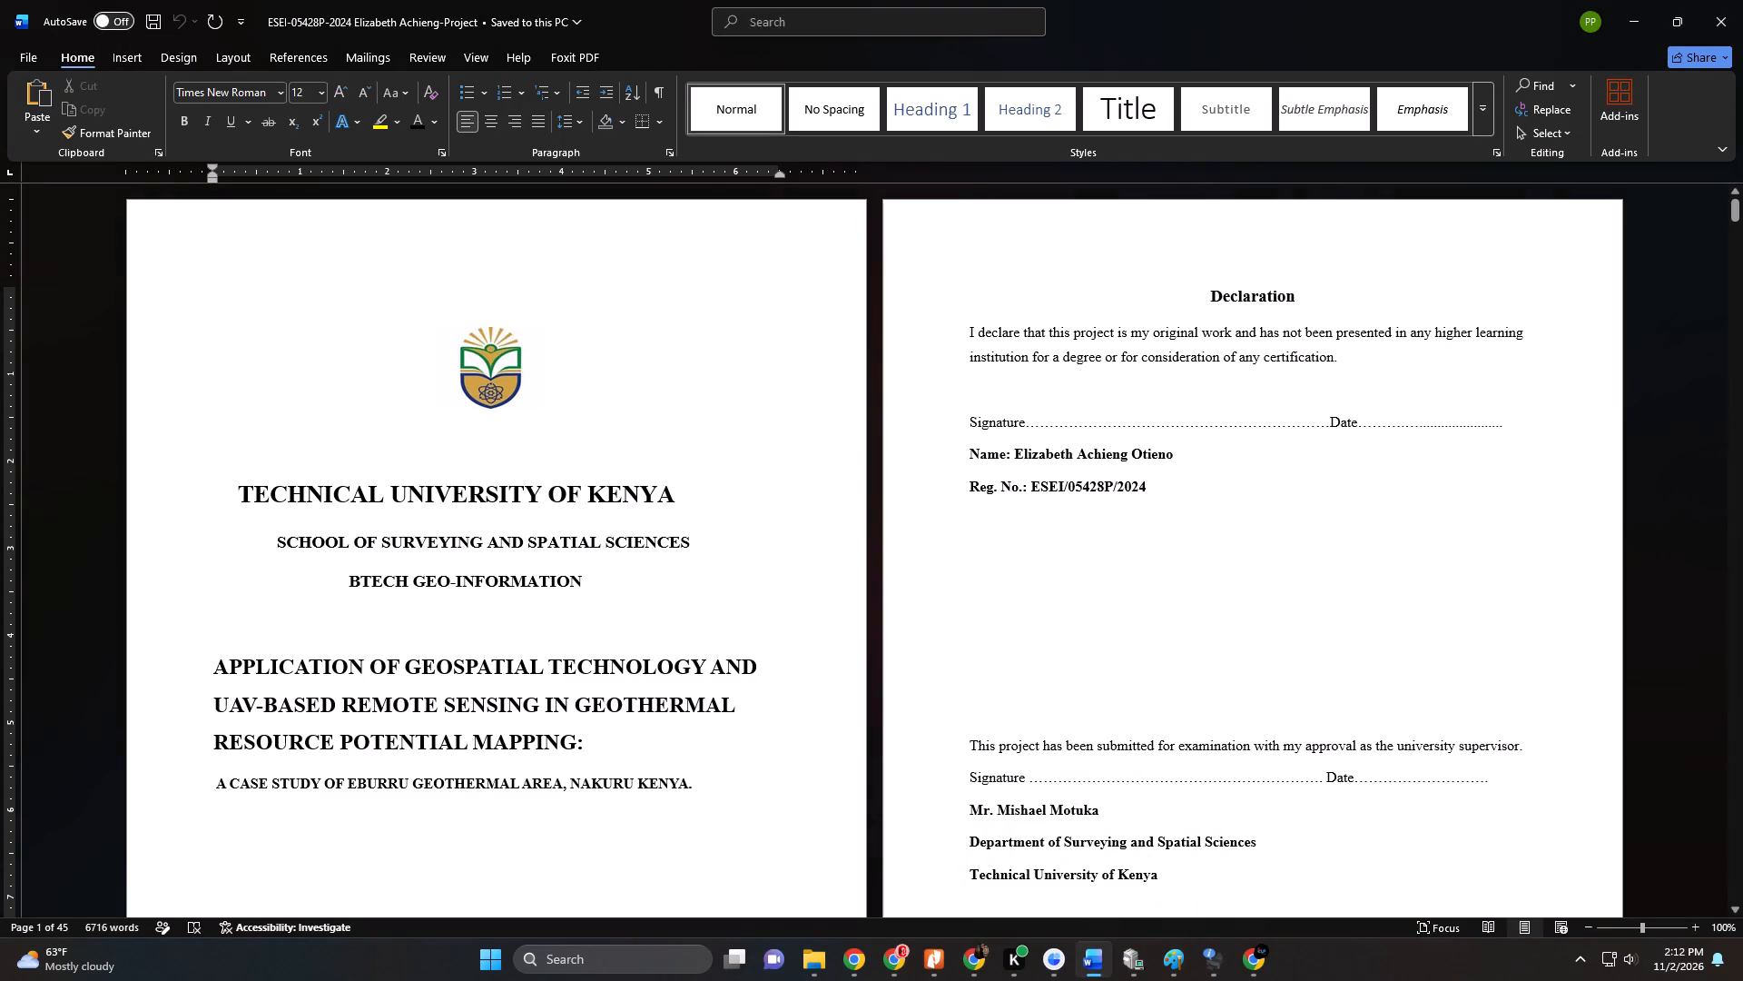
Format the entire document's text in 12 pt Times and apply the current font colour.
{"action": "triple_click", "coordinate": [1591, 926]}
{"action": "left_click", "coordinate": [1591, 926]}
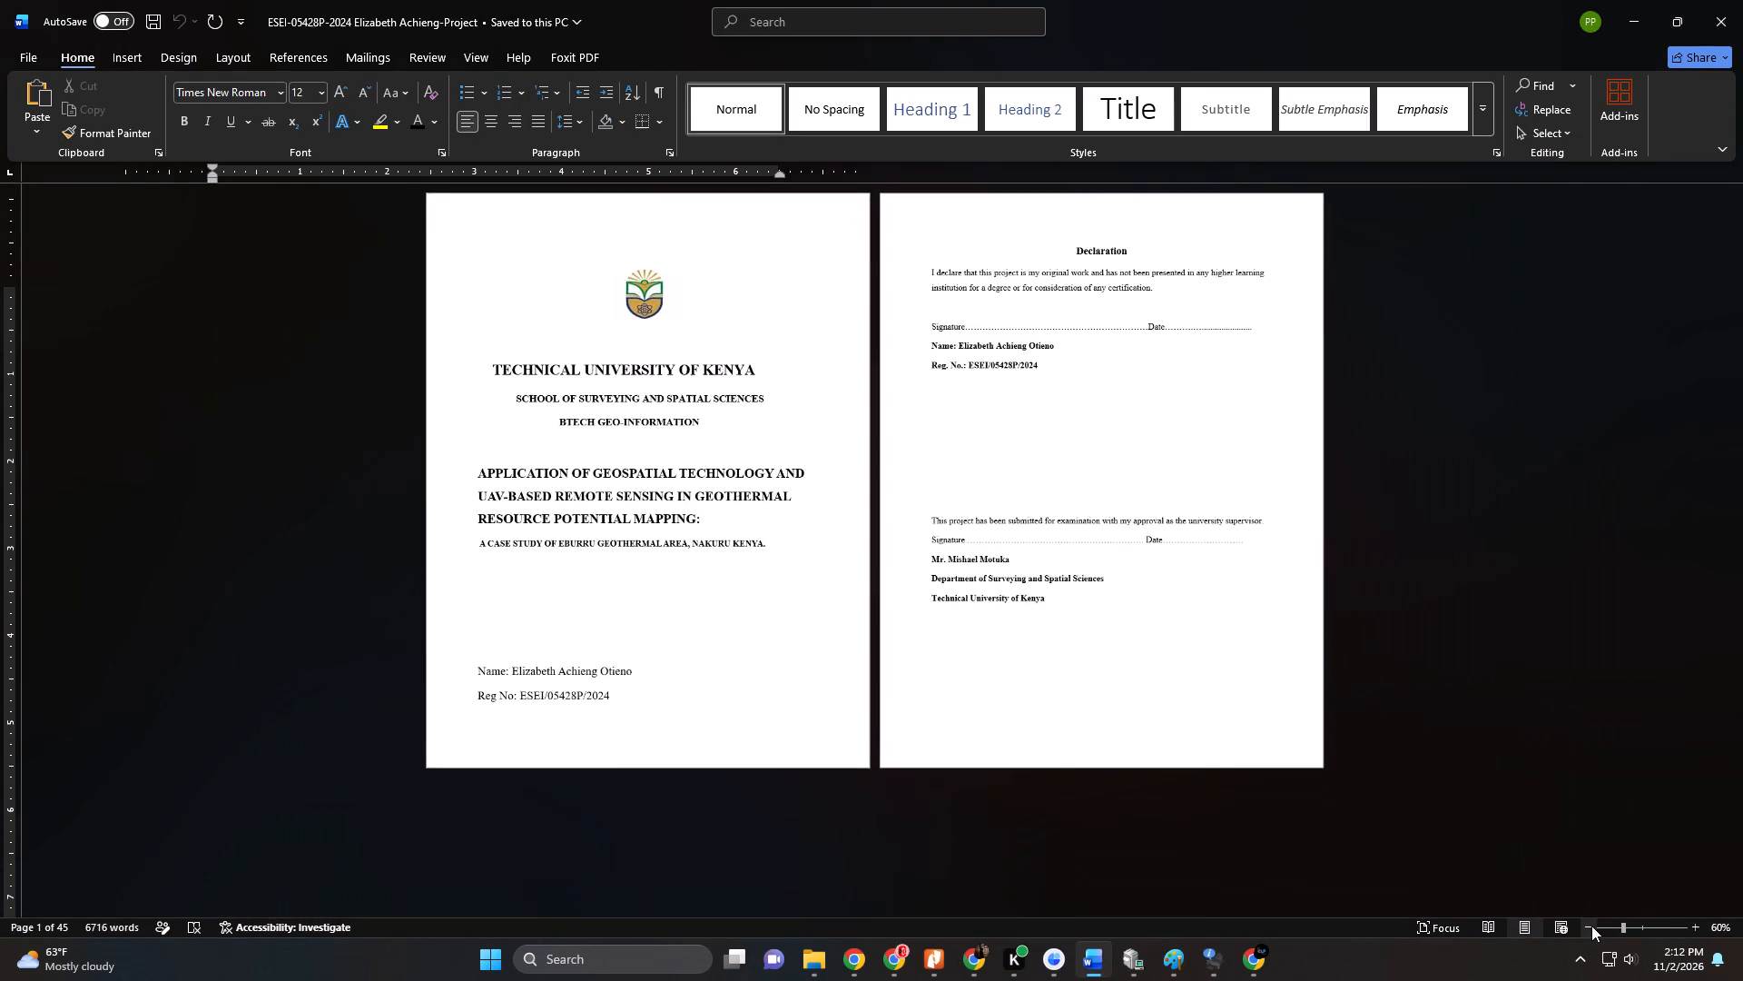
{"action": "left_click", "coordinate": [1591, 926]}
{"action": "scroll", "coordinate": [1285, 747], "scroll_direction": "down", "scroll_amount": 1}
{"action": "scroll", "coordinate": [1285, 747], "scroll_direction": "up", "scroll_amount": 1}
{"action": "scroll", "coordinate": [1285, 747], "scroll_direction": "down", "scroll_amount": 1}
{"action": "scroll", "coordinate": [1285, 747], "scroll_direction": "up", "scroll_amount": 1}
{"action": "scroll", "coordinate": [1285, 747], "scroll_direction": "down", "scroll_amount": 11}
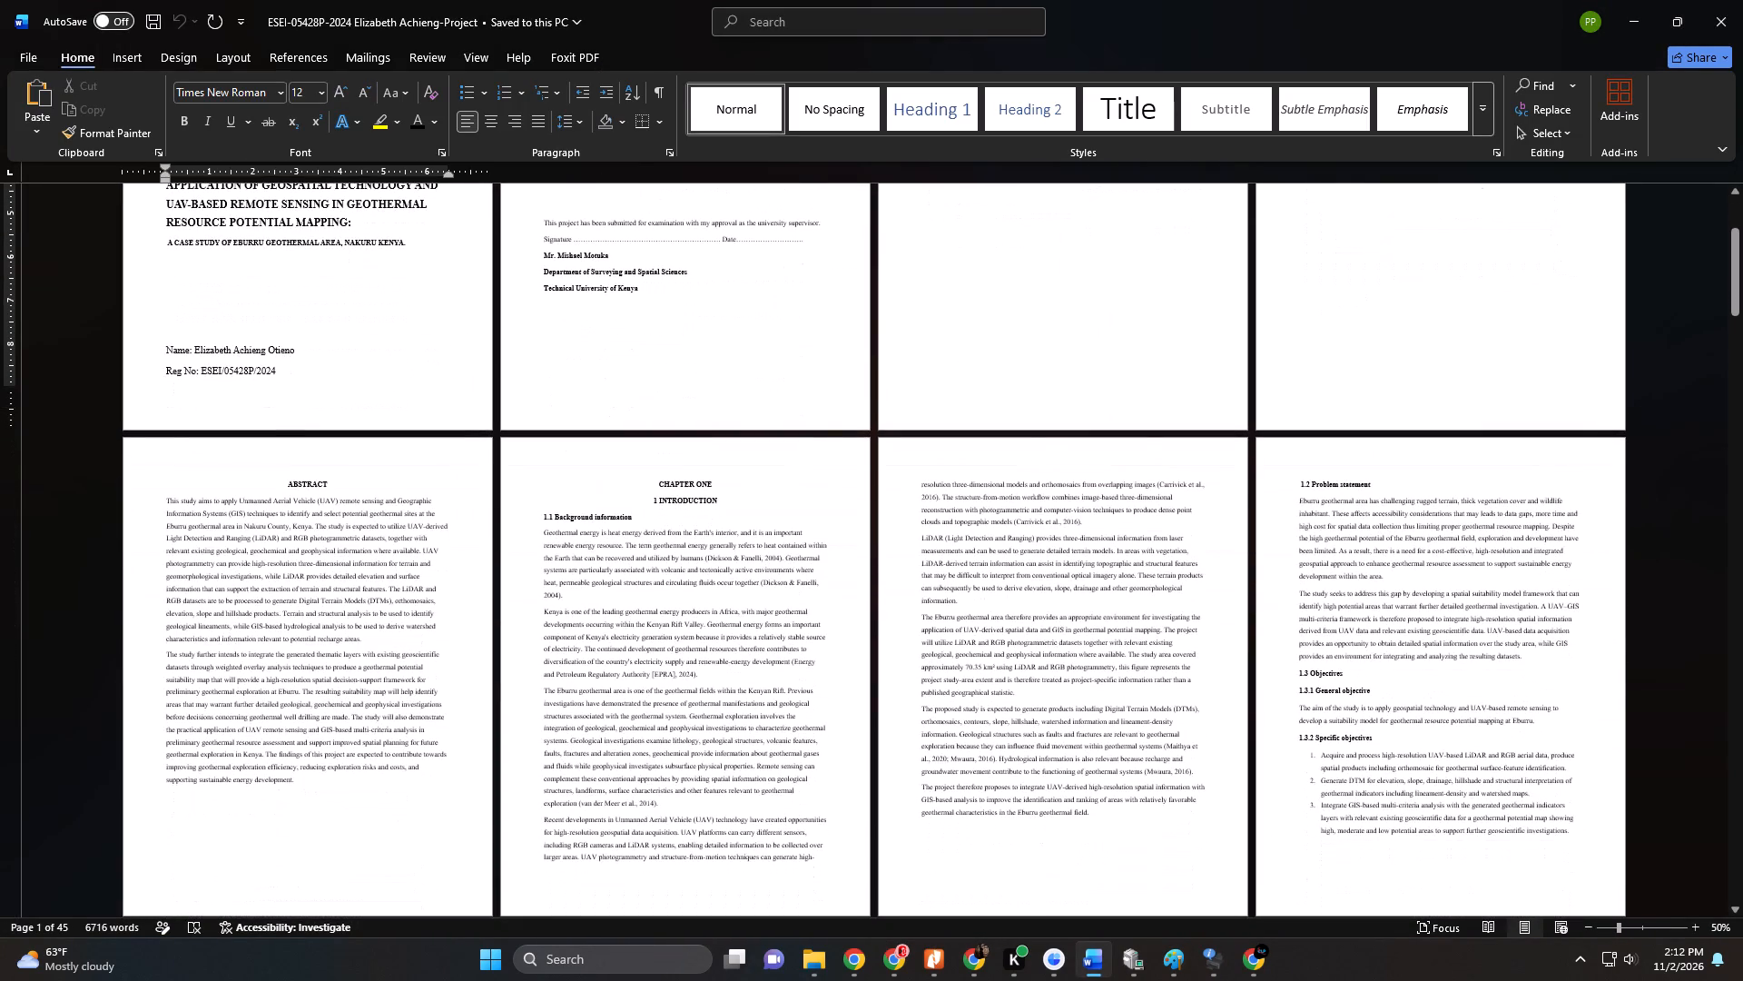
{"action": "key", "text": "ctrl+a"}
{"action": "left_click", "coordinate": [274, 89]}
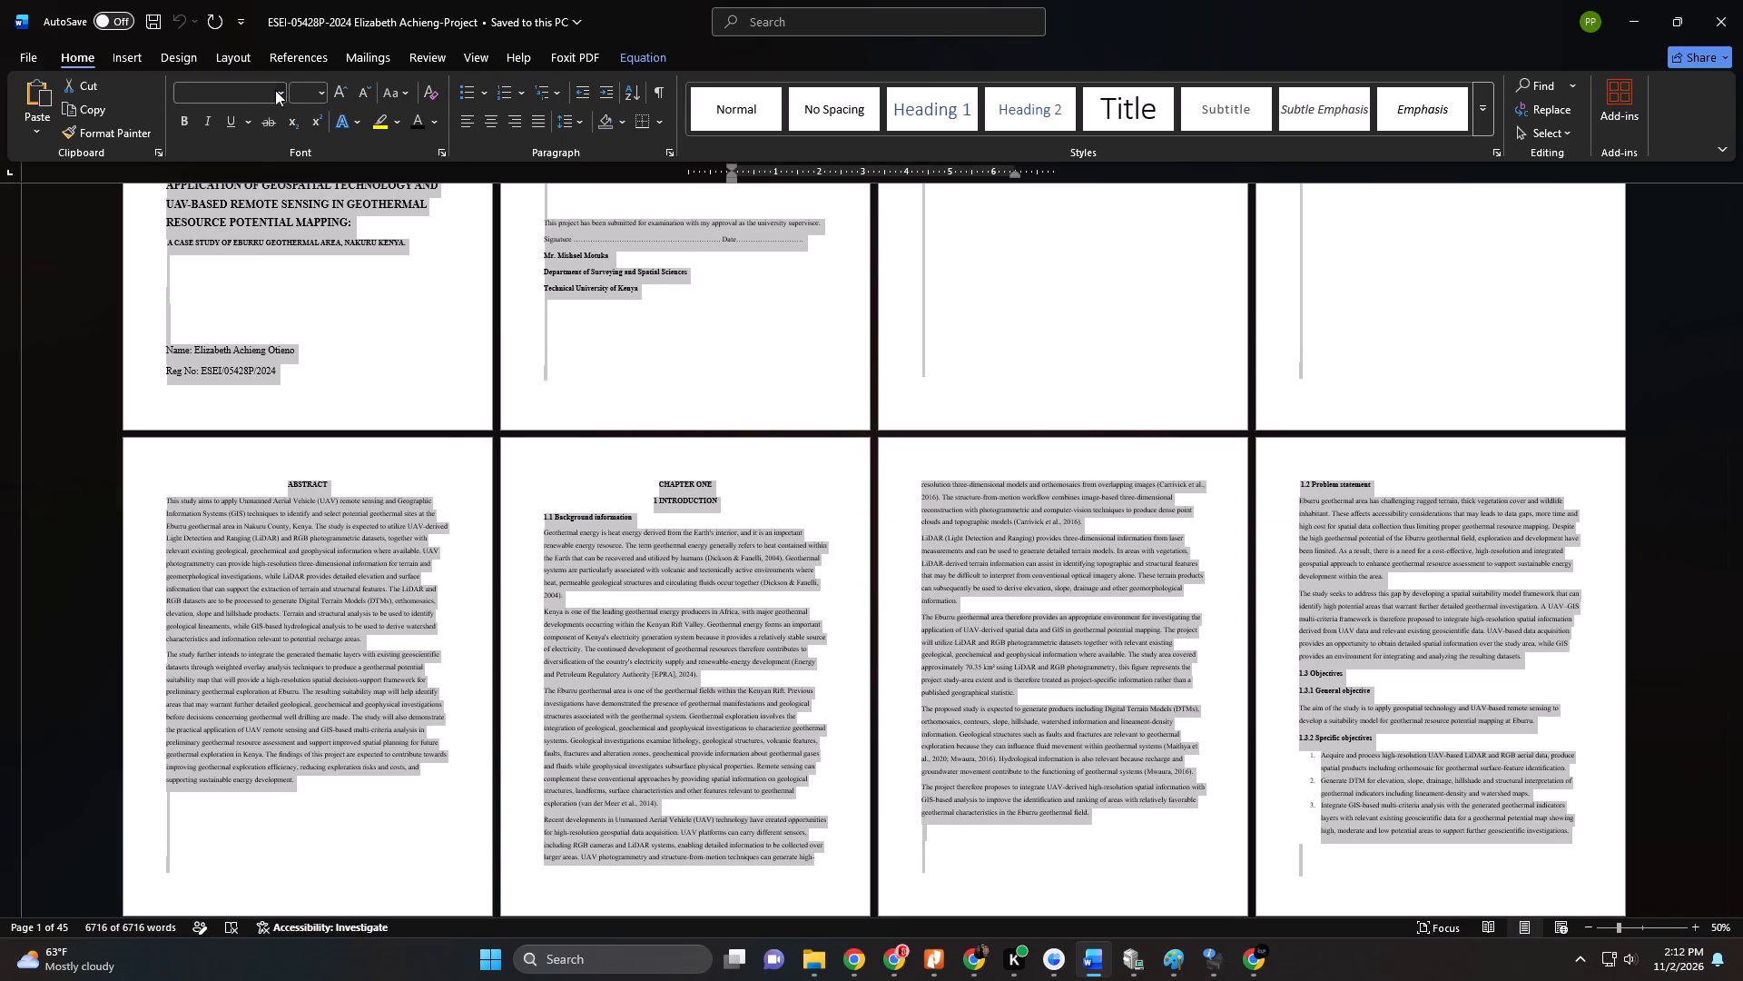
{"action": "left_click", "coordinate": [267, 218]}
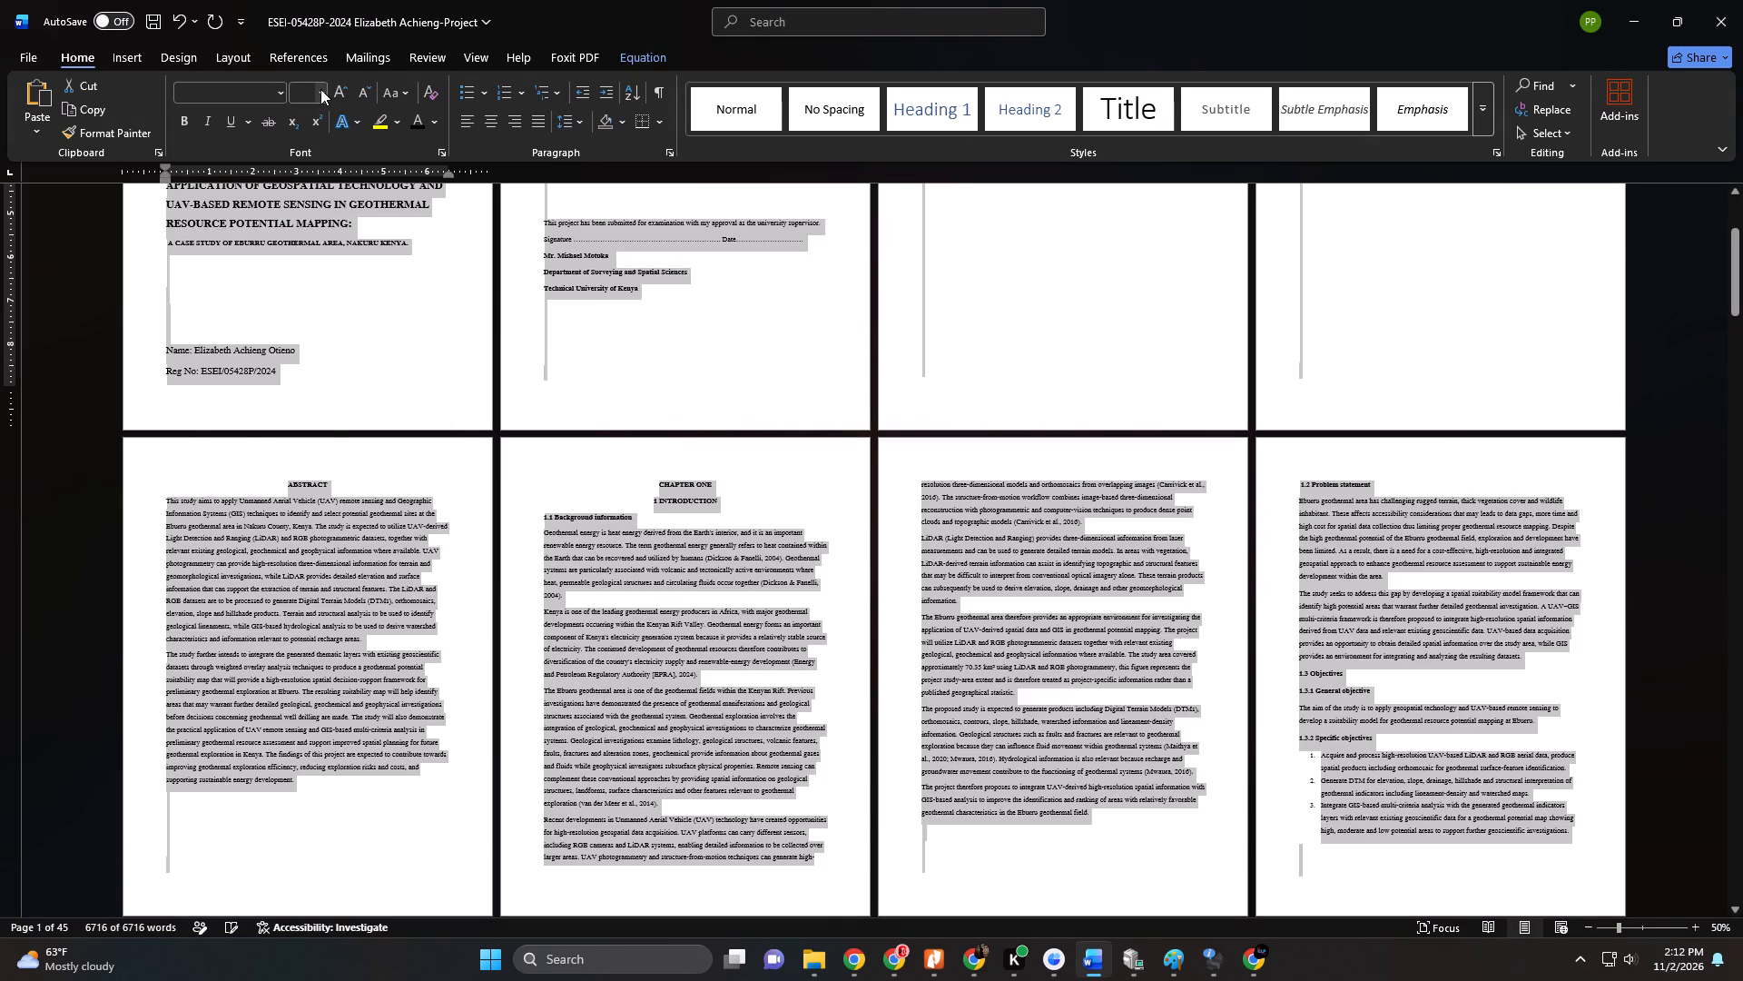
{"action": "left_click", "coordinate": [320, 89]}
{"action": "left_click", "coordinate": [308, 202]}
{"action": "left_click", "coordinate": [419, 122]}
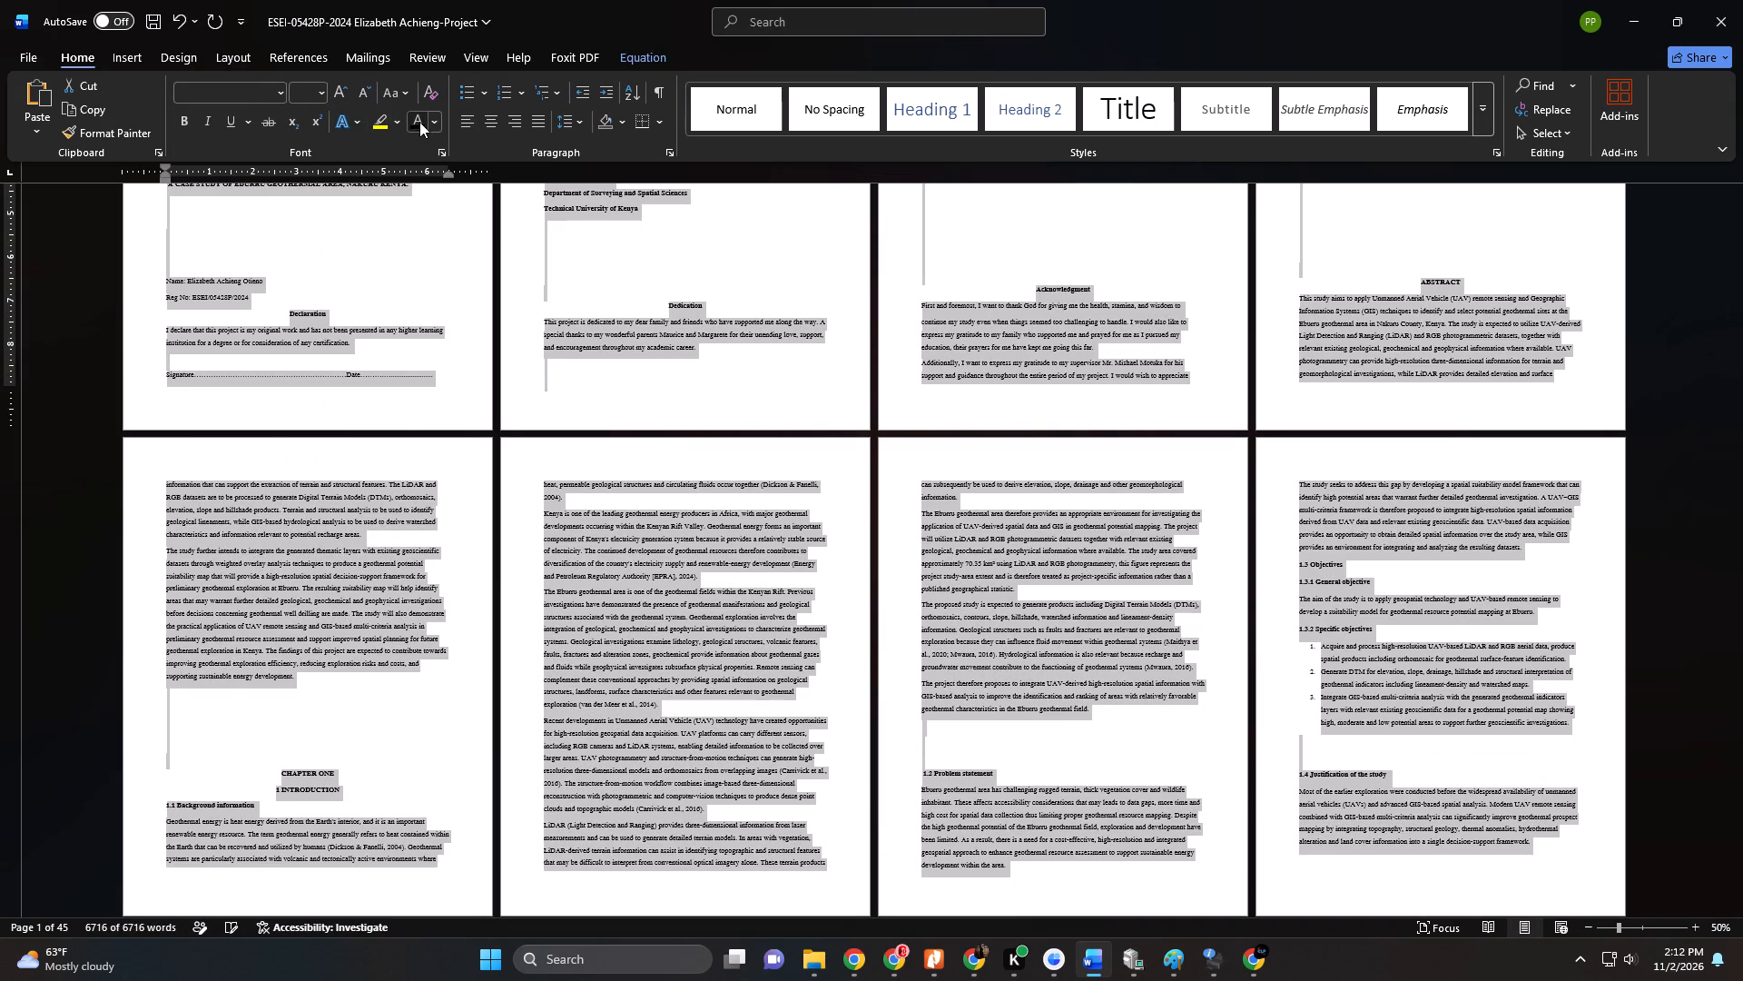
Justify the whole document and set its line spacing to 1.5.
{"action": "left_click", "coordinate": [543, 122]}
{"action": "left_click", "coordinate": [572, 120]}
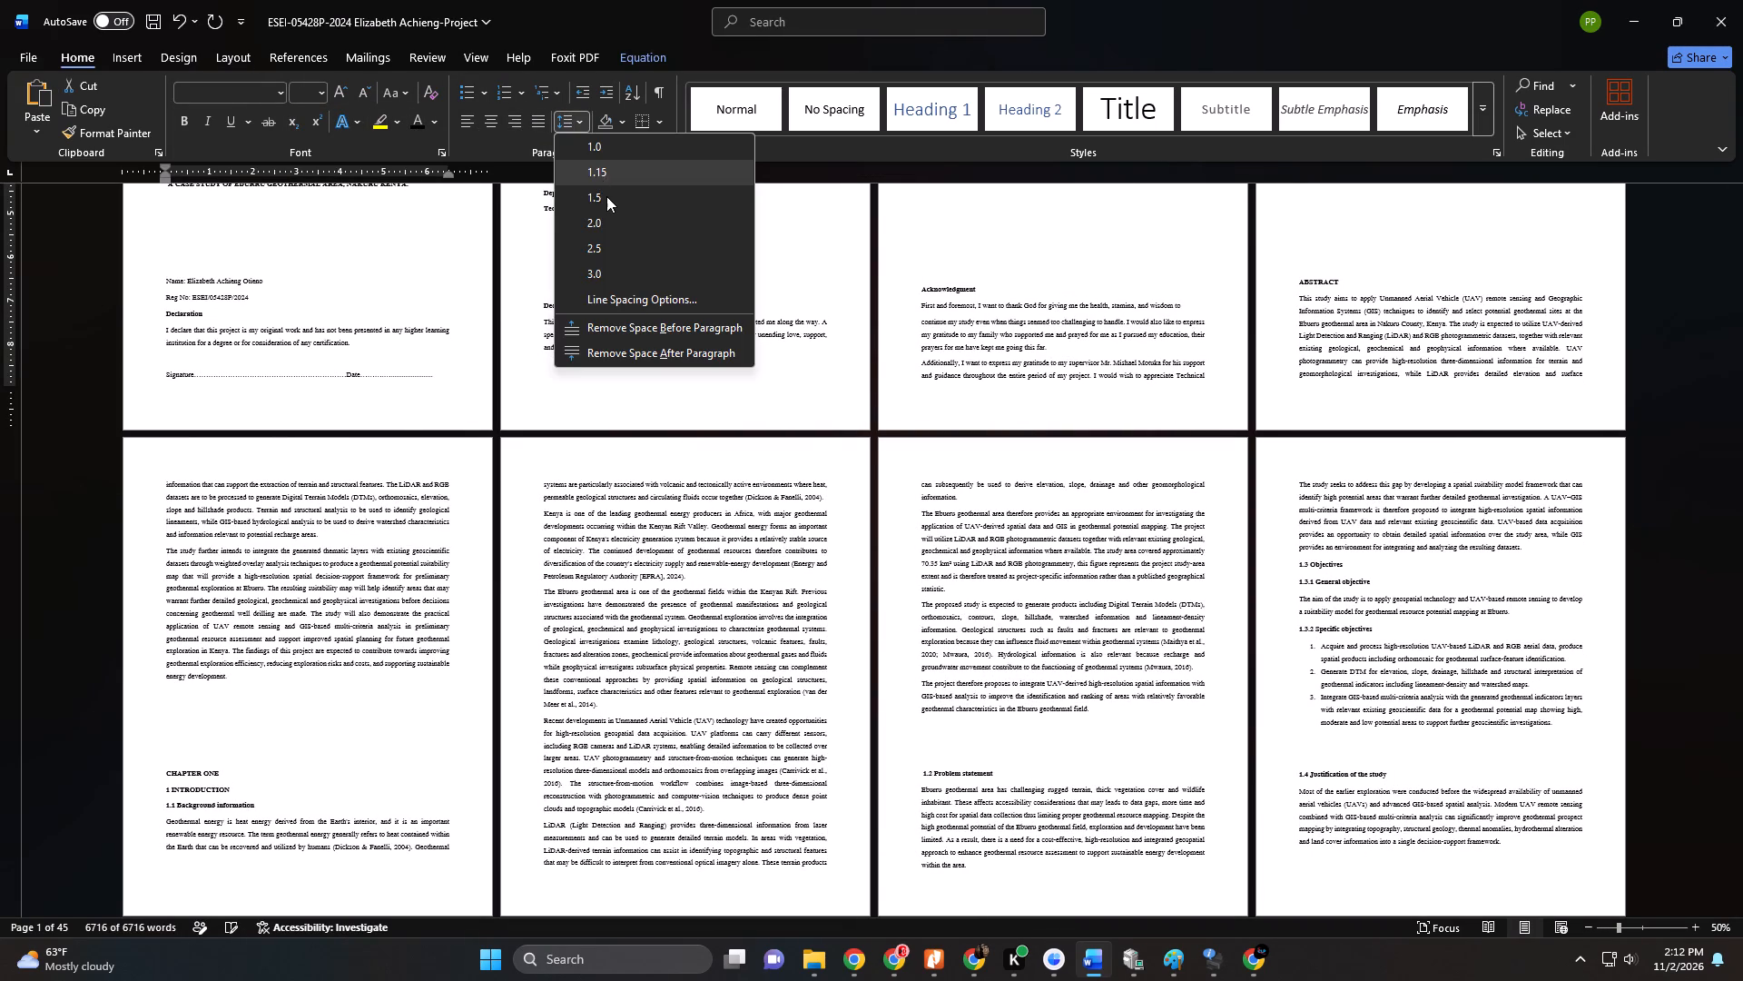
{"action": "left_click", "coordinate": [606, 198]}
Set up the pages as single-column A4 in portrait orientation with Normal 1" margins.
{"action": "left_click", "coordinate": [231, 56]}
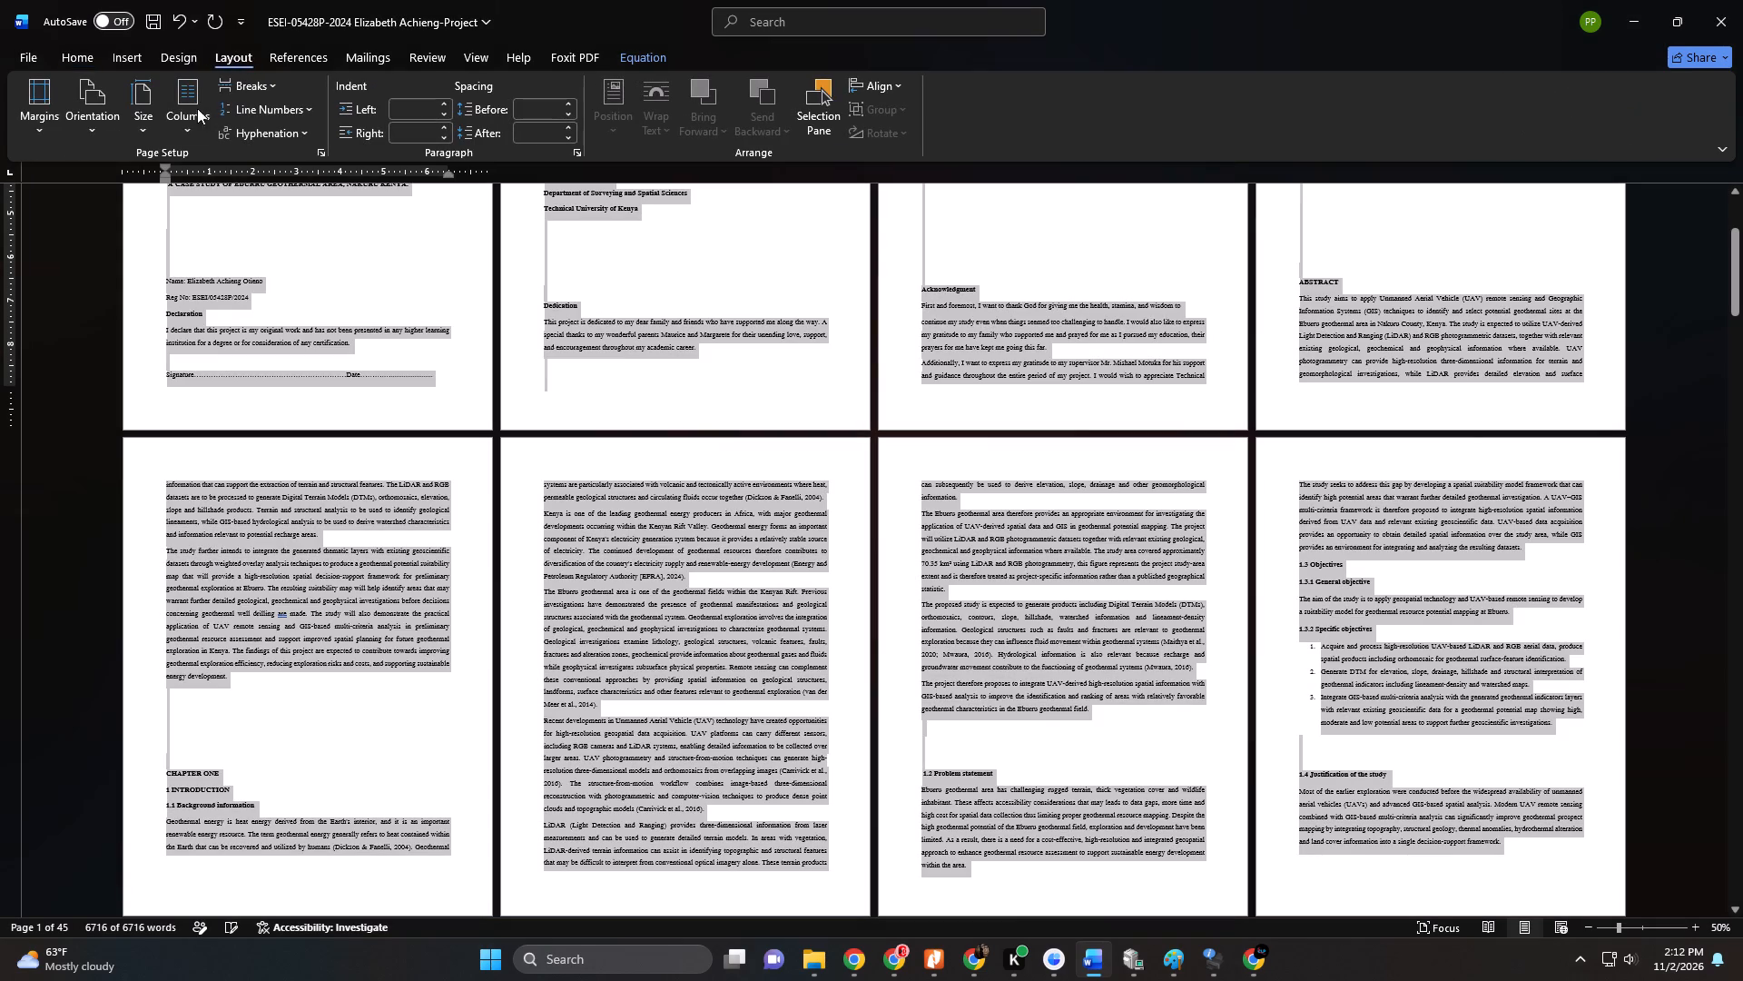
{"action": "left_click", "coordinate": [196, 128]}
{"action": "left_click", "coordinate": [237, 166]}
{"action": "left_click", "coordinate": [144, 134]}
{"action": "scroll", "coordinate": [157, 153], "scroll_direction": "up", "scroll_amount": 3}
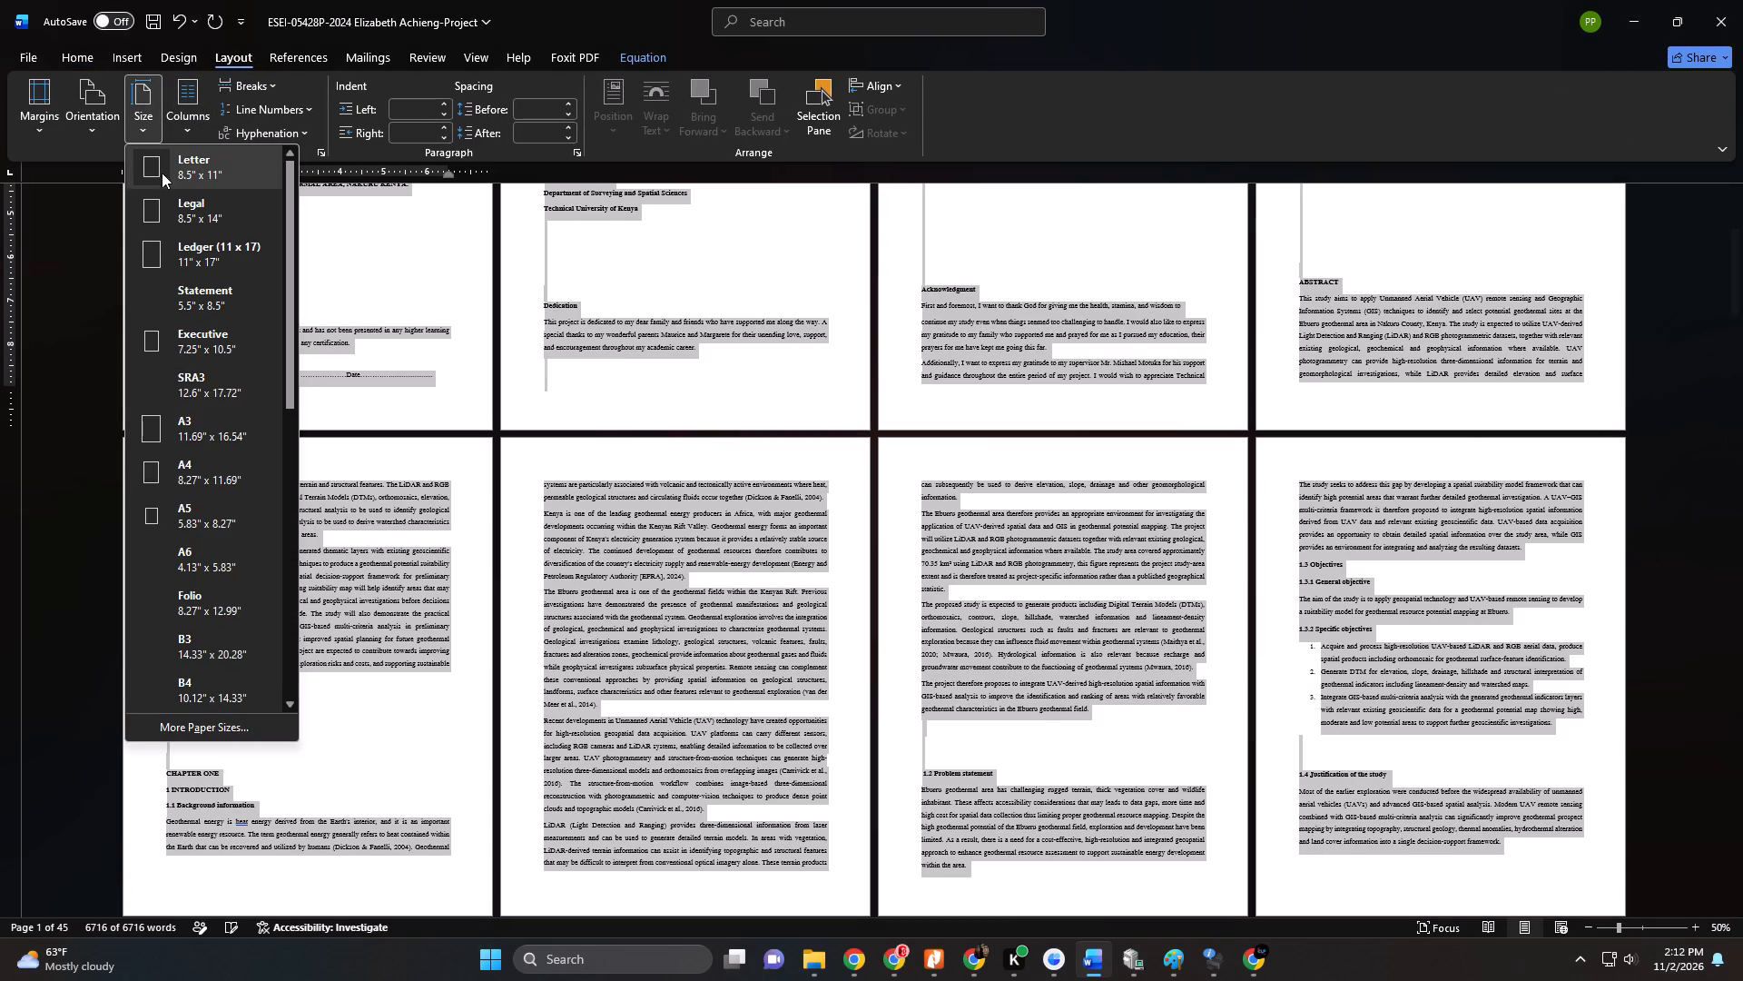
{"action": "scroll", "coordinate": [162, 173], "scroll_direction": "up", "scroll_amount": 2}
{"action": "left_click", "coordinate": [225, 476]}
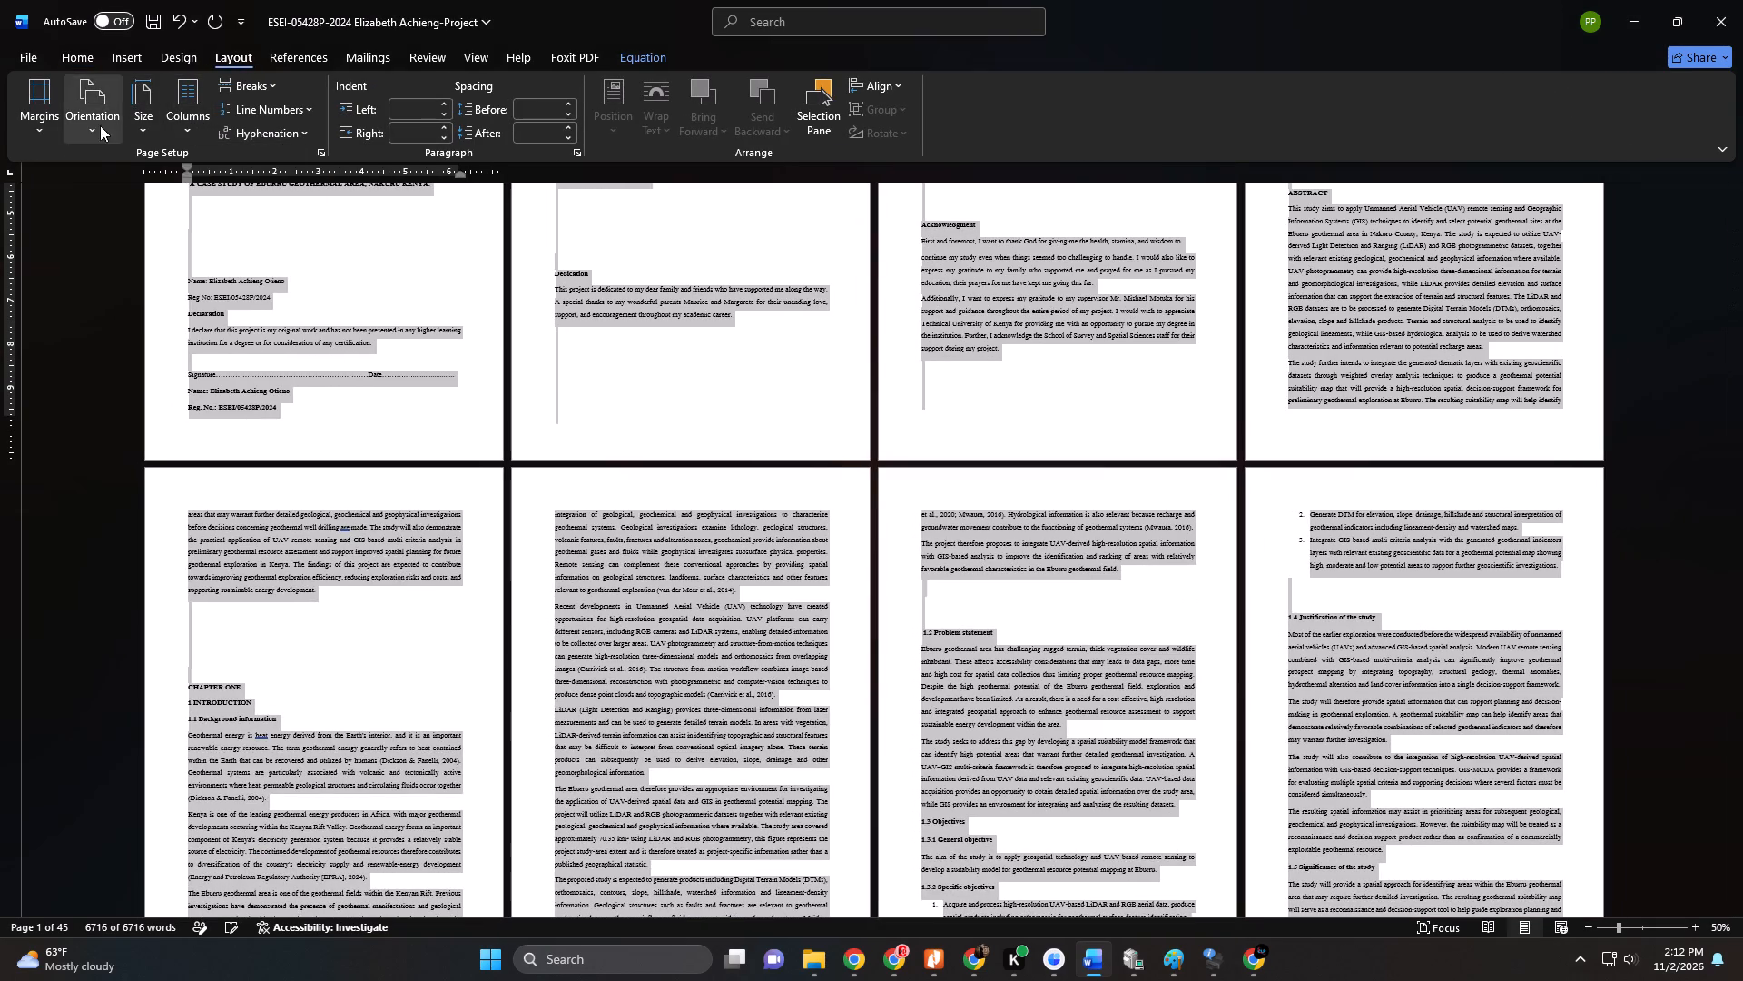
{"action": "left_click", "coordinate": [100, 125]}
{"action": "left_click", "coordinate": [140, 165]}
{"action": "left_click", "coordinate": [29, 136]}
{"action": "scroll", "coordinate": [89, 222], "scroll_direction": "up", "scroll_amount": 3}
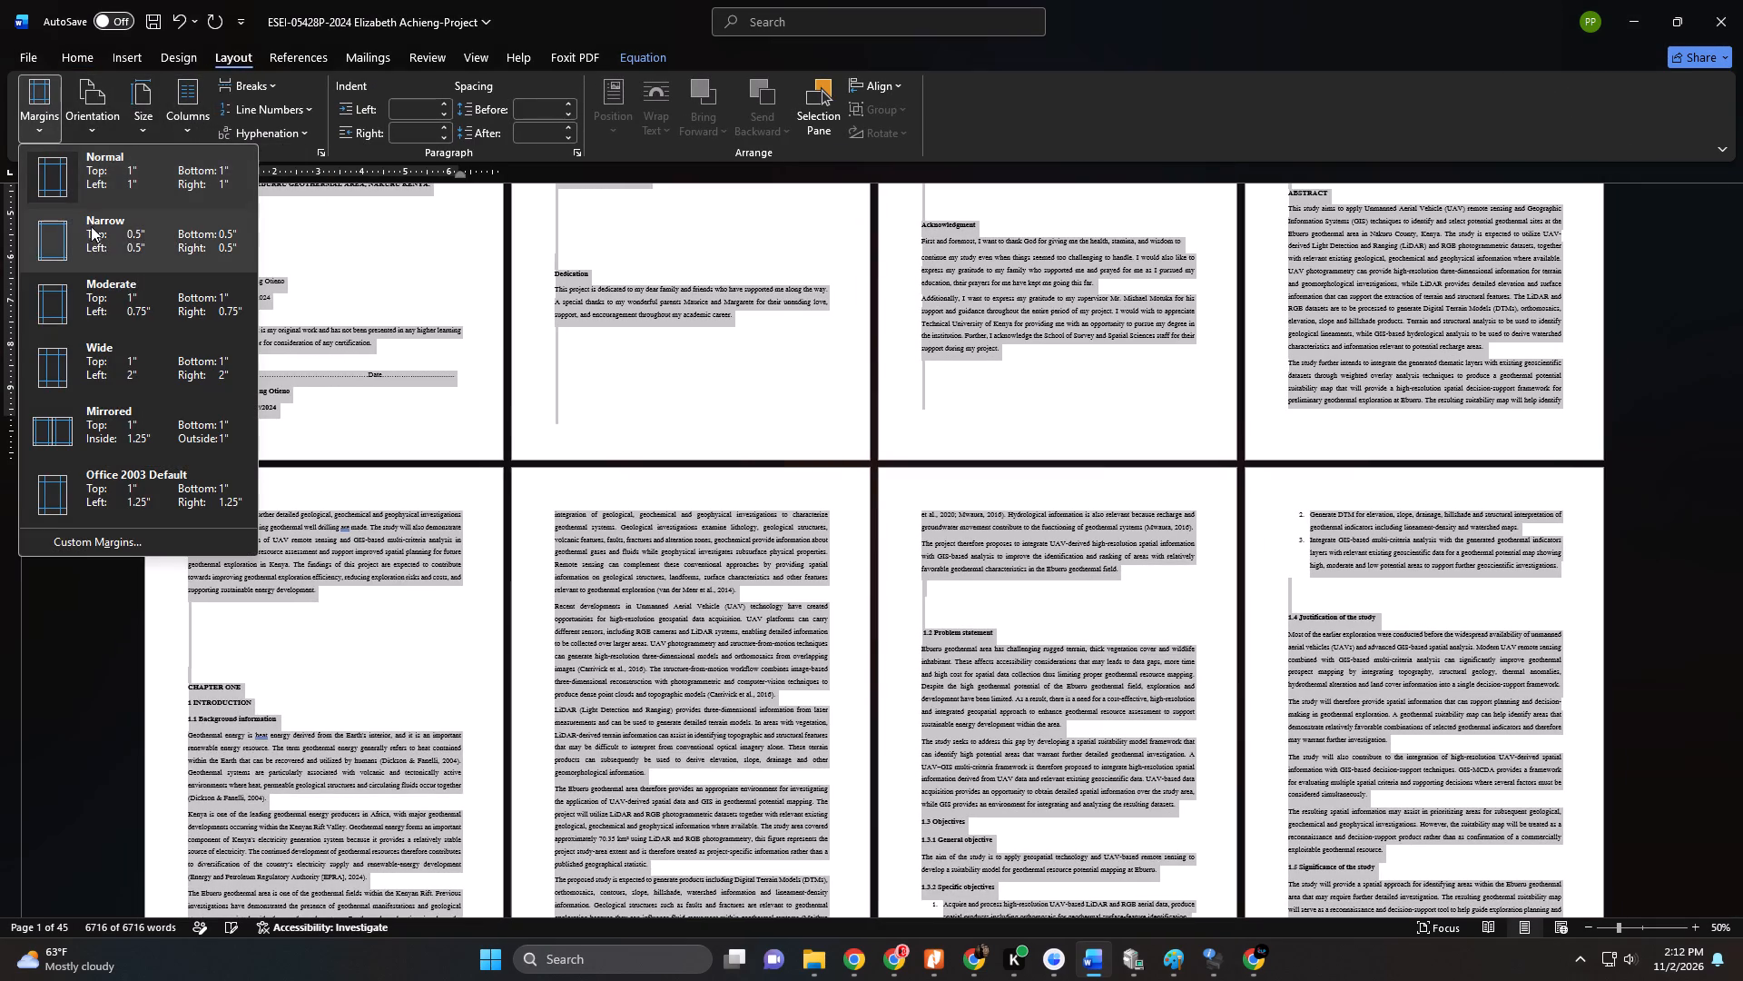
{"action": "left_click", "coordinate": [162, 165]}
Insert page breaks before the Declaration heading and before the Dedication heading.
{"action": "scroll", "coordinate": [280, 381], "scroll_direction": "up", "scroll_amount": 11}
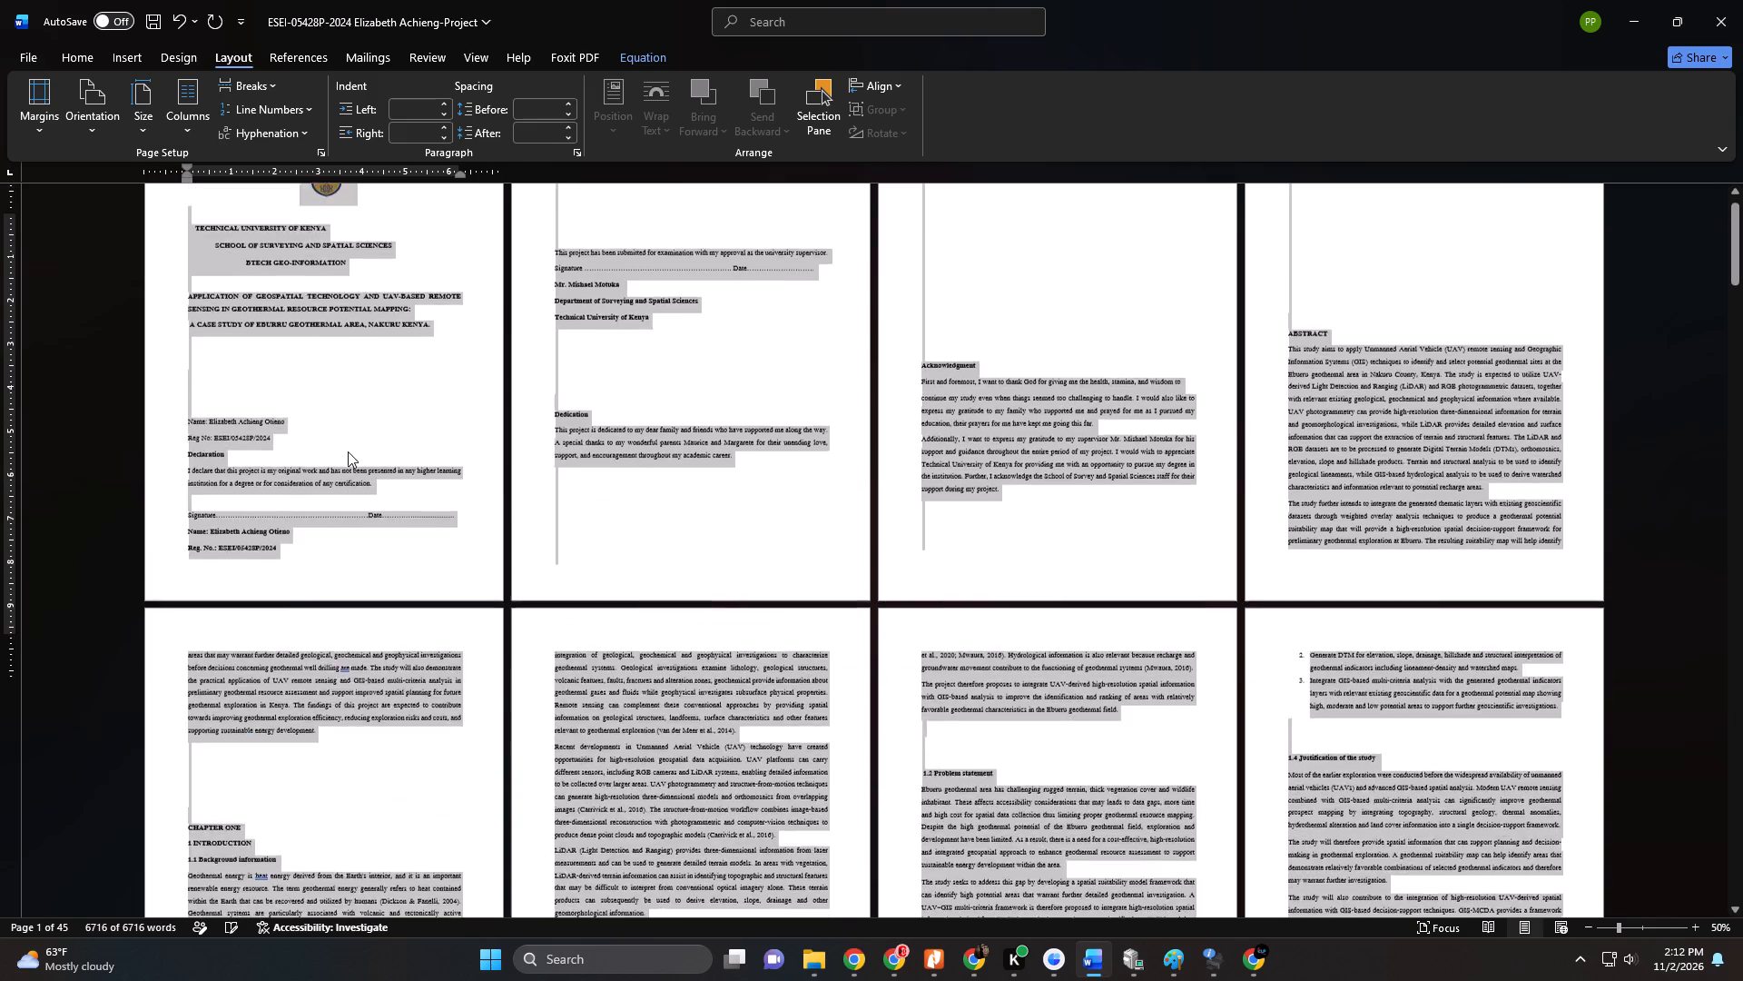
{"action": "scroll", "coordinate": [348, 451], "scroll_direction": "up", "scroll_amount": 9}
{"action": "left_click", "coordinate": [270, 495]}
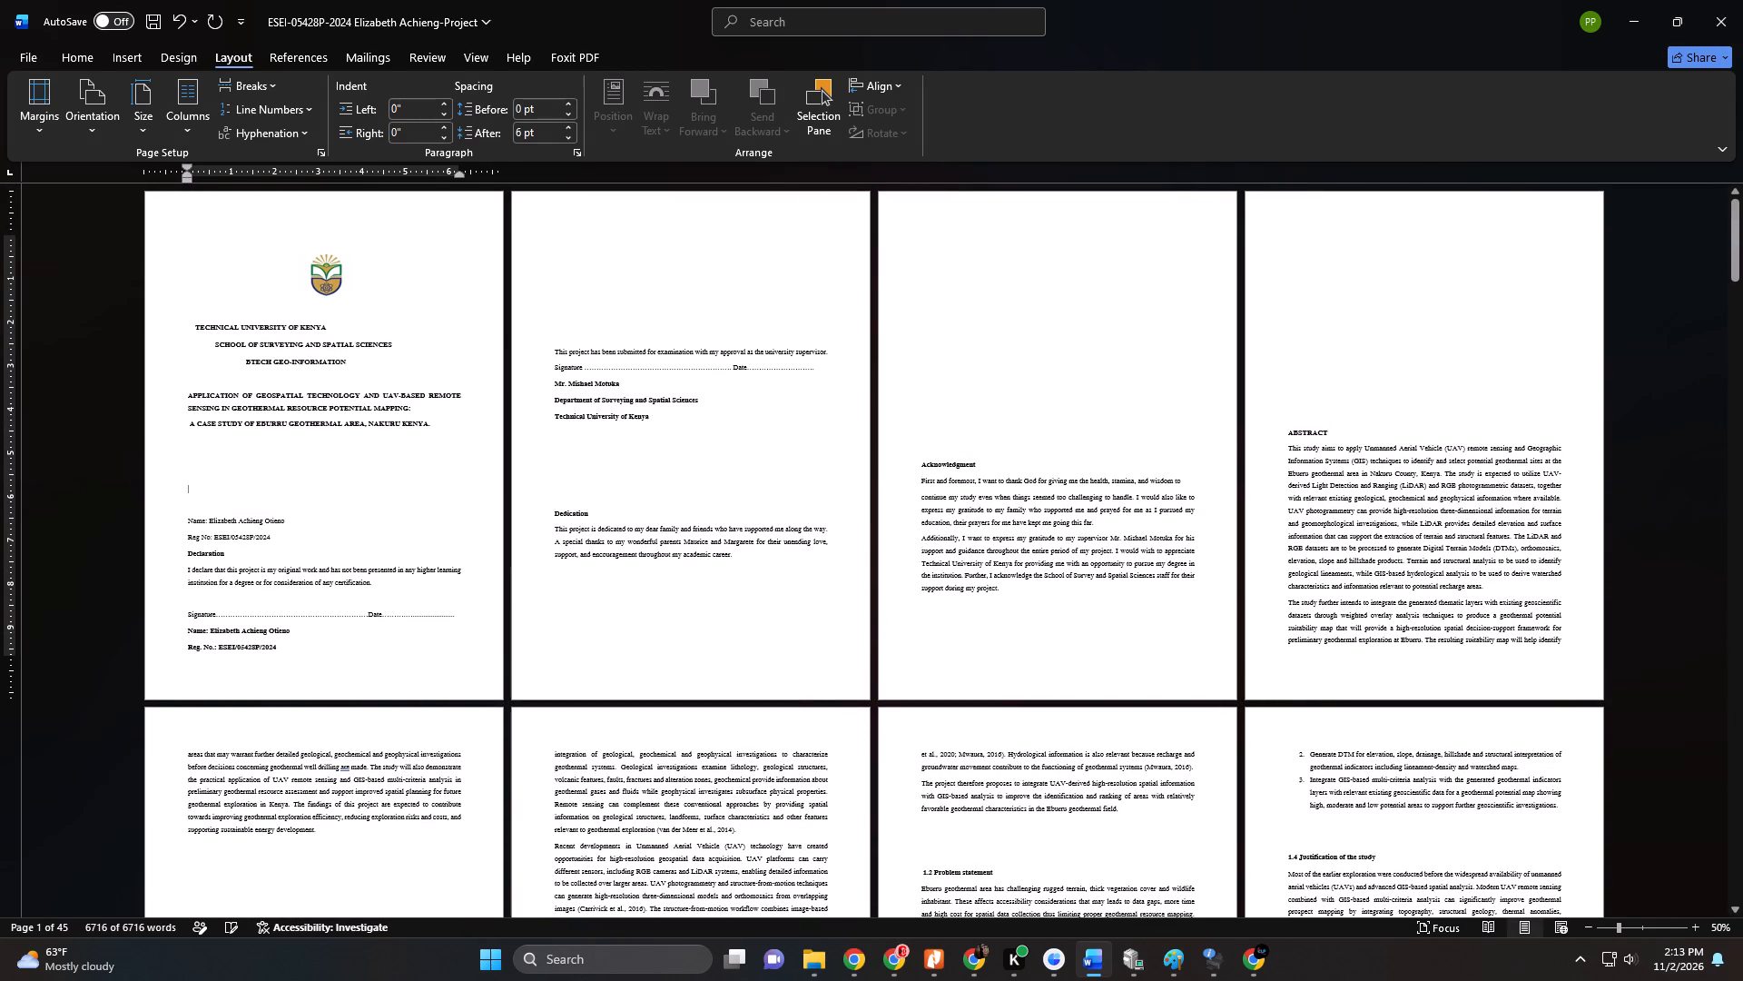
{"action": "left_click", "coordinate": [189, 555]}
{"action": "key", "text": "ctrl+Return"}
{"action": "scroll", "coordinate": [604, 402], "scroll_direction": "up", "scroll_amount": 6}
{"action": "left_click", "coordinate": [550, 623]}
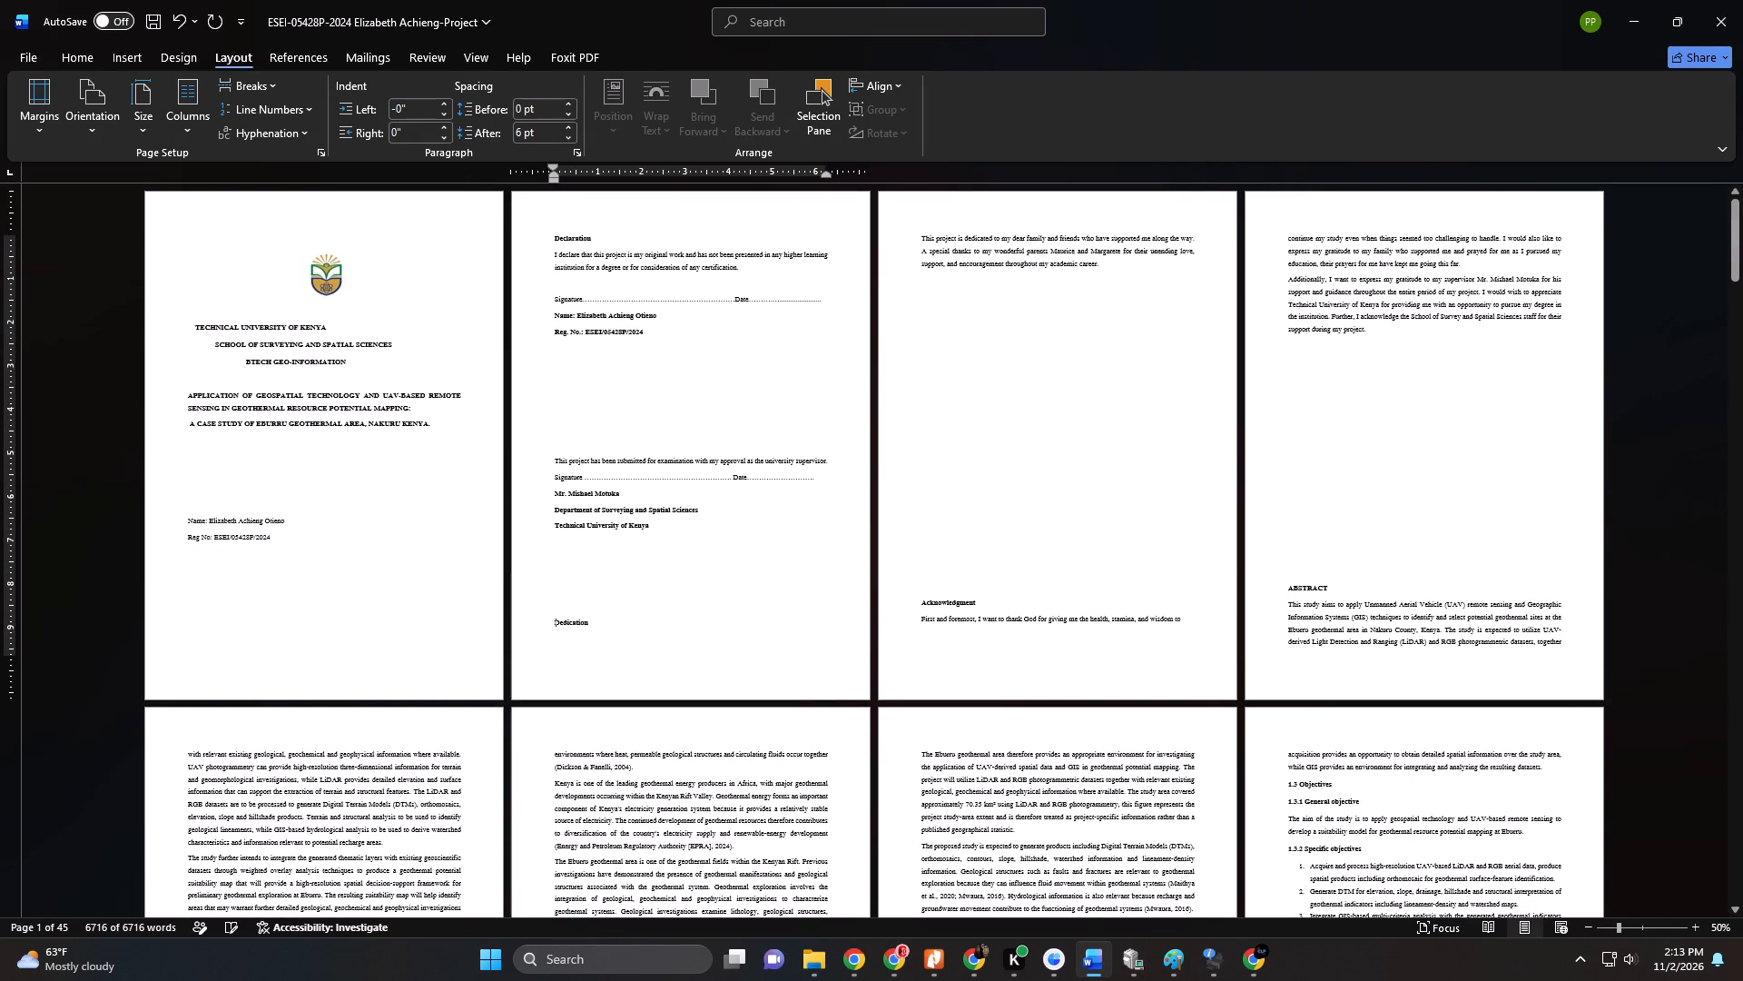
{"action": "key", "text": "ctrl+Return"}
Modify the Heading 1 style to bold, centred 12 pt Times in Automatic colour.
{"action": "scroll", "coordinate": [714, 417], "scroll_direction": "up", "scroll_amount": 9}
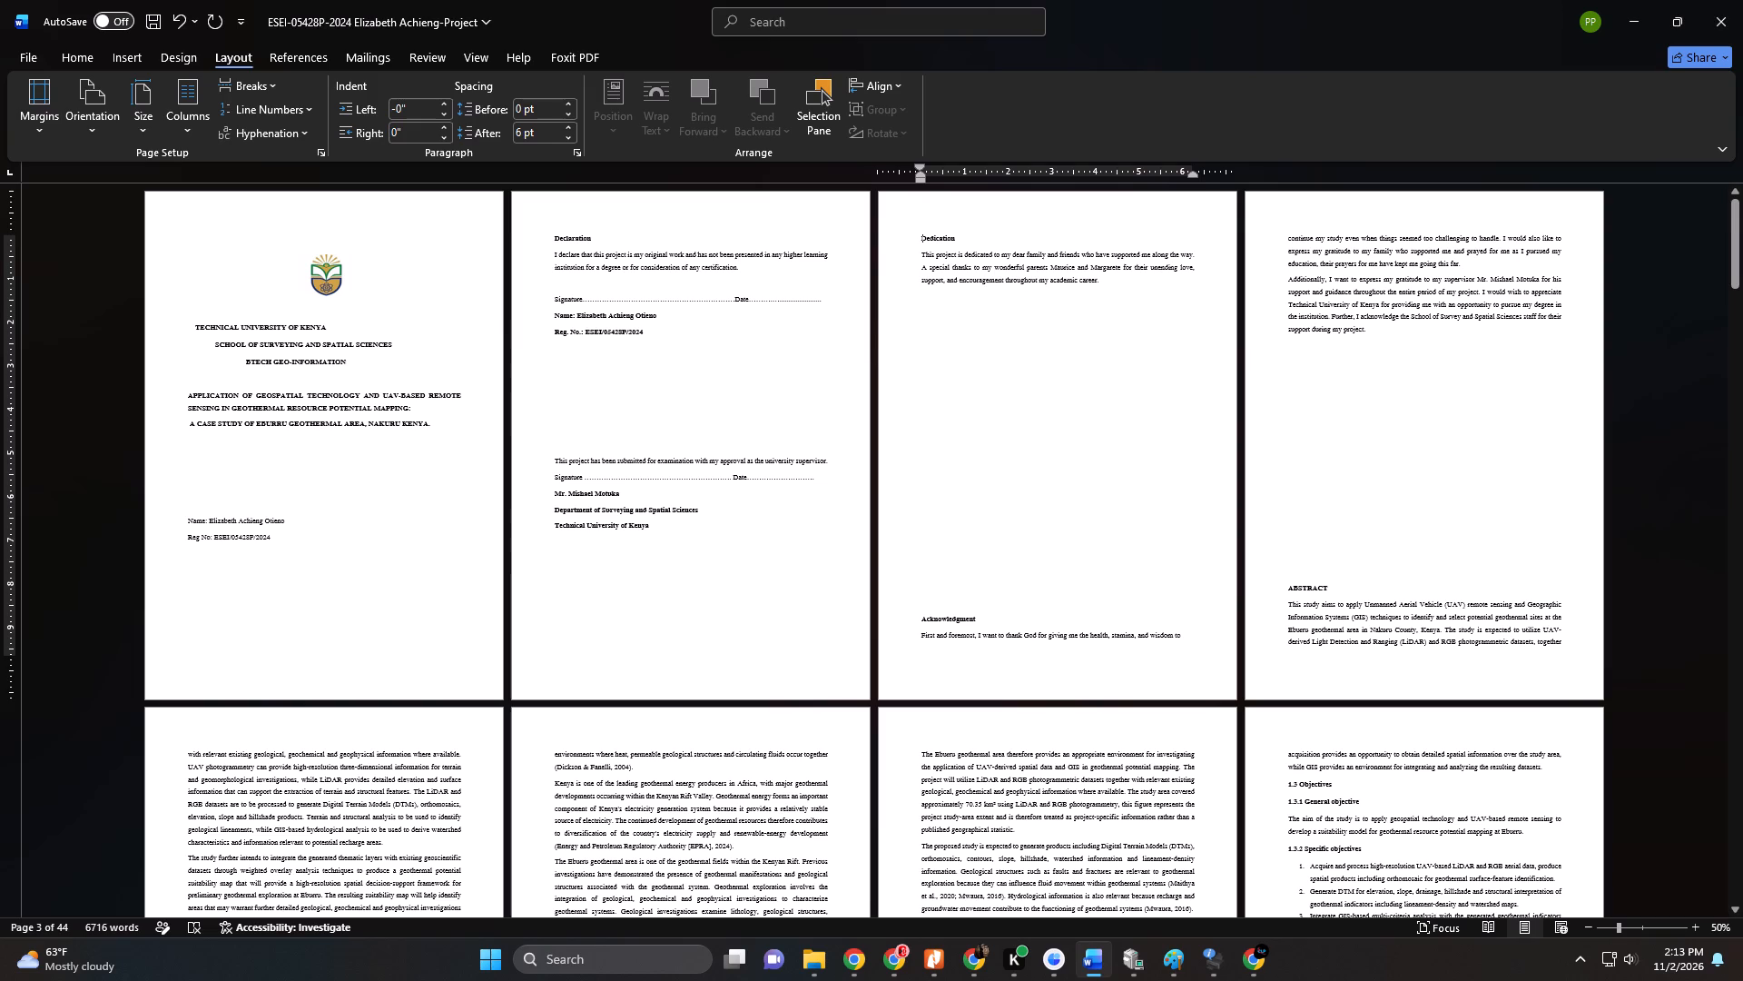
{"action": "left_click", "coordinate": [525, 240]}
{"action": "left_click", "coordinate": [63, 53]}
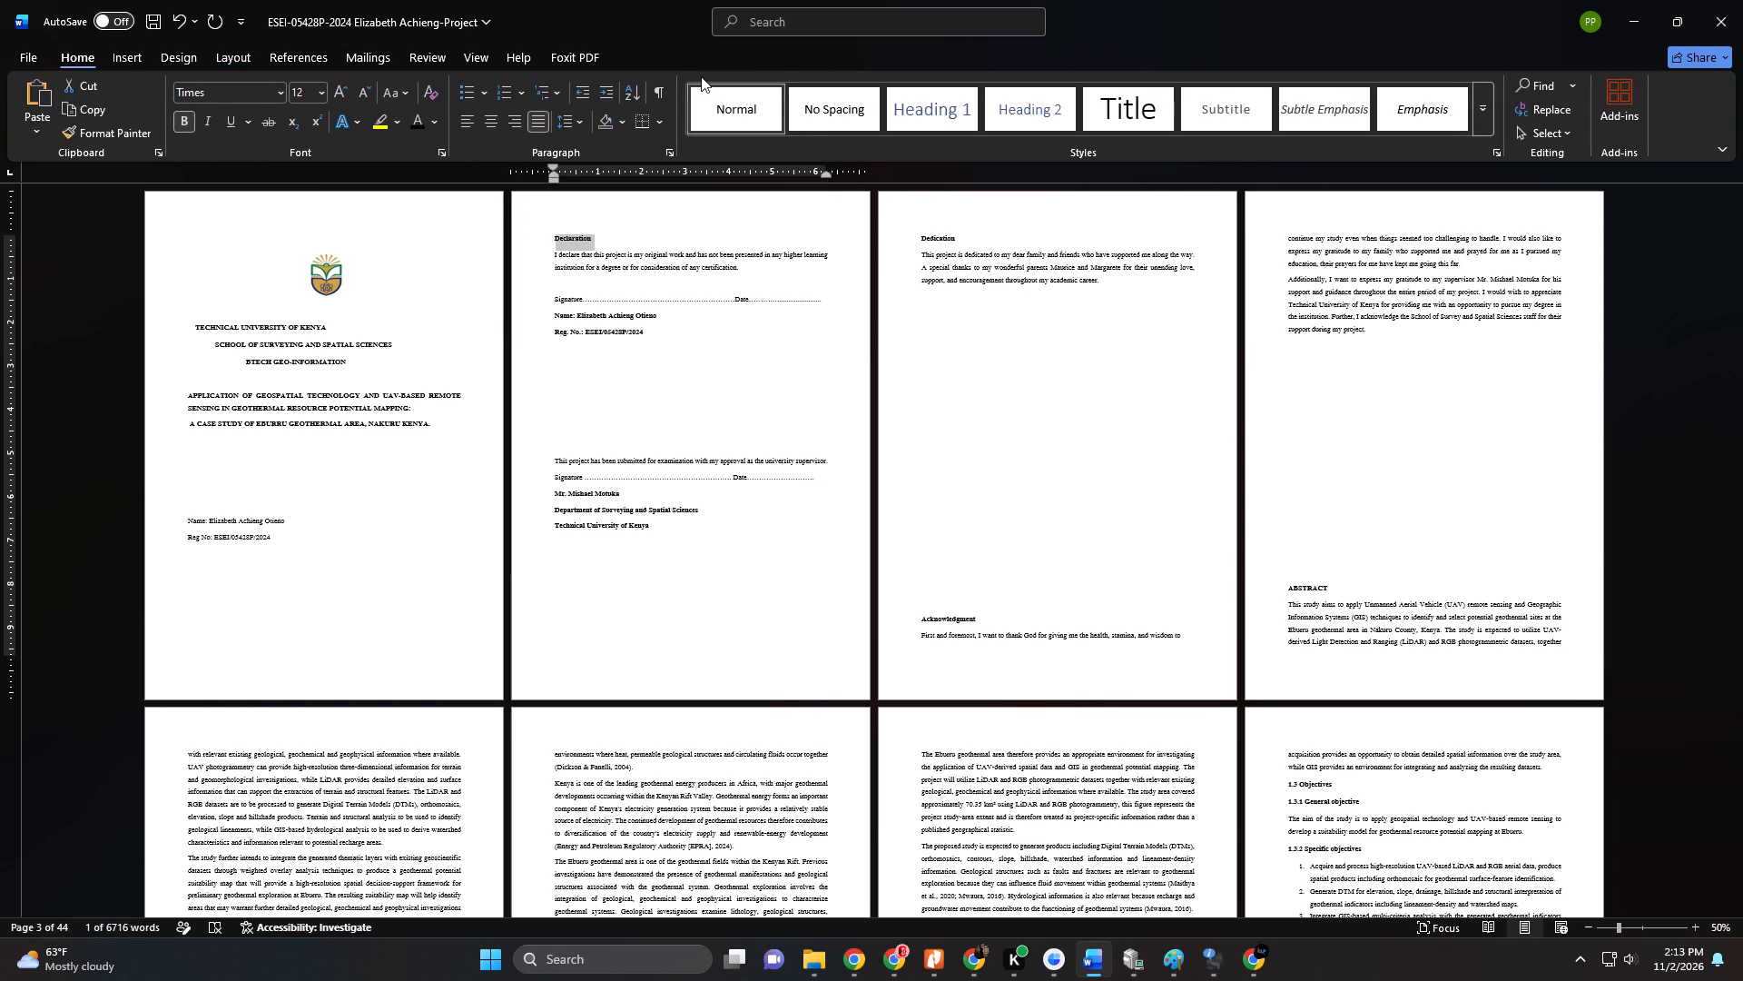
{"action": "right_click", "coordinate": [933, 114]}
{"action": "left_click", "coordinate": [1004, 151]}
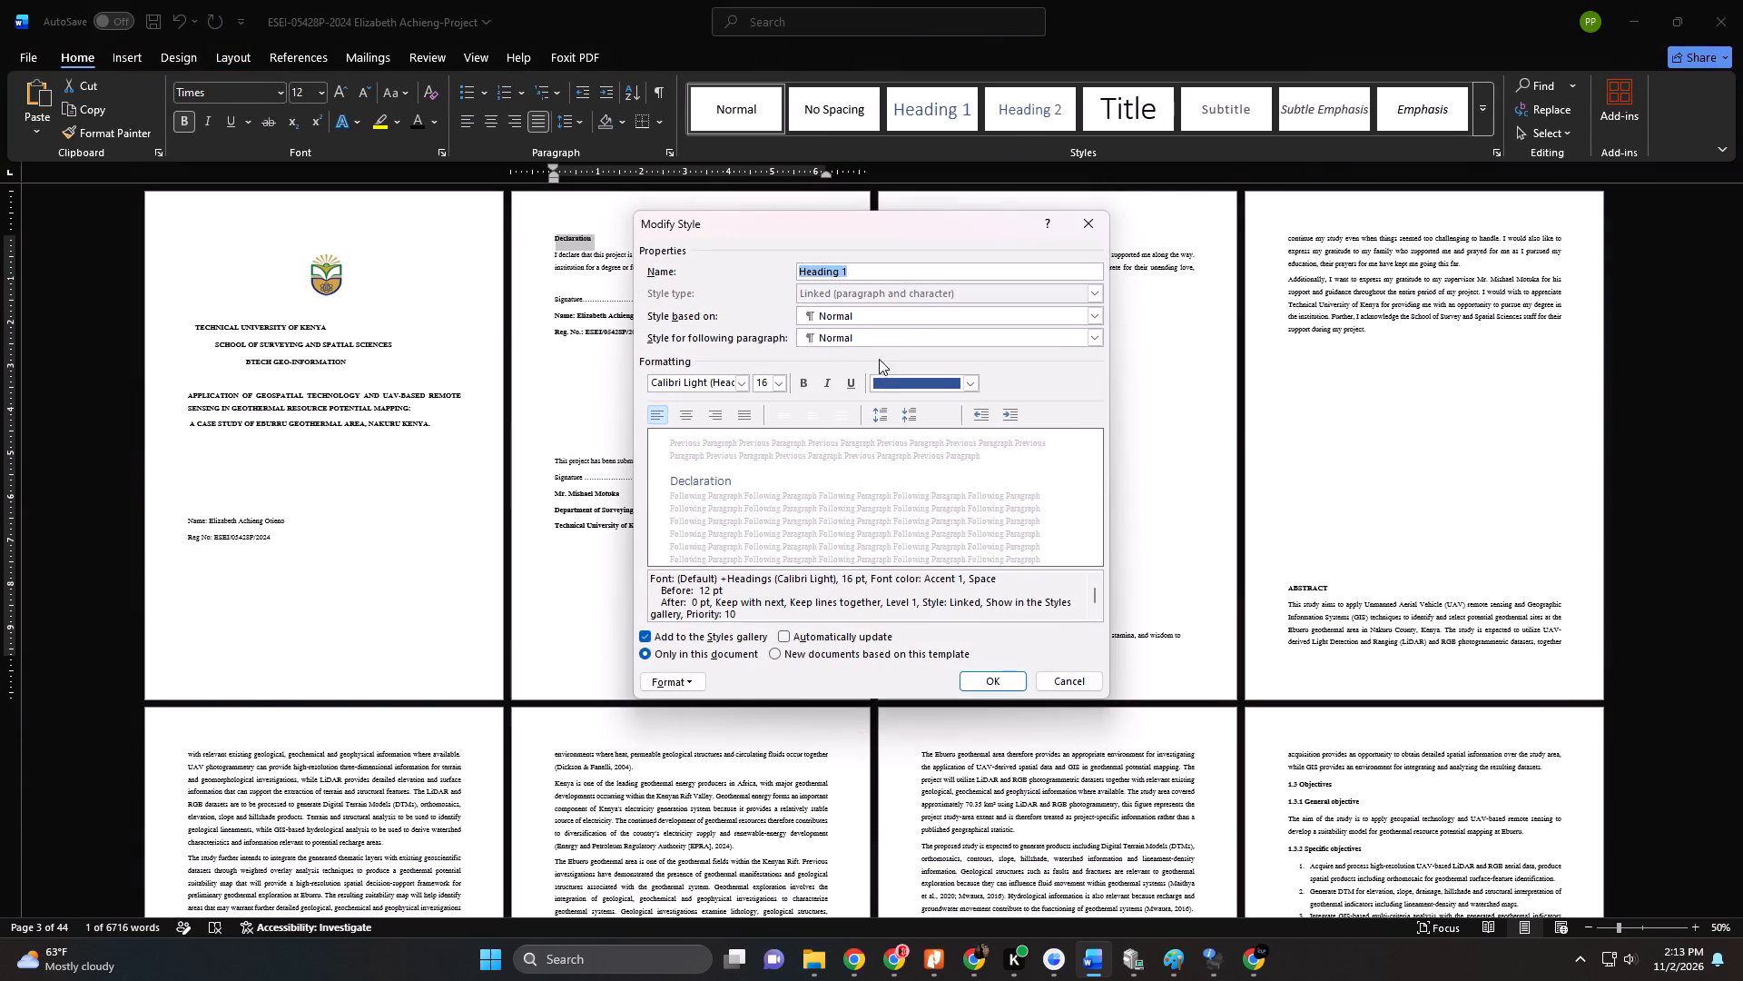
{"action": "left_click", "coordinate": [968, 384]}
{"action": "left_click", "coordinate": [927, 398]}
{"action": "left_click", "coordinate": [783, 389]}
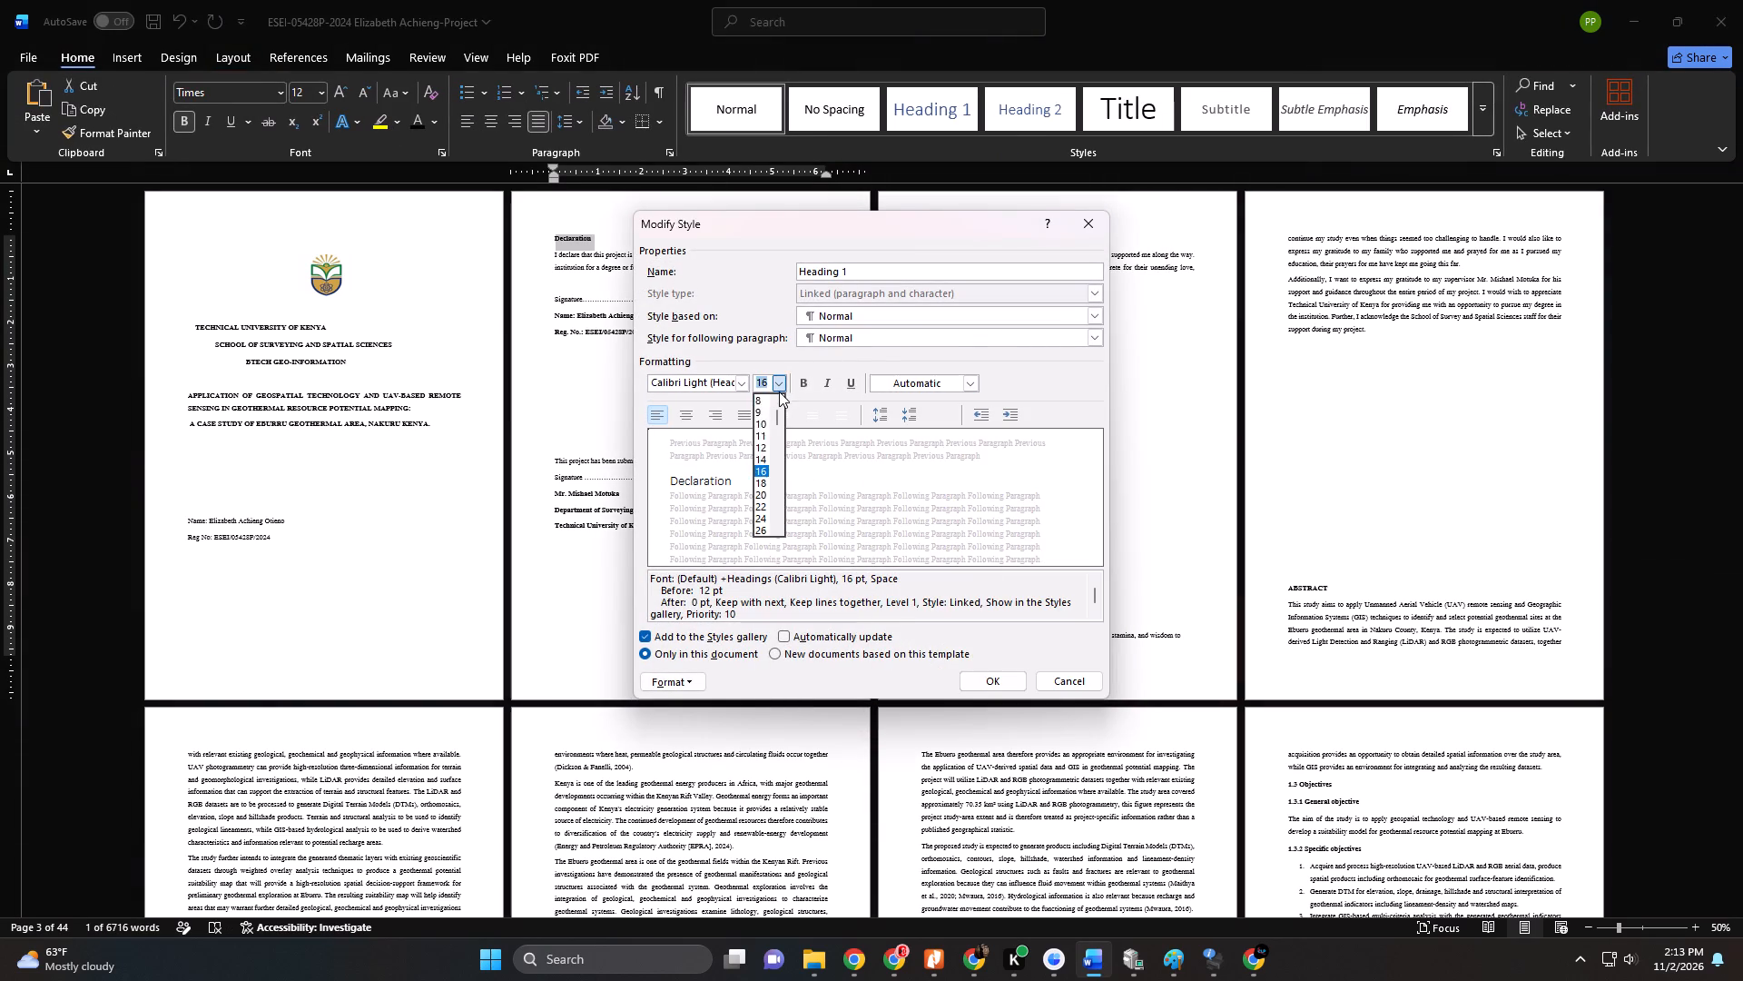
{"action": "left_click", "coordinate": [765, 447]}
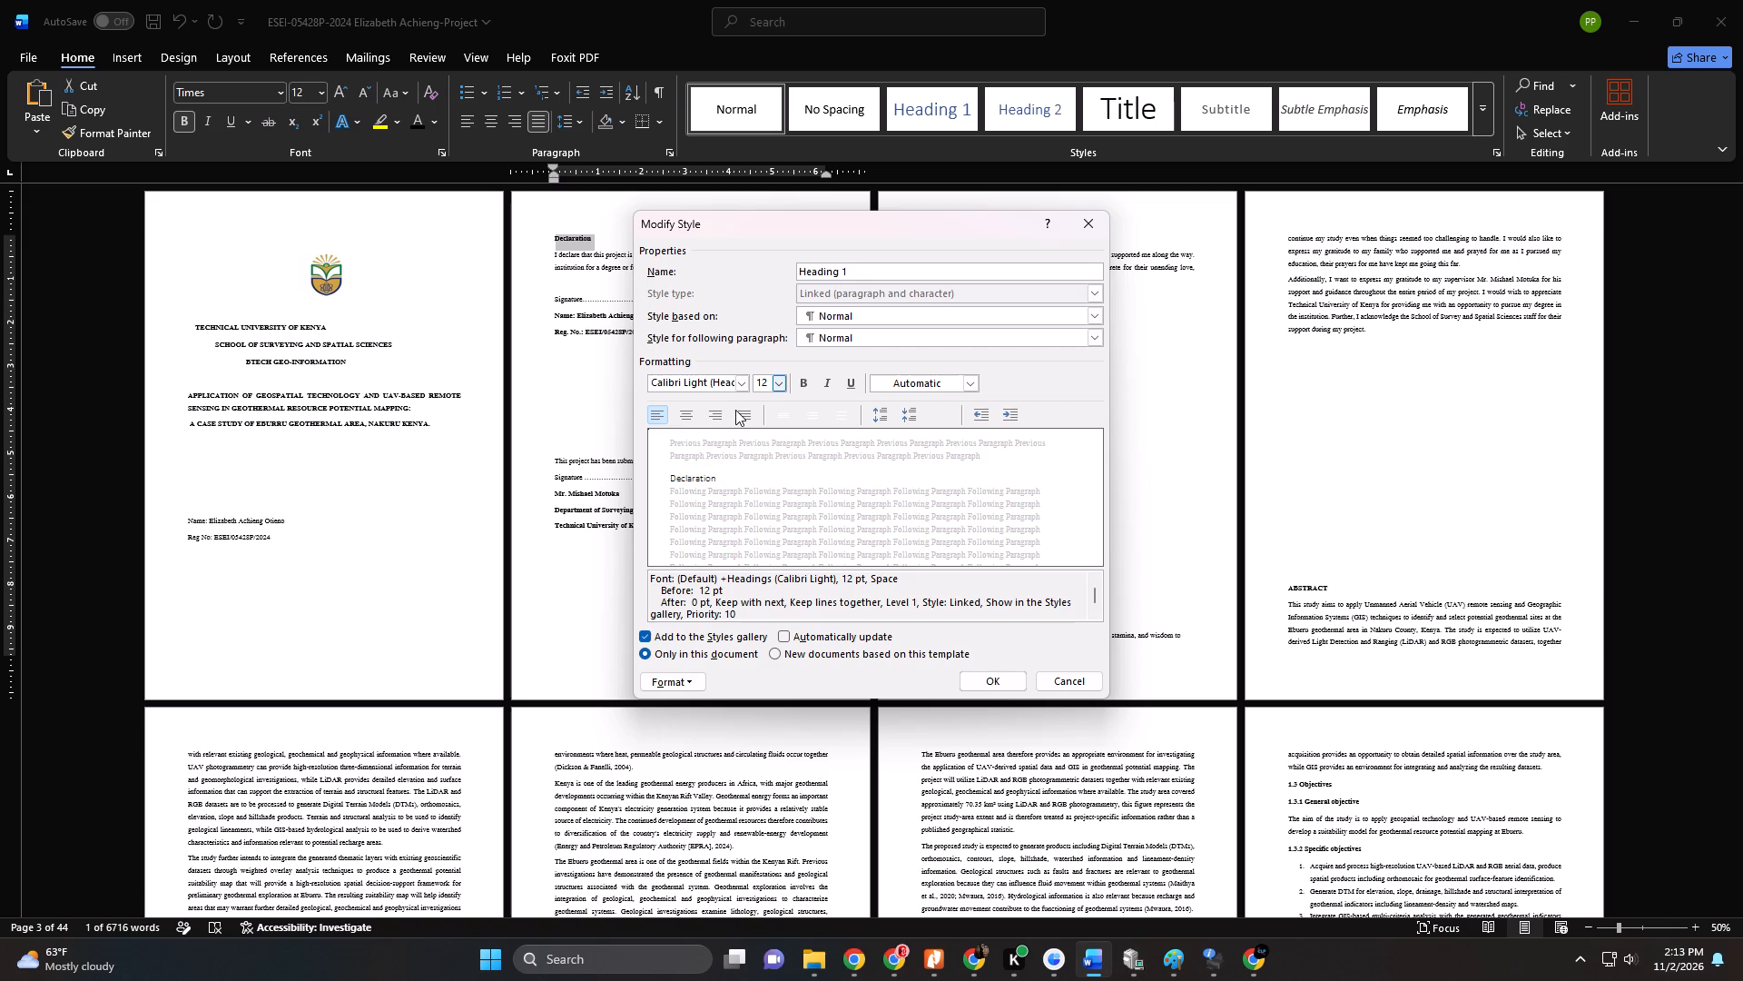
{"action": "left_click", "coordinate": [685, 415]}
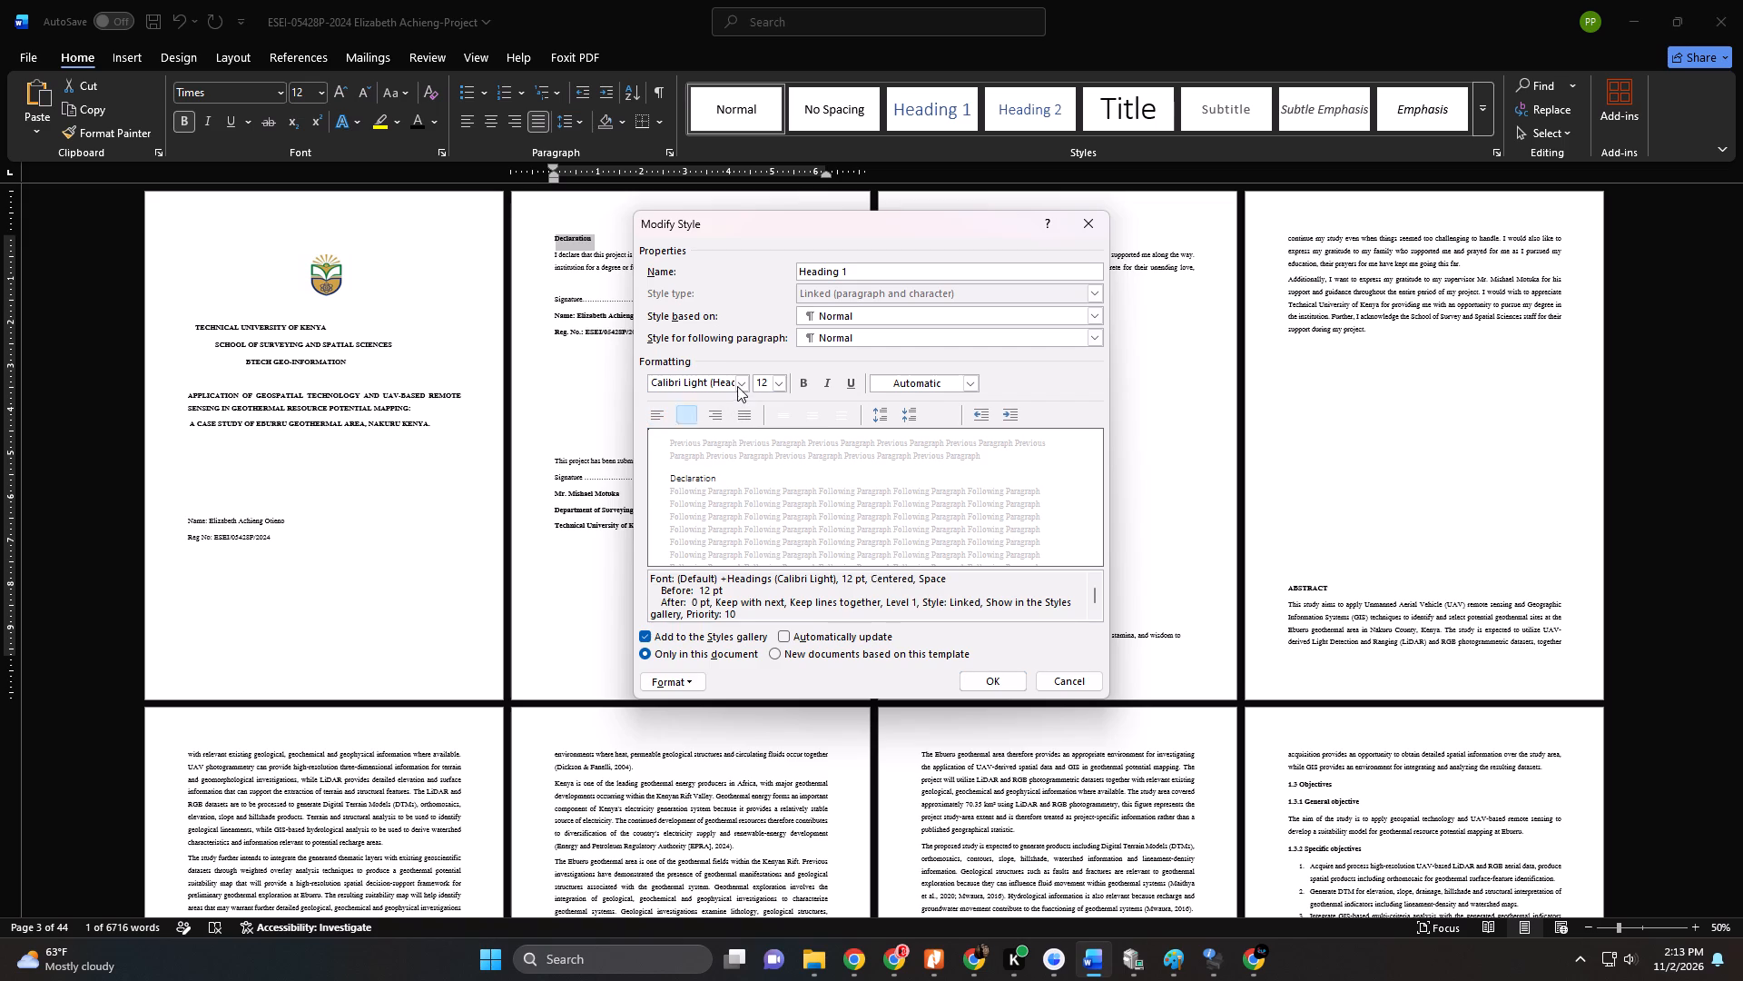
{"action": "left_click", "coordinate": [737, 386]}
{"action": "left_click", "coordinate": [719, 450]}
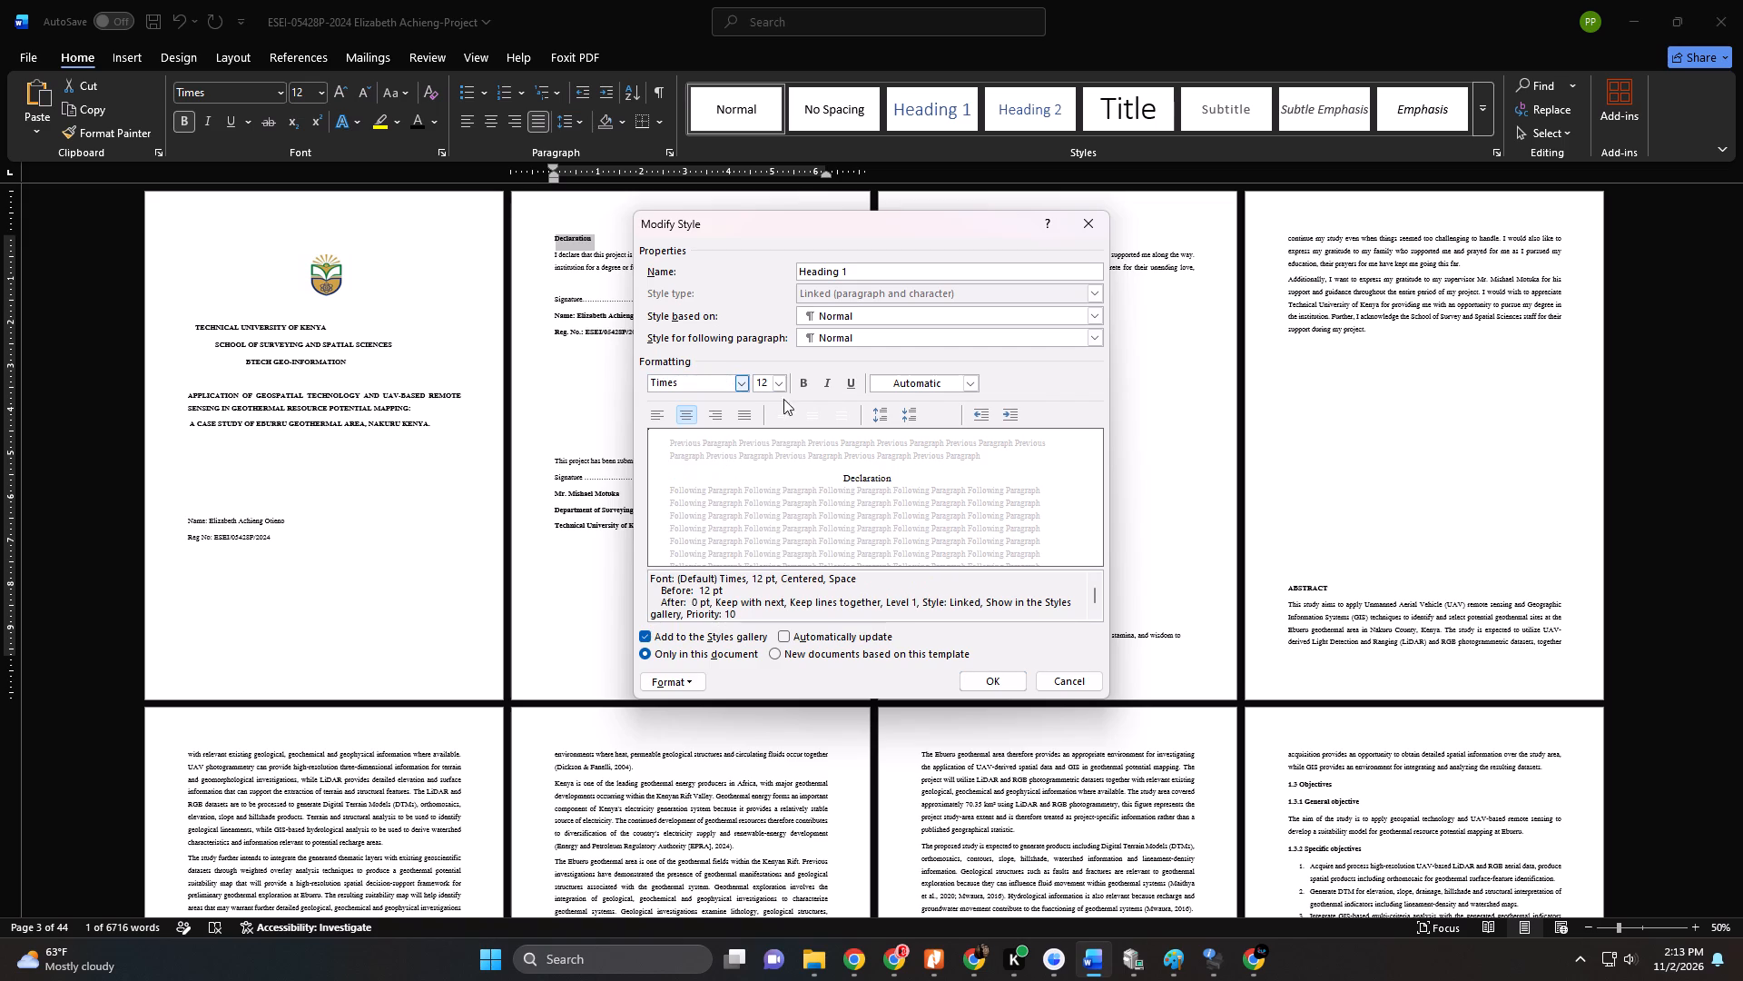
{"action": "left_click", "coordinate": [803, 386]}
{"action": "left_click", "coordinate": [1005, 682]}
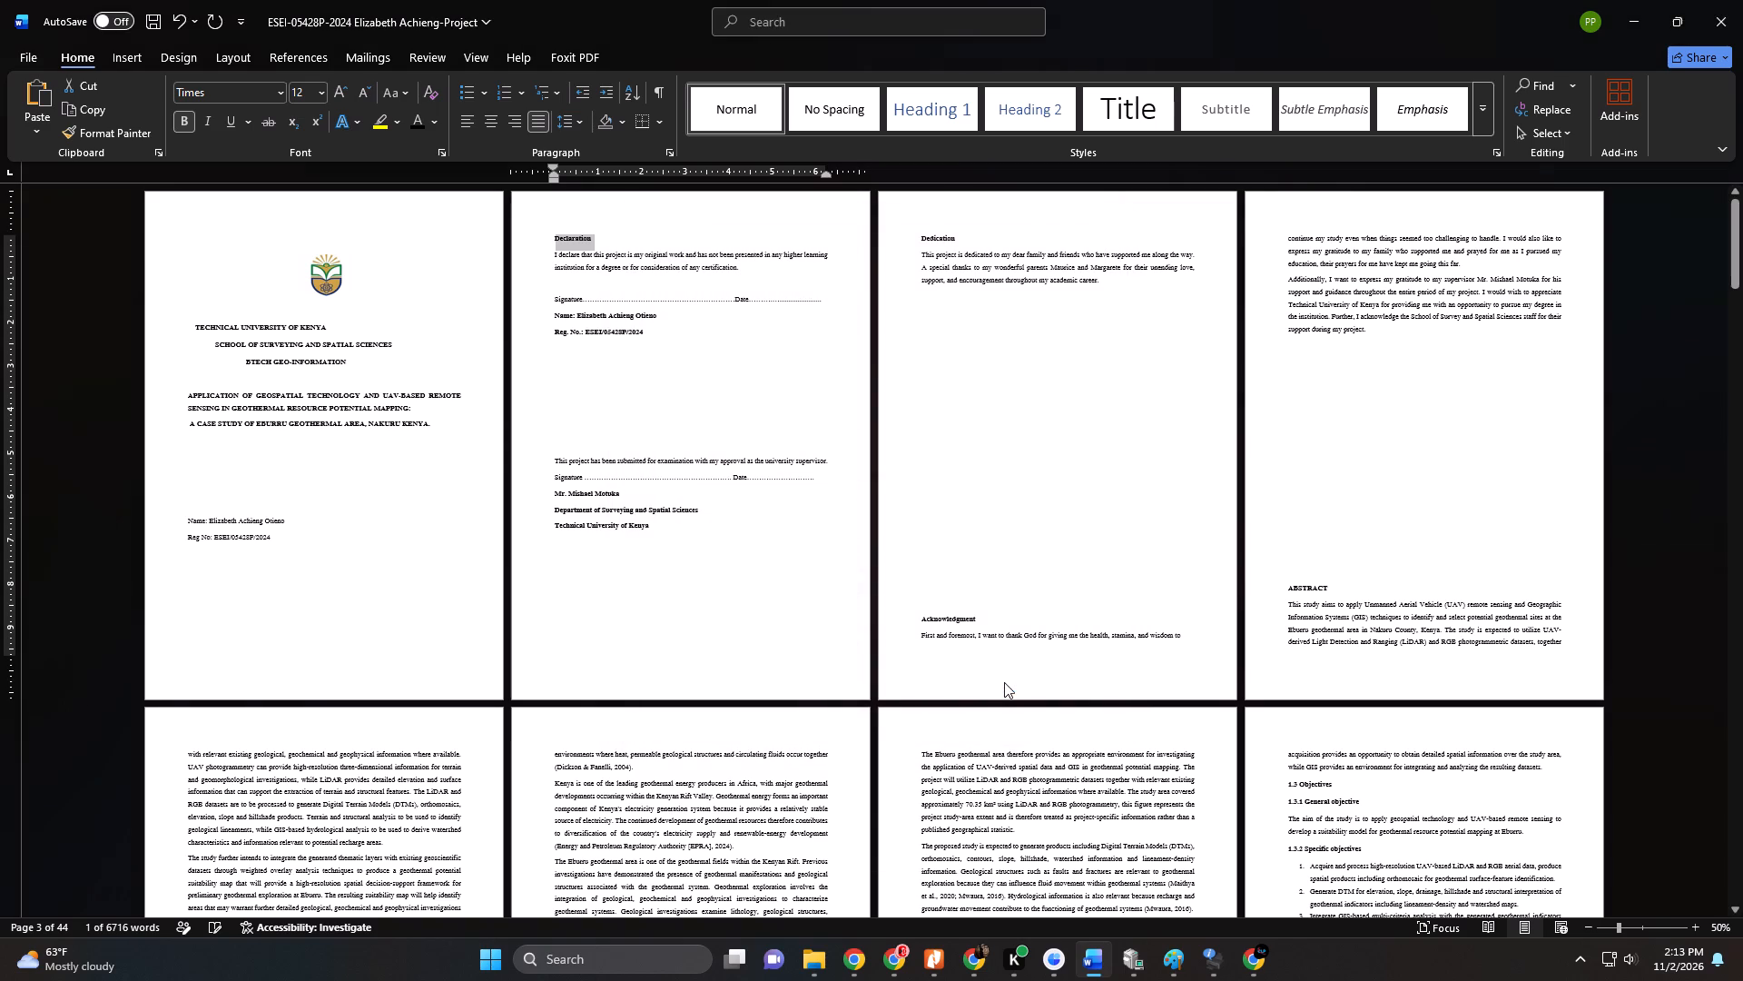
Apply the Heading 1 style to the Declaration and Dedication headings.
{"action": "left_click", "coordinate": [922, 116]}
{"action": "left_click", "coordinate": [896, 238]}
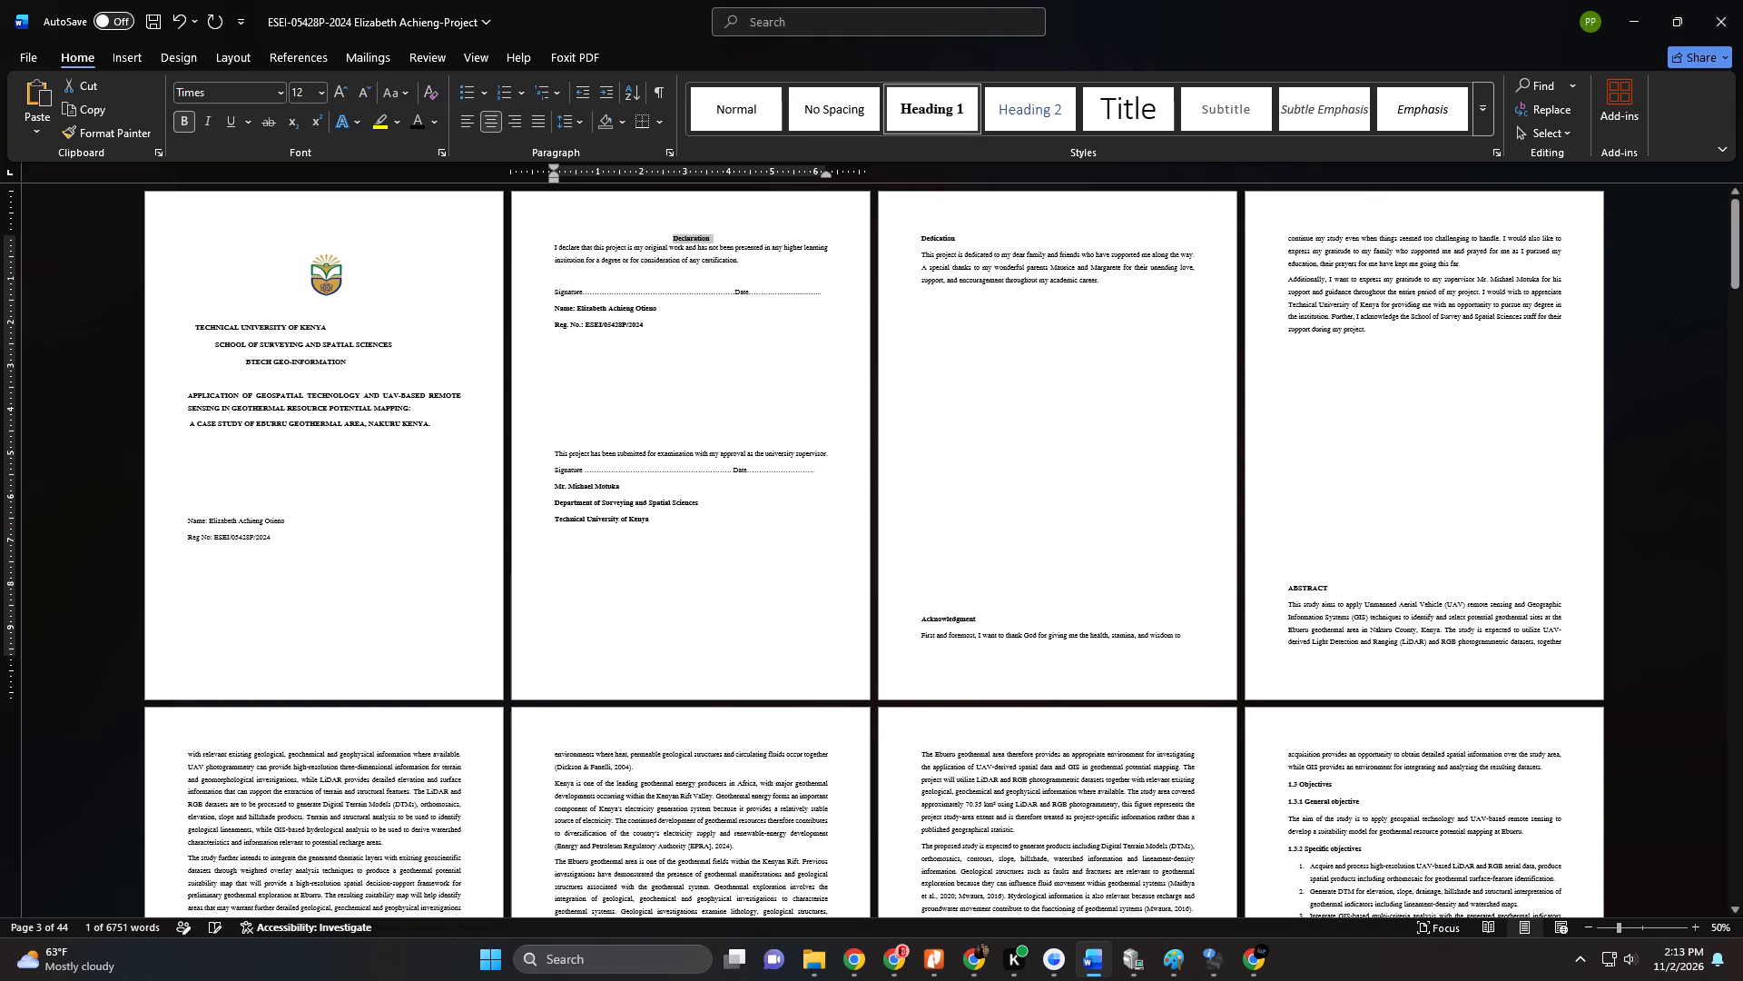
{"action": "left_click", "coordinate": [916, 110]}
Start the Acknowledgment on a new page and apply the Heading 1 style to its heading.
{"action": "left_click", "coordinate": [919, 615]}
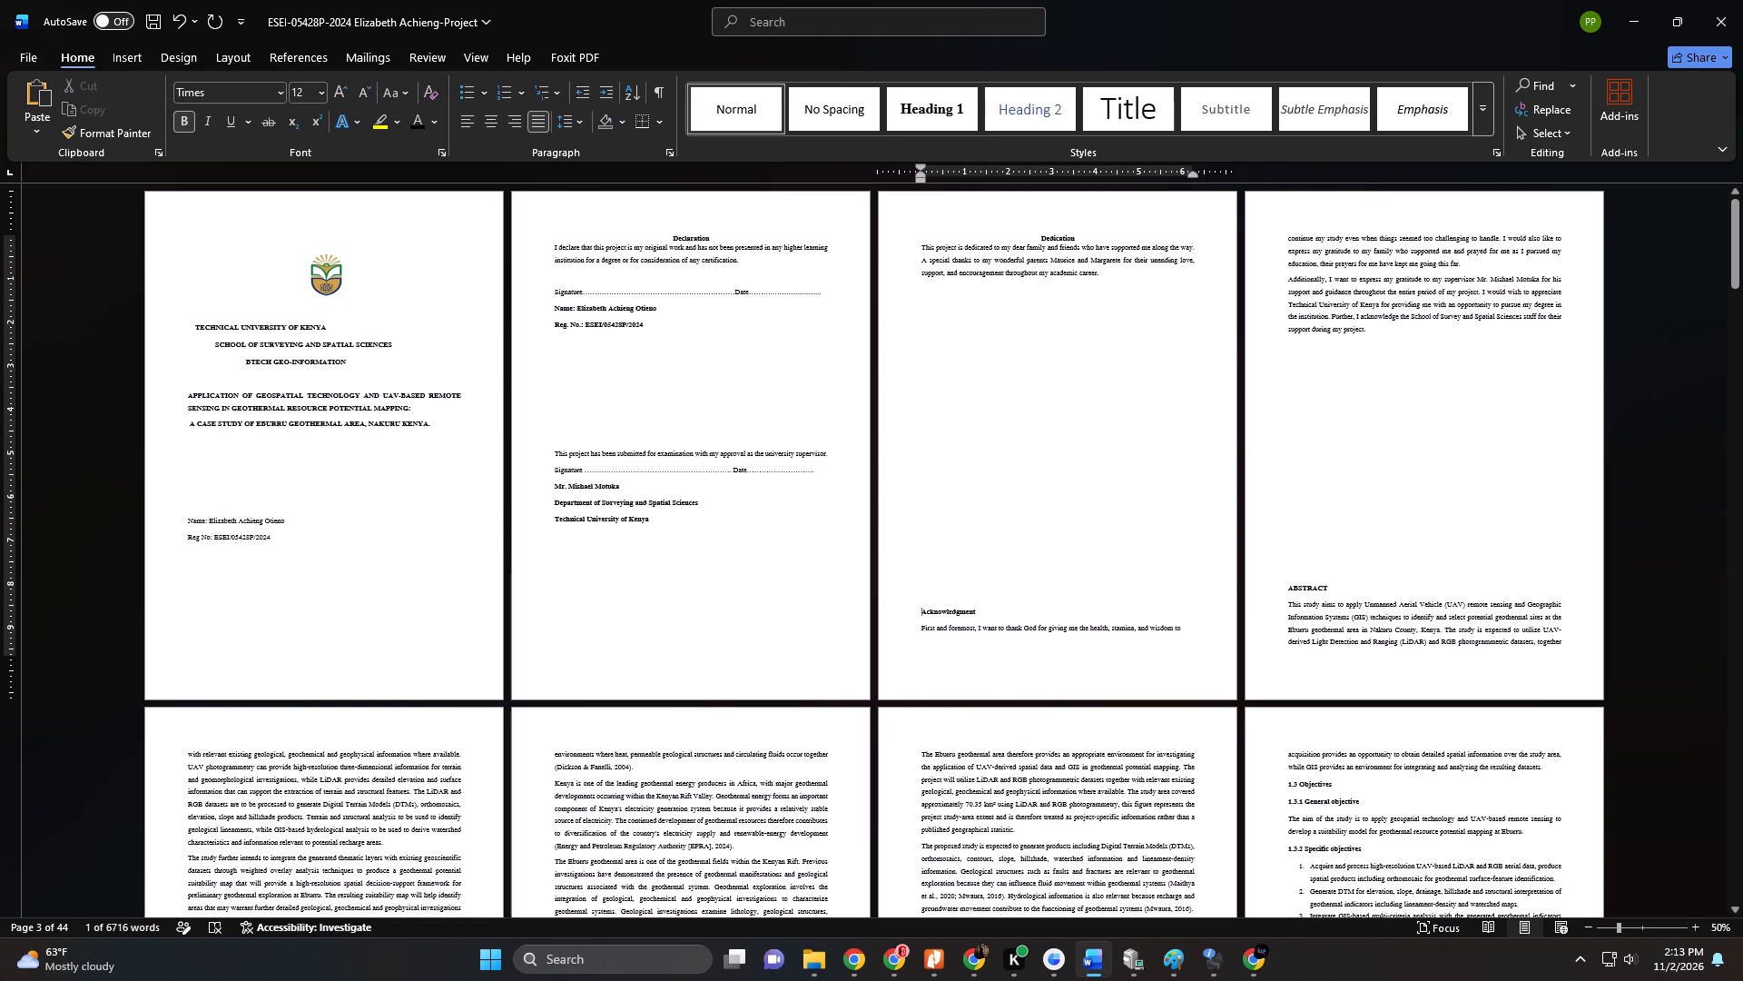
{"action": "key", "text": "ctrl+Return"}
{"action": "left_click", "coordinate": [1265, 243]}
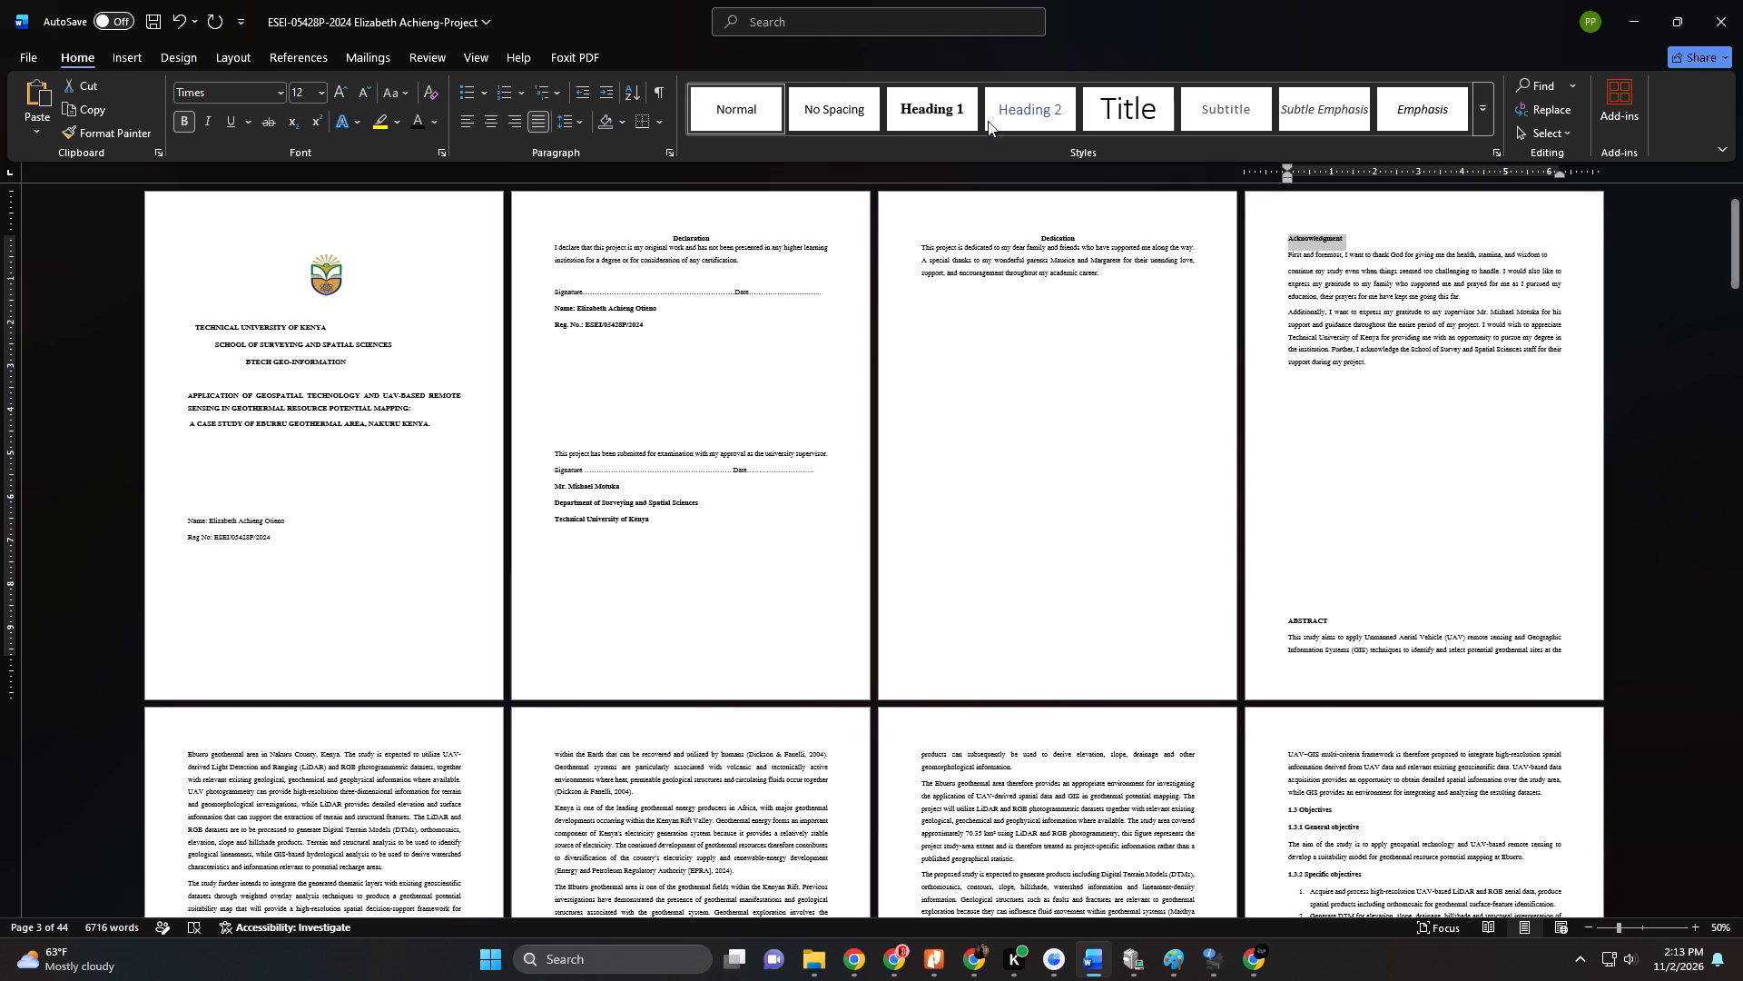
{"action": "left_click", "coordinate": [955, 103]}
Insert a page break before the ABSTRACT heading.
{"action": "scroll", "coordinate": [1266, 312], "scroll_direction": "down", "scroll_amount": 7}
{"action": "scroll", "coordinate": [1269, 338], "scroll_direction": "up", "scroll_amount": 2}
{"action": "scroll", "coordinate": [1269, 349], "scroll_direction": "down", "scroll_amount": 2}
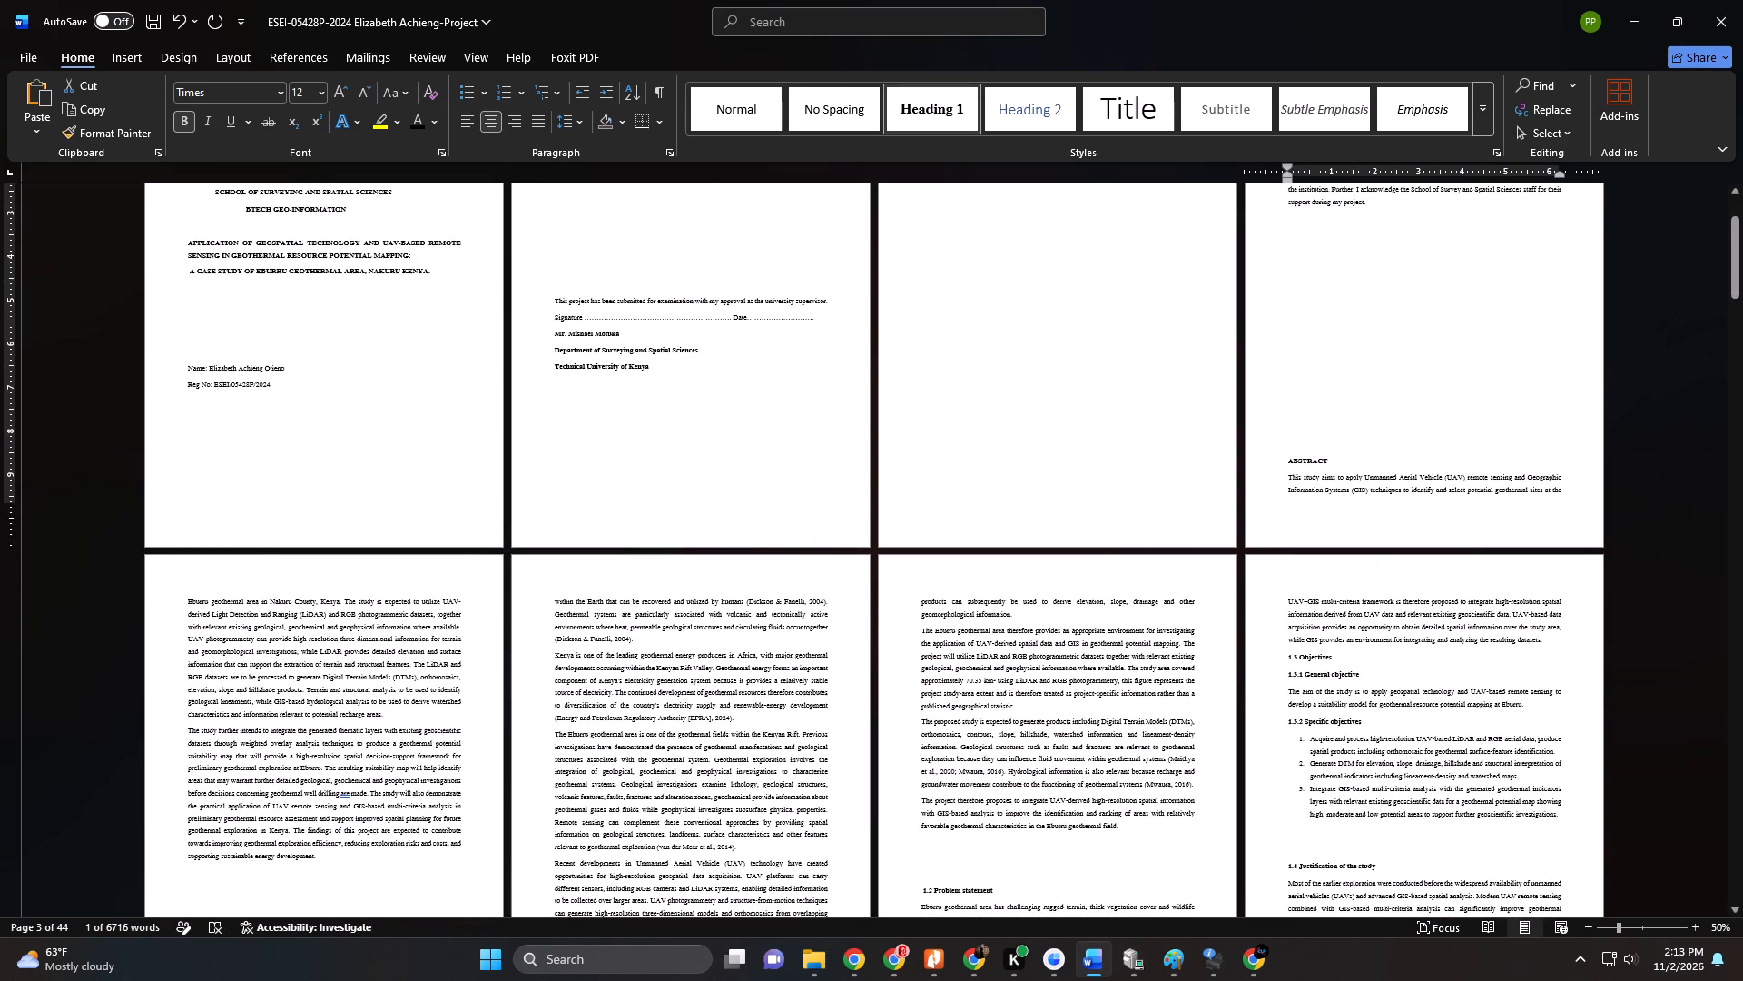
{"action": "left_click", "coordinate": [1285, 461]}
{"action": "key", "text": "ctrl+Return"}
Centre all content on the cover page, from the logo down to the registration number.
{"action": "scroll", "coordinate": [1113, 447], "scroll_direction": "up", "scroll_amount": 1}
{"action": "scroll", "coordinate": [1113, 447], "scroll_direction": "down", "scroll_amount": 1}
{"action": "scroll", "coordinate": [1113, 447], "scroll_direction": "up", "scroll_amount": 1}
{"action": "scroll", "coordinate": [1113, 447], "scroll_direction": "down", "scroll_amount": 4}
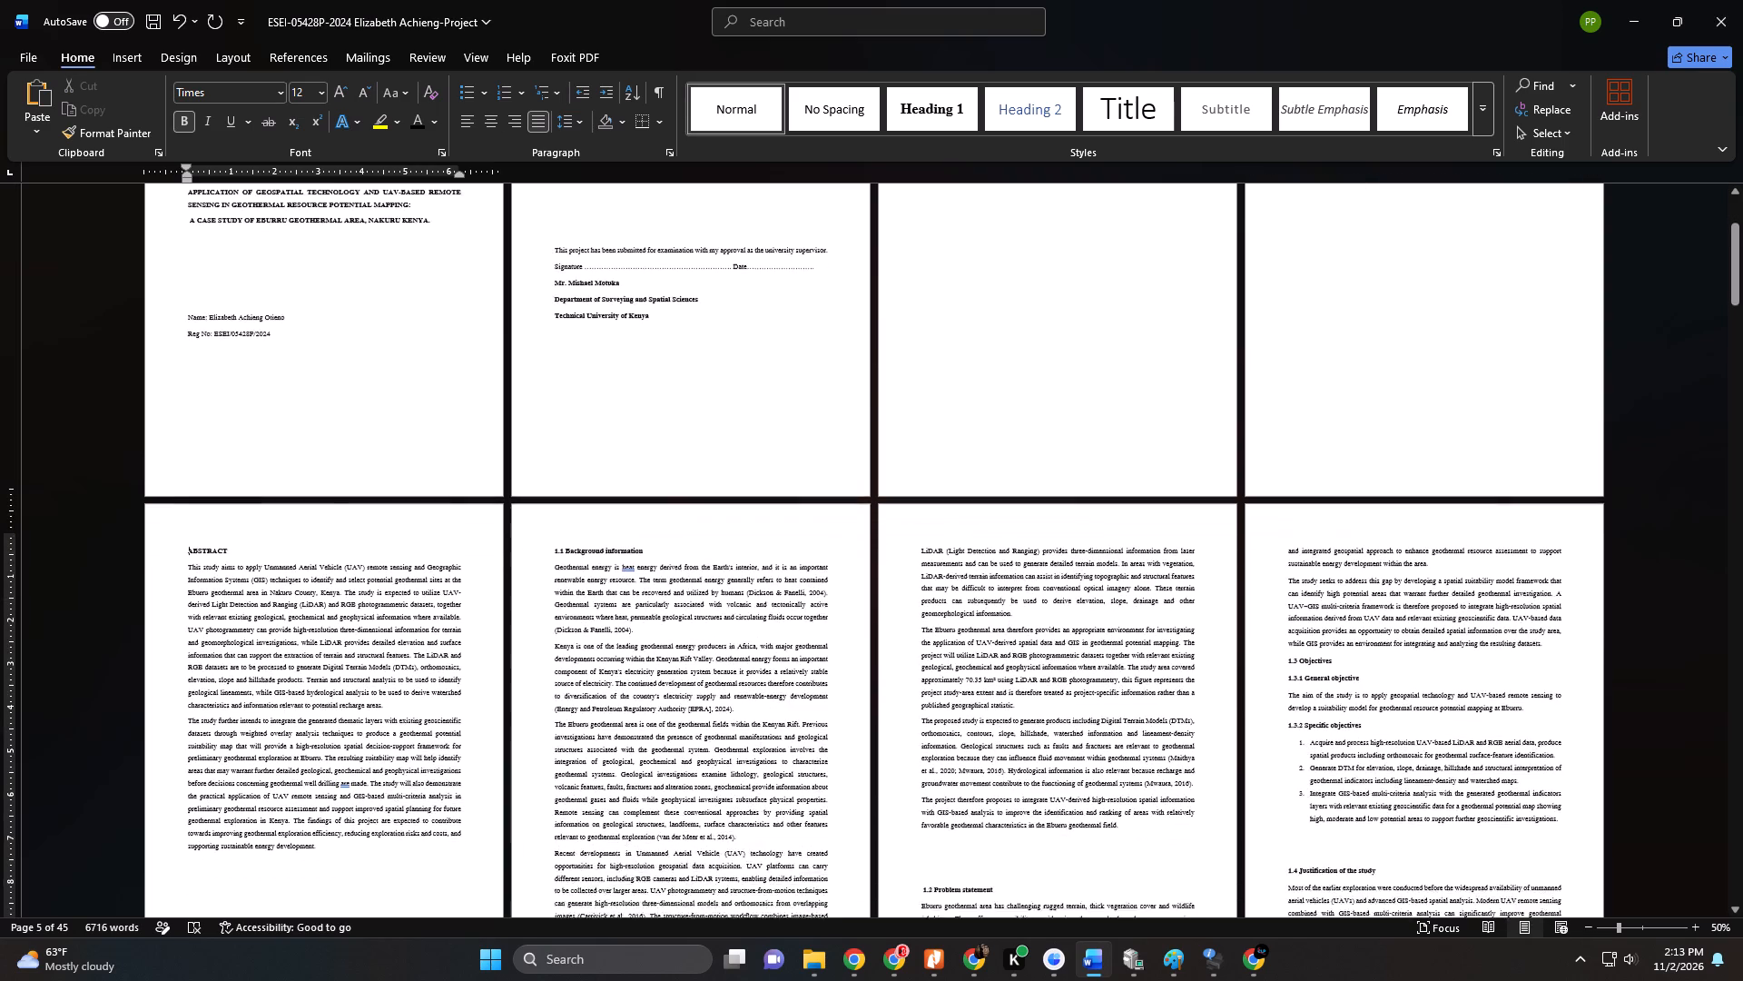
{"action": "scroll", "coordinate": [1113, 447], "scroll_direction": "down", "scroll_amount": 6}
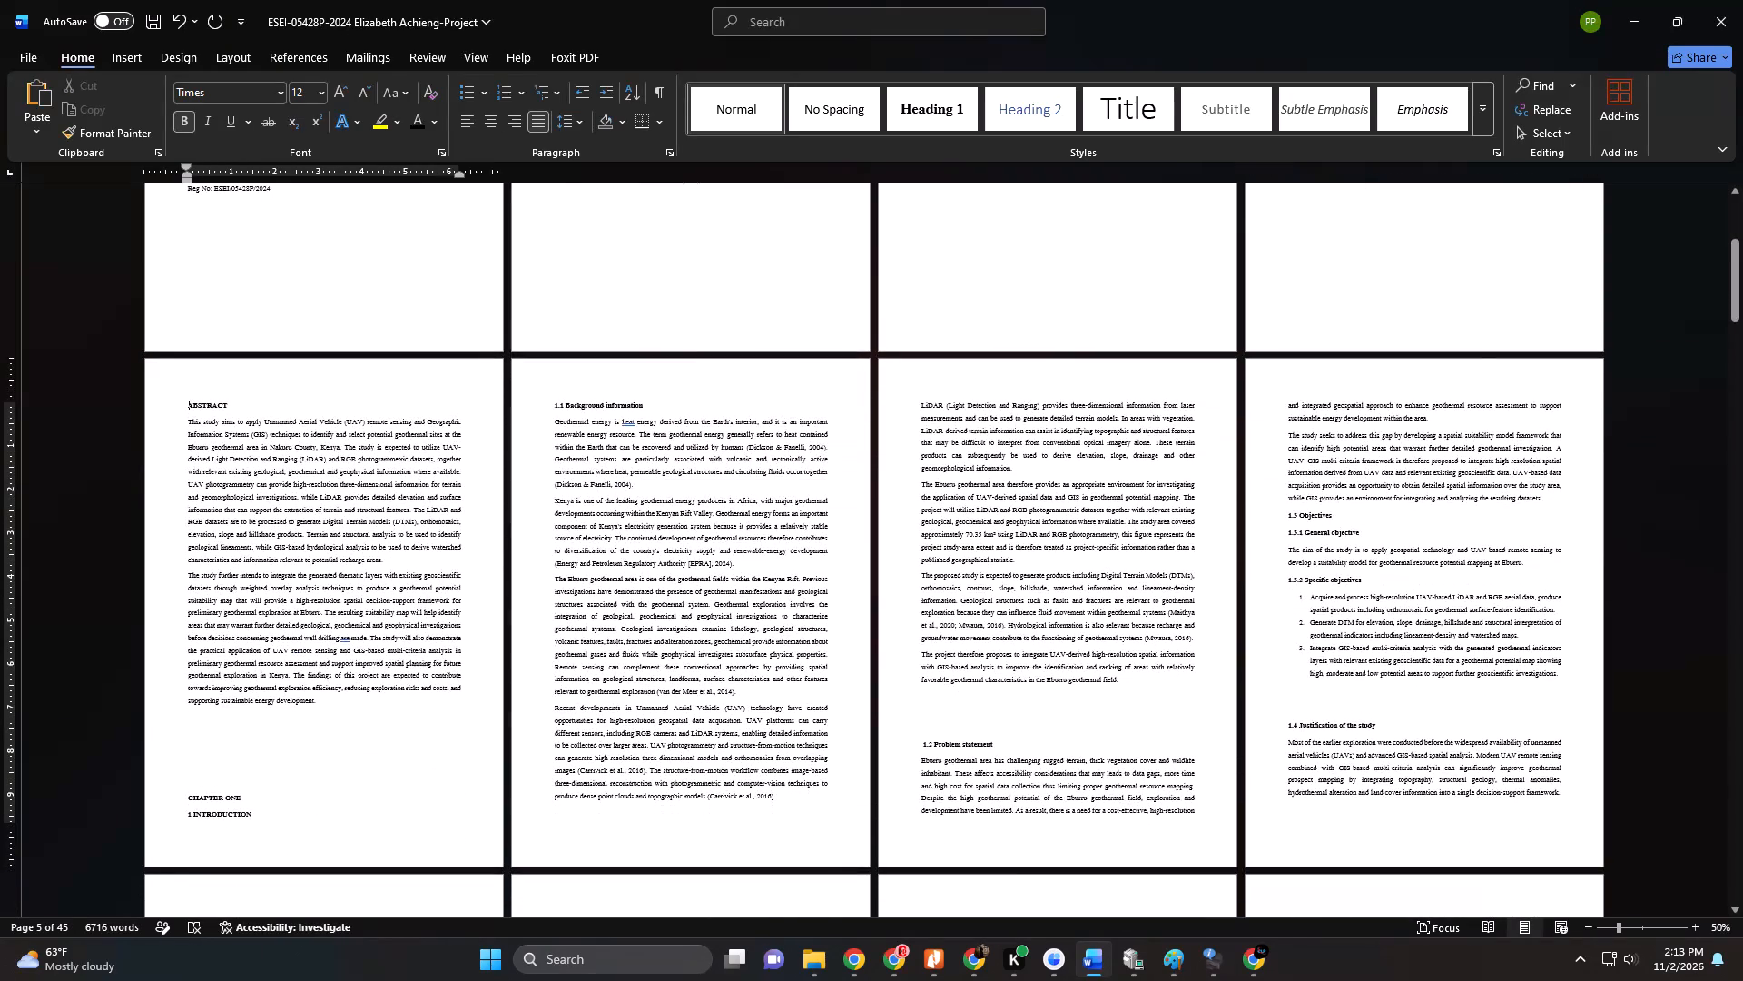
{"action": "scroll", "coordinate": [523, 607], "scroll_direction": "up", "scroll_amount": 14}
{"action": "scroll", "coordinate": [570, 557], "scroll_direction": "down", "scroll_amount": 1}
{"action": "scroll", "coordinate": [570, 557], "scroll_direction": "up", "scroll_amount": 14}
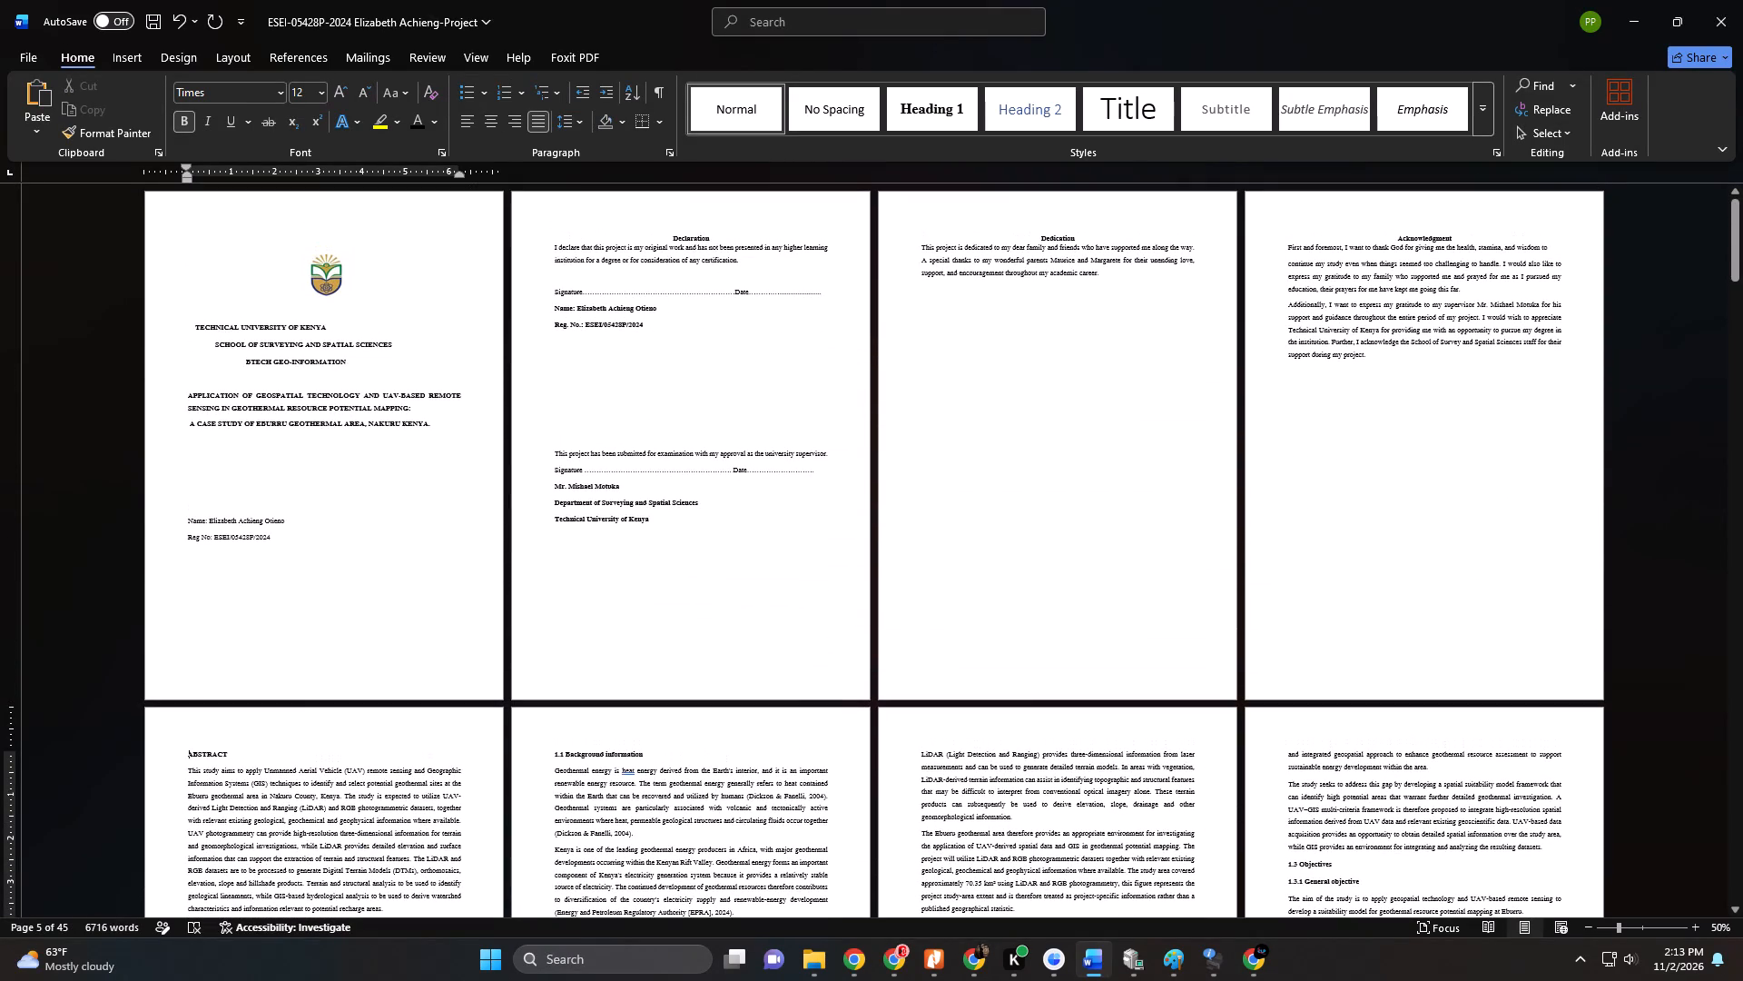
{"action": "scroll", "coordinate": [309, 540], "scroll_direction": "up", "scroll_amount": 1}
{"action": "left_click_drag", "start_coordinate": [348, 582], "coordinate": [161, 184]}
{"action": "left_click", "coordinate": [486, 120]}
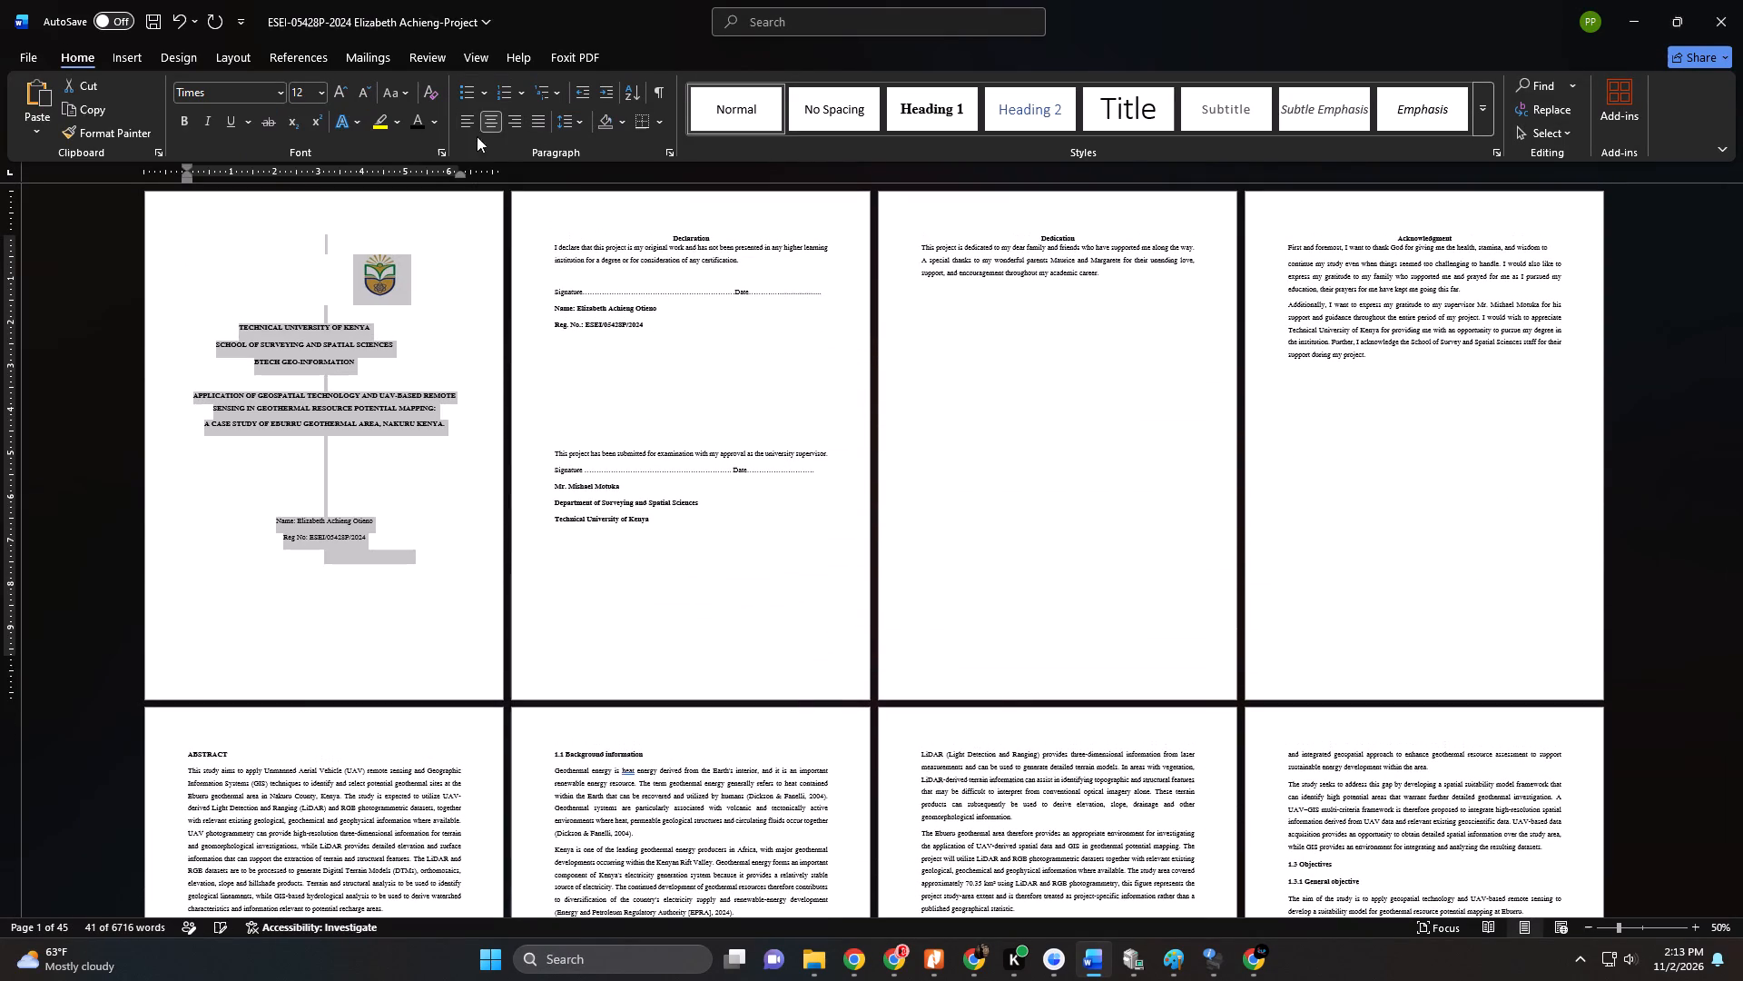
Clear the formatting of the logo on the cover page and centre the logo.
{"action": "left_click", "coordinate": [335, 271]}
{"action": "left_click", "coordinate": [377, 275]}
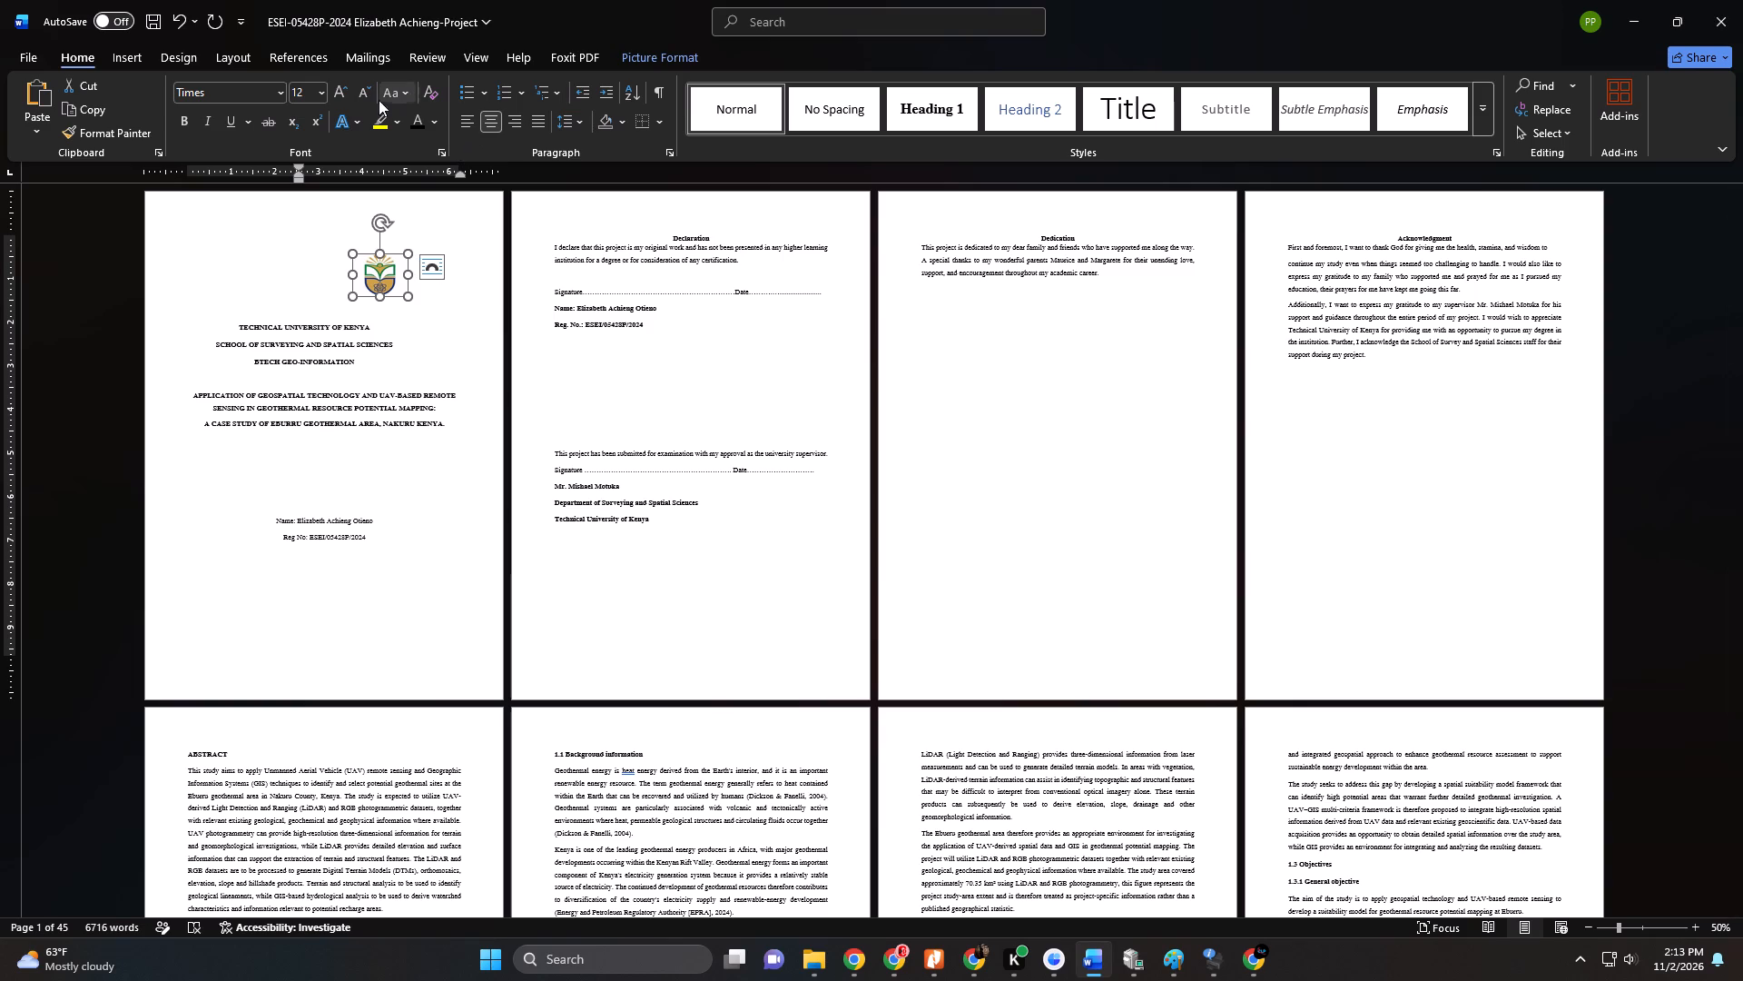
{"action": "left_click", "coordinate": [428, 93]}
{"action": "left_click", "coordinate": [312, 405]}
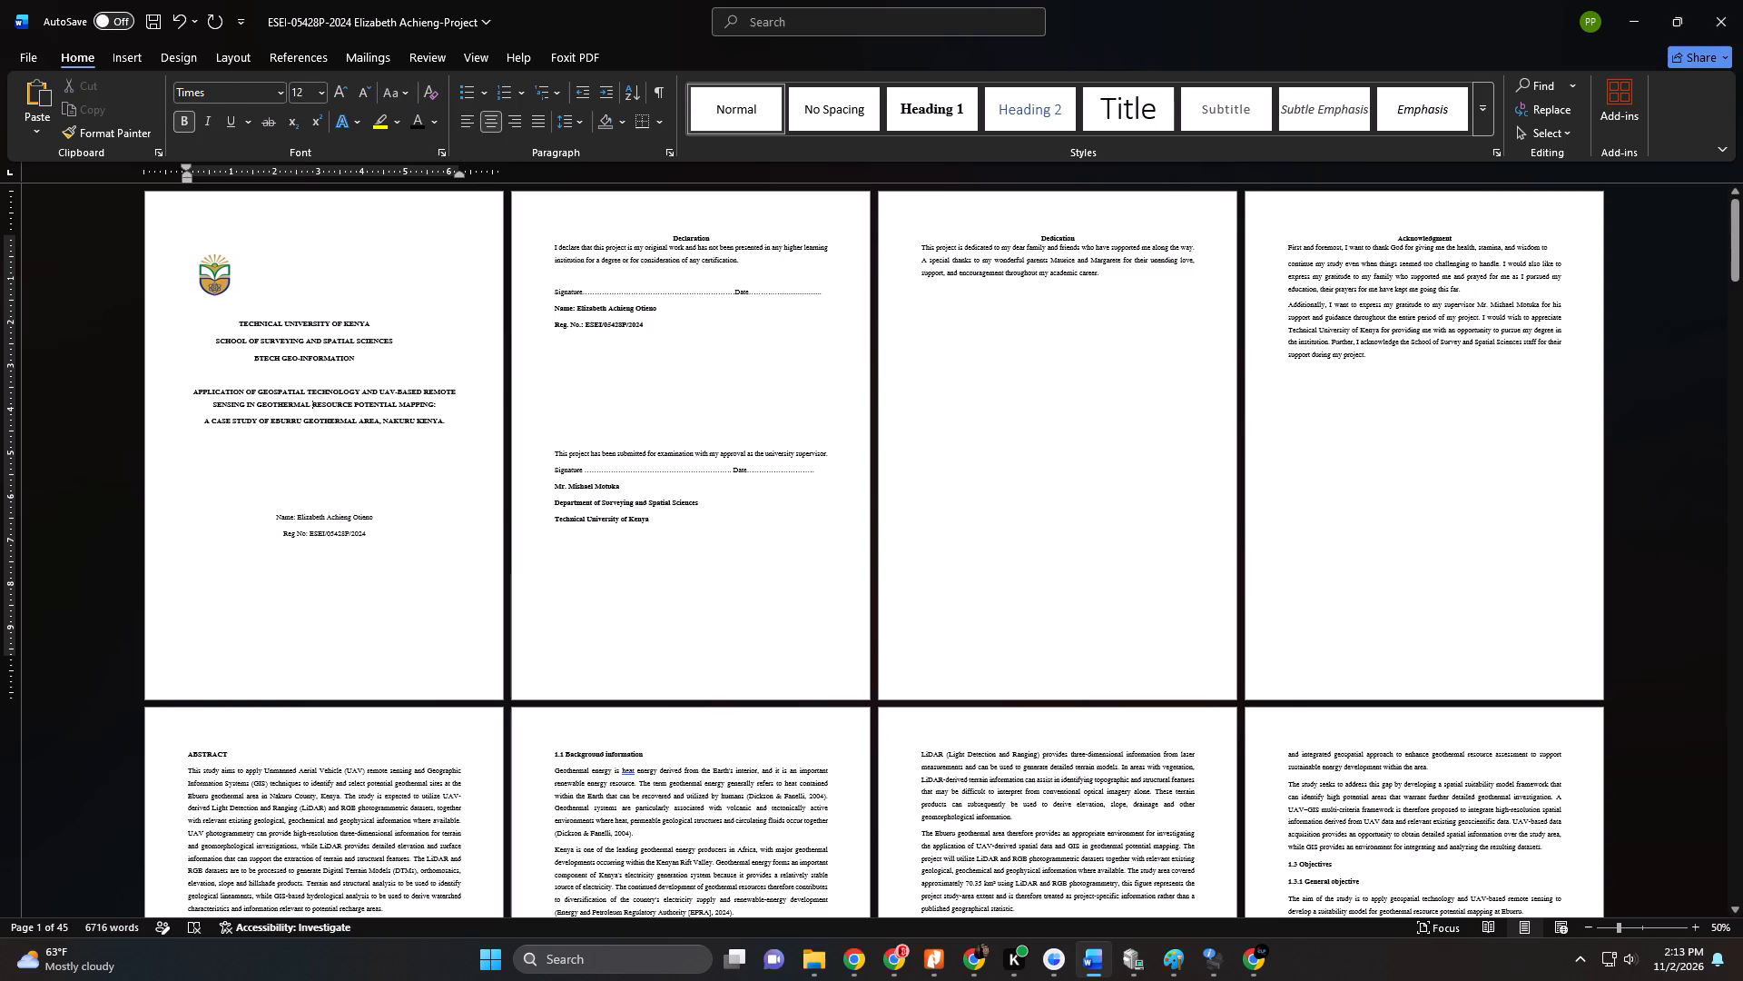
{"action": "left_click", "coordinate": [199, 251]}
{"action": "left_click", "coordinate": [212, 280]}
{"action": "left_click", "coordinate": [498, 114]}
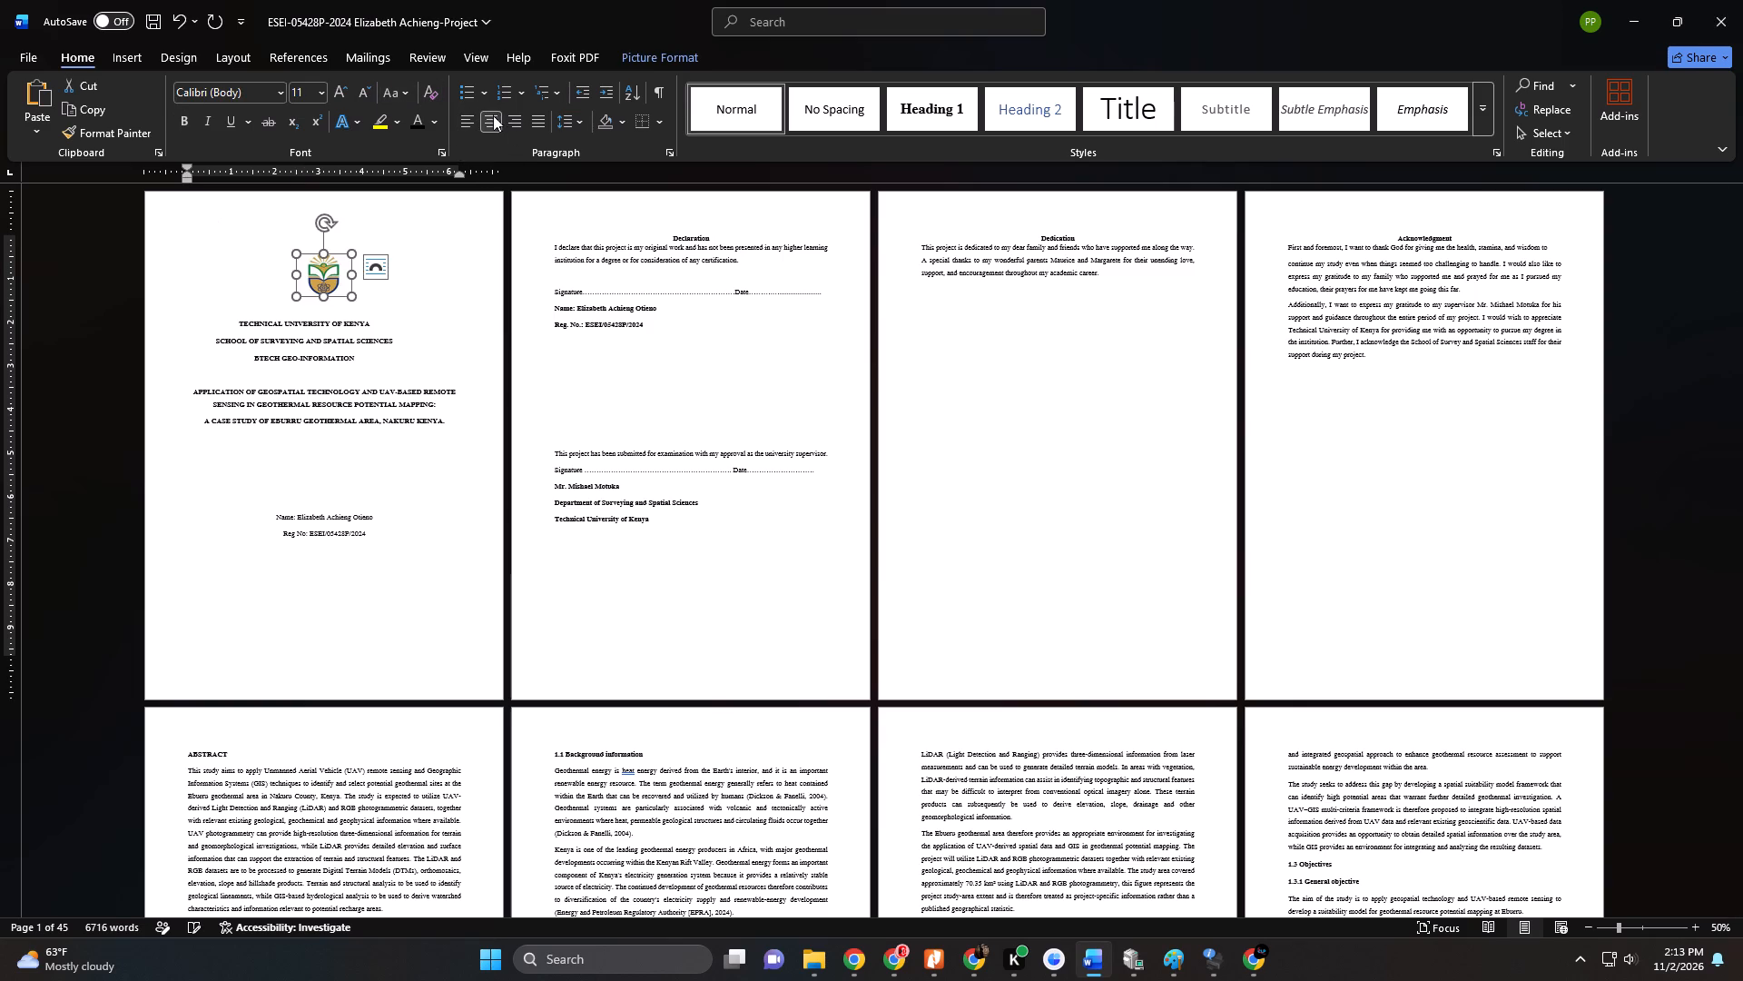
Change all the cover page text, down to the registration number, to uppercase.
{"action": "left_click", "coordinate": [325, 325]}
{"action": "left_click", "coordinate": [336, 486]}
{"action": "left_click_drag", "start_coordinate": [412, 551], "coordinate": [218, 257]}
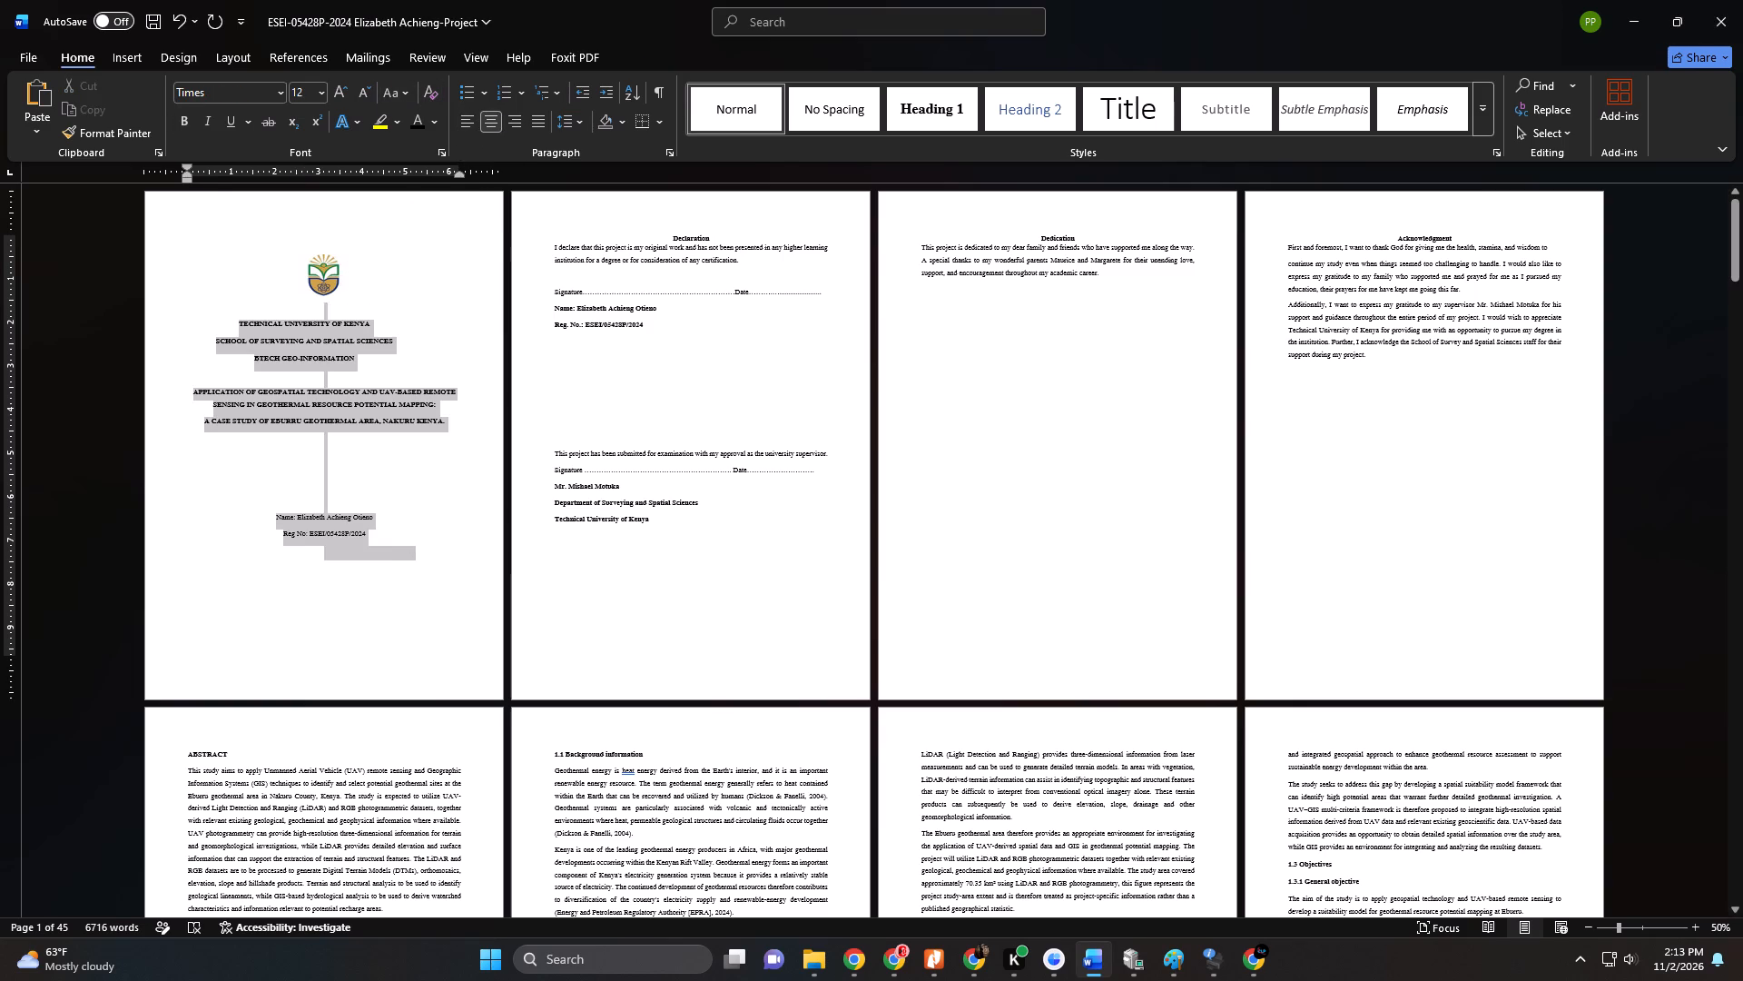
{"action": "left_click_drag", "start_coordinate": [218, 257], "coordinate": [217, 243]}
{"action": "left_click", "coordinate": [407, 94]}
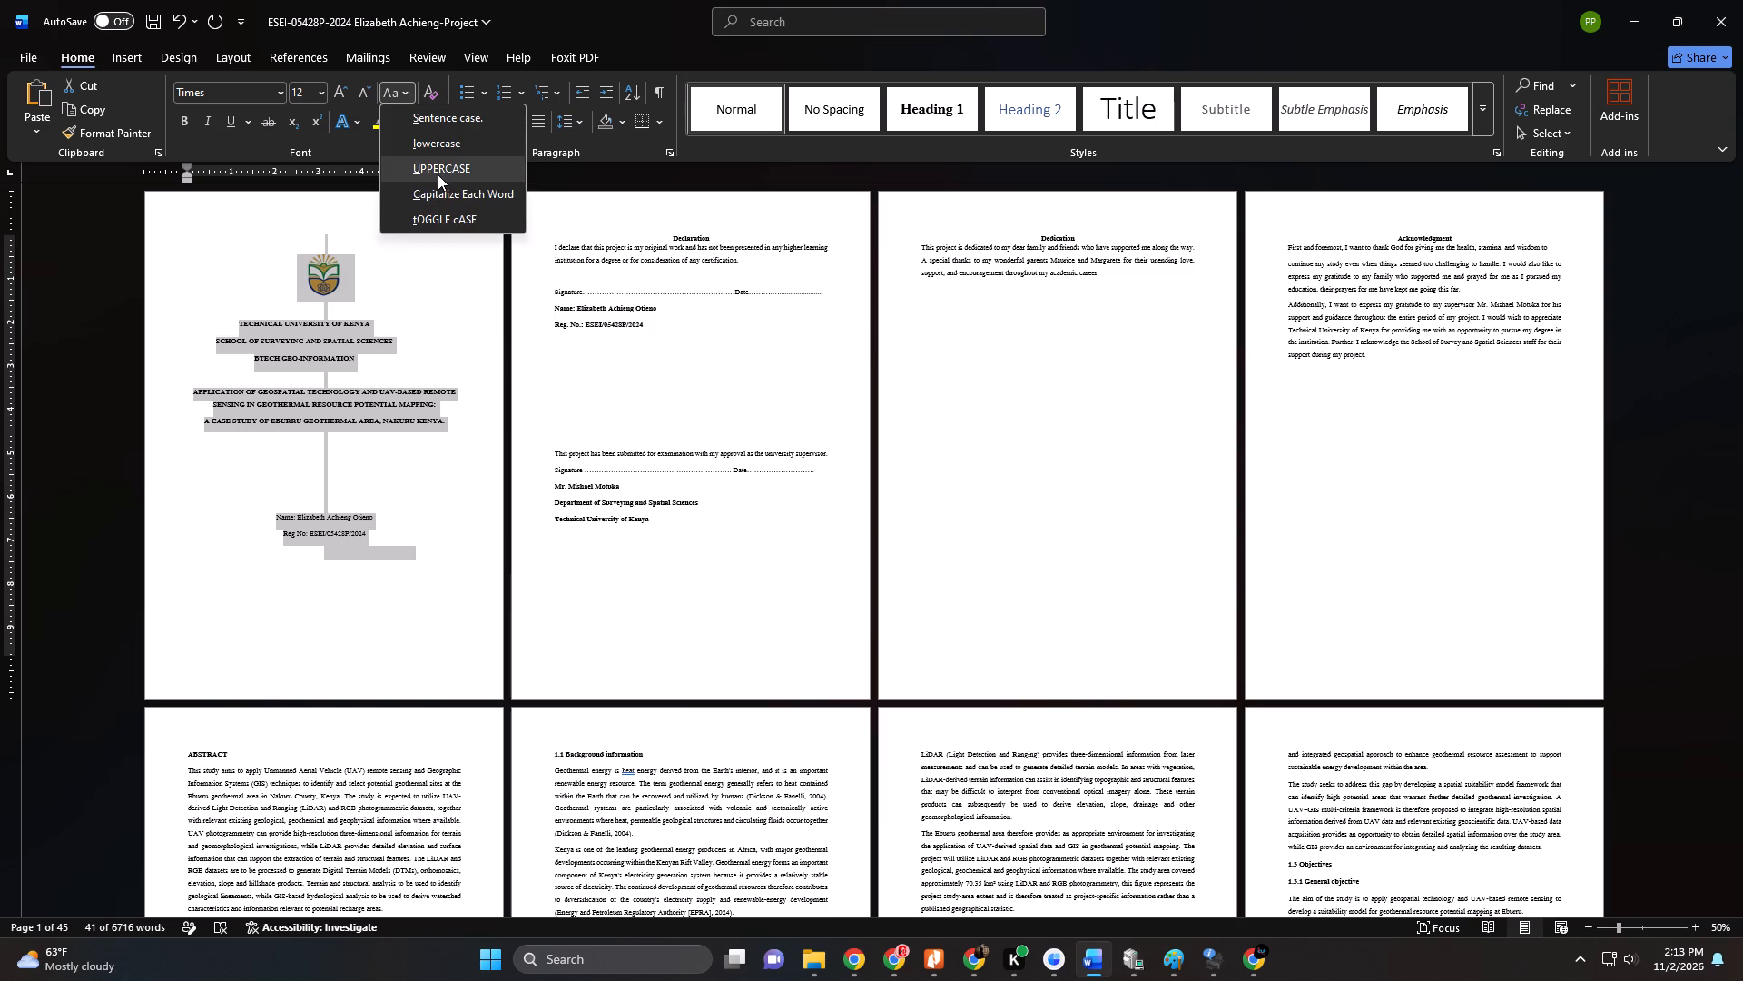
{"action": "left_click", "coordinate": [438, 172]}
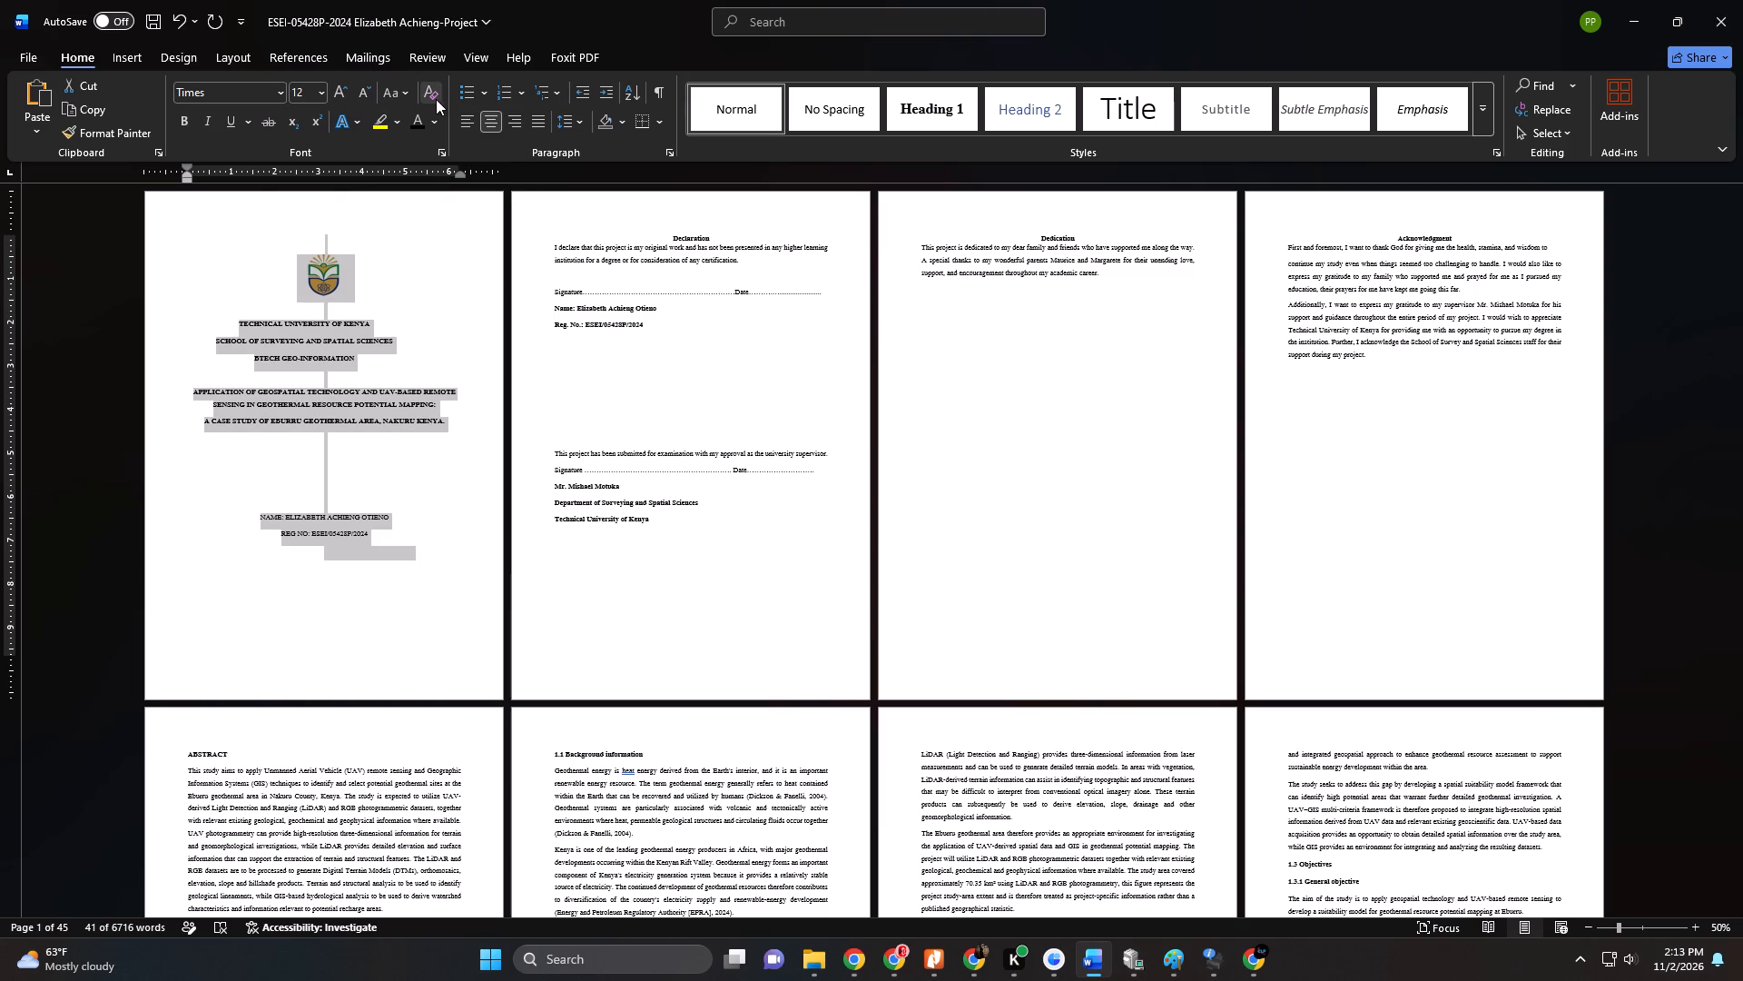
Clear the formatting of the cover page content and reformat it as centred, bold Times at size 12.
{"action": "left_click", "coordinate": [434, 99]}
{"action": "left_click", "coordinate": [494, 124]}
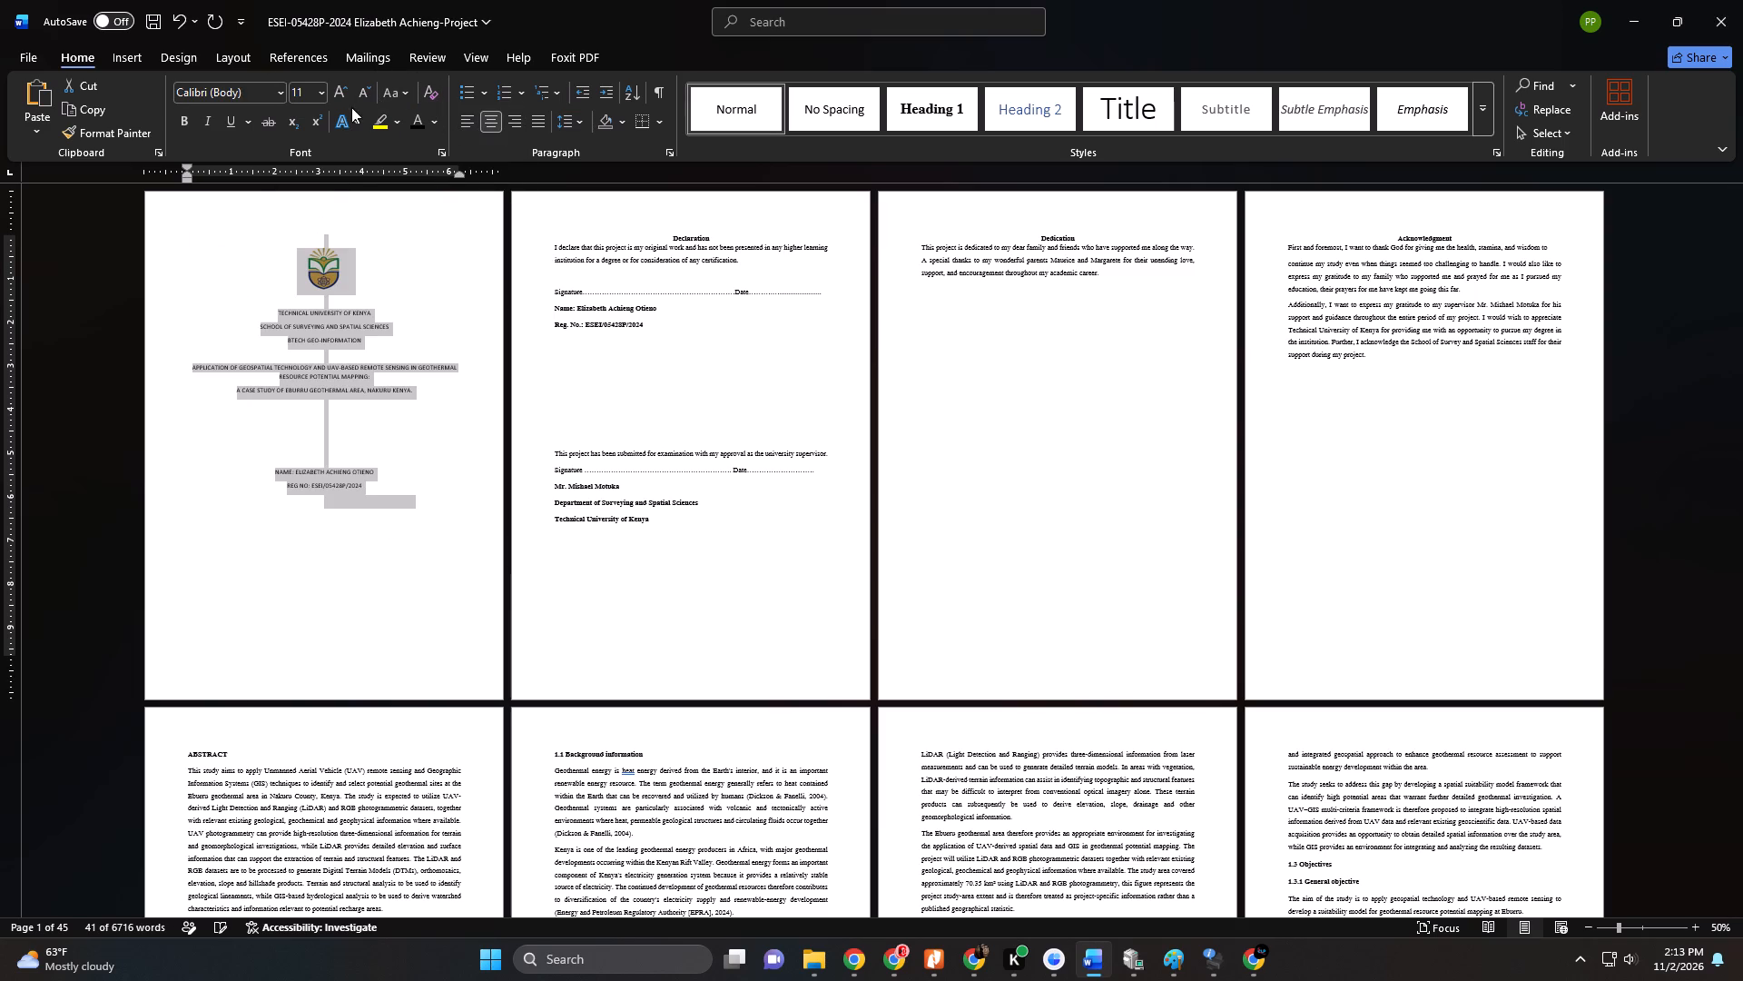
{"action": "left_click", "coordinate": [344, 96]}
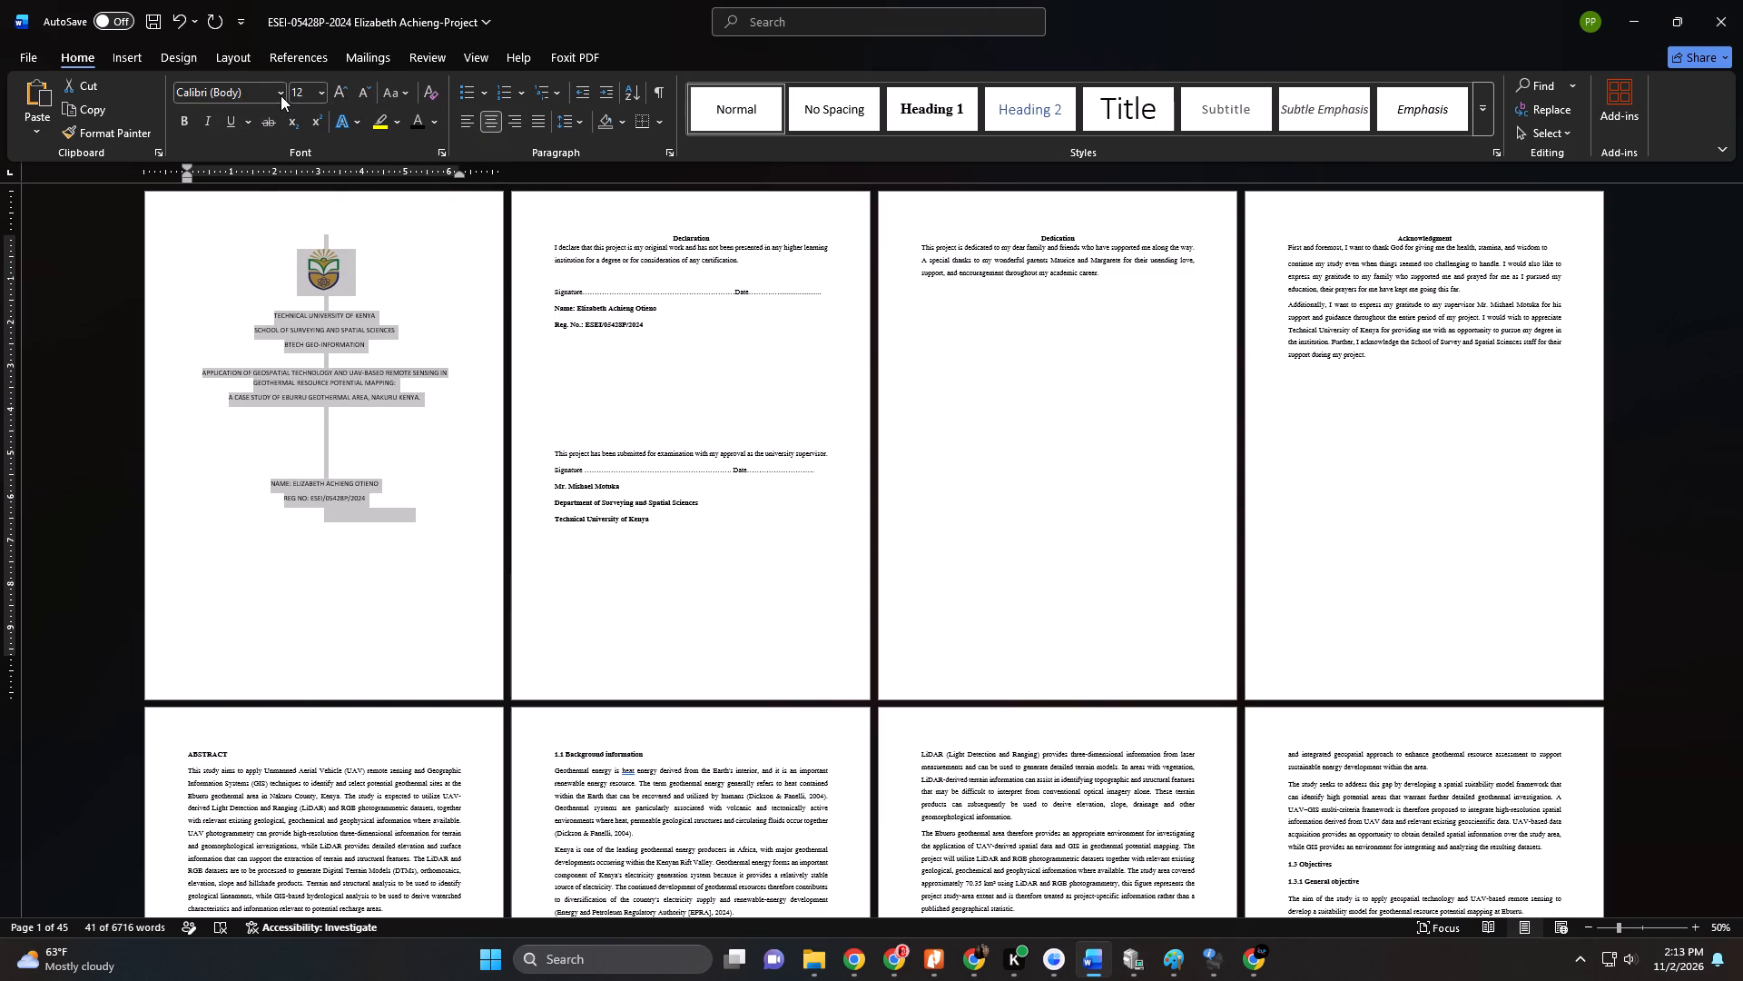
{"action": "left_click", "coordinate": [280, 94]}
{"action": "left_click", "coordinate": [267, 226]}
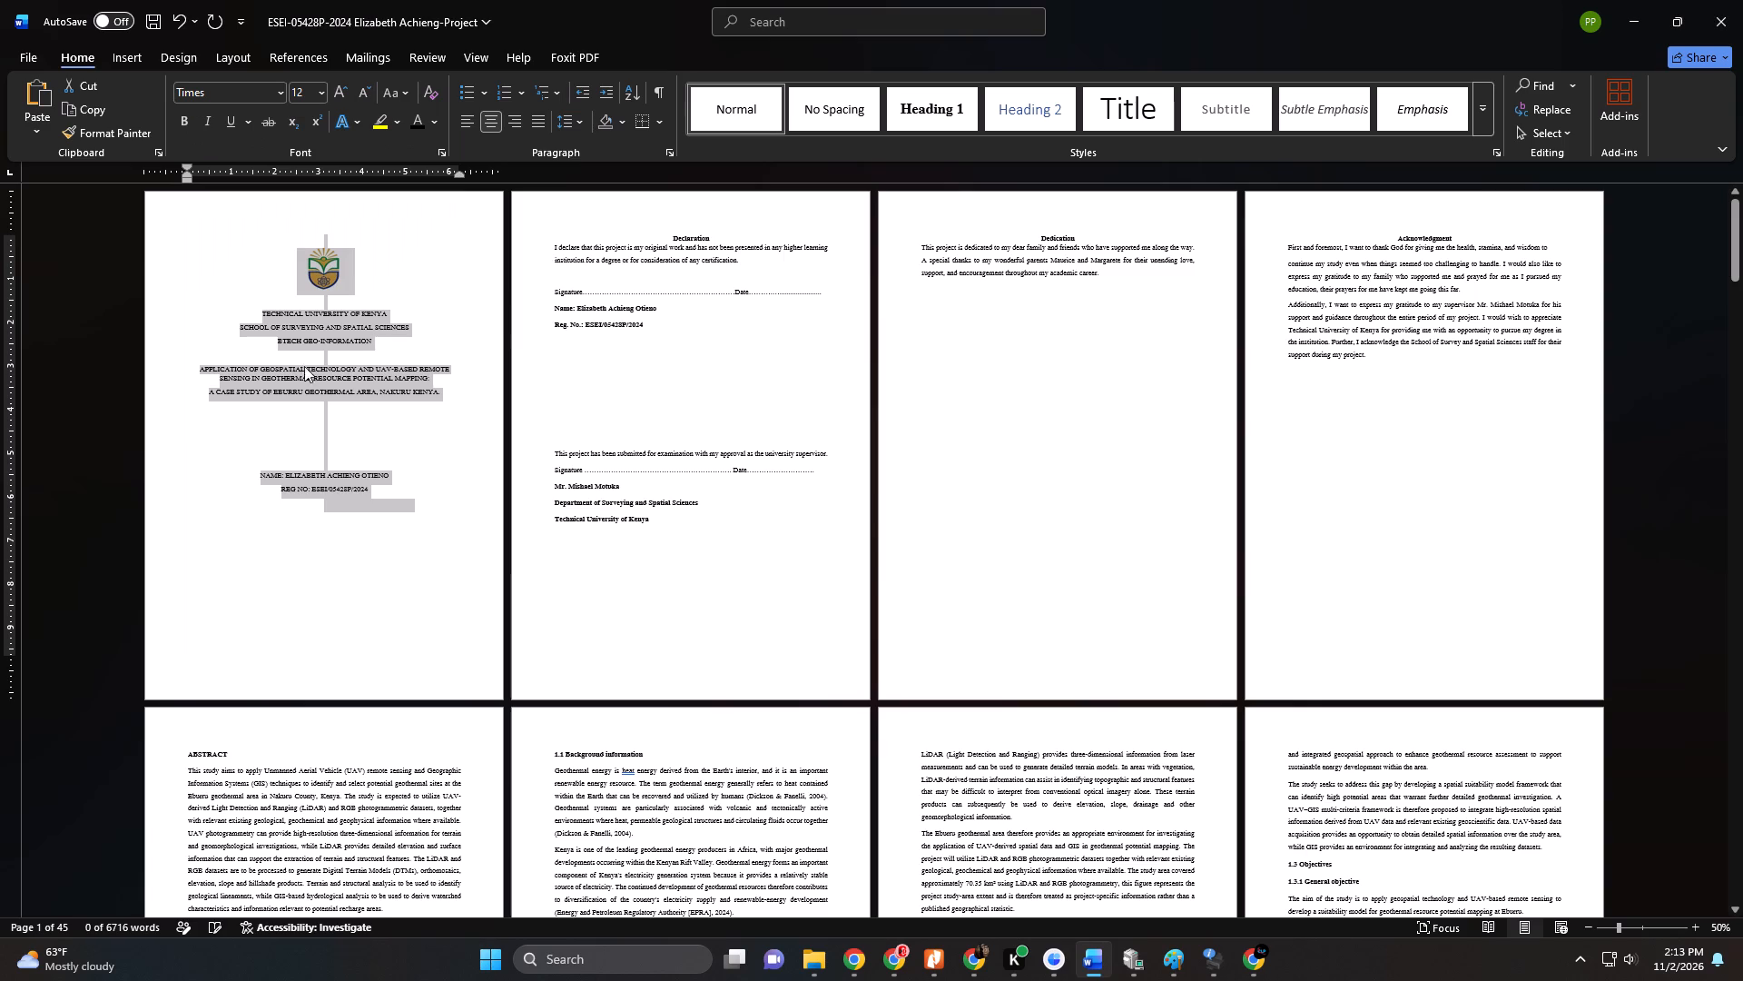
{"action": "left_click", "coordinate": [190, 121]}
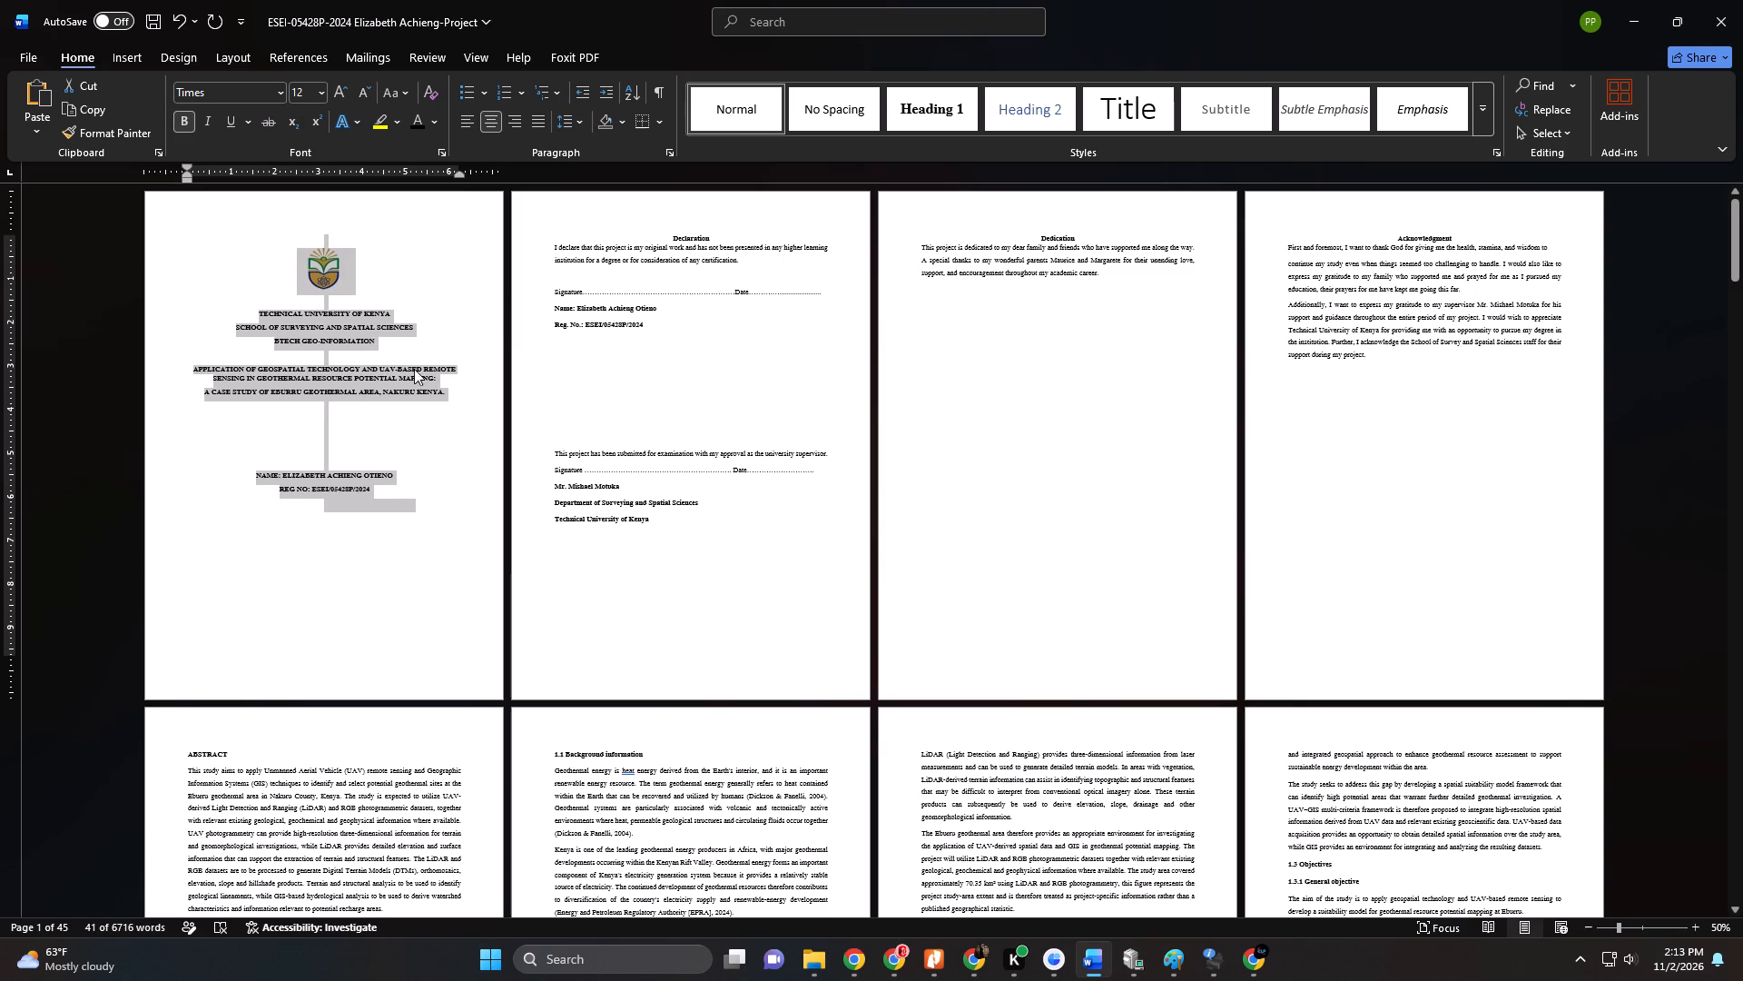
Change the Declaration, Dedication and Acknowledgment headings to uppercase.
{"action": "left_click", "coordinate": [524, 235]}
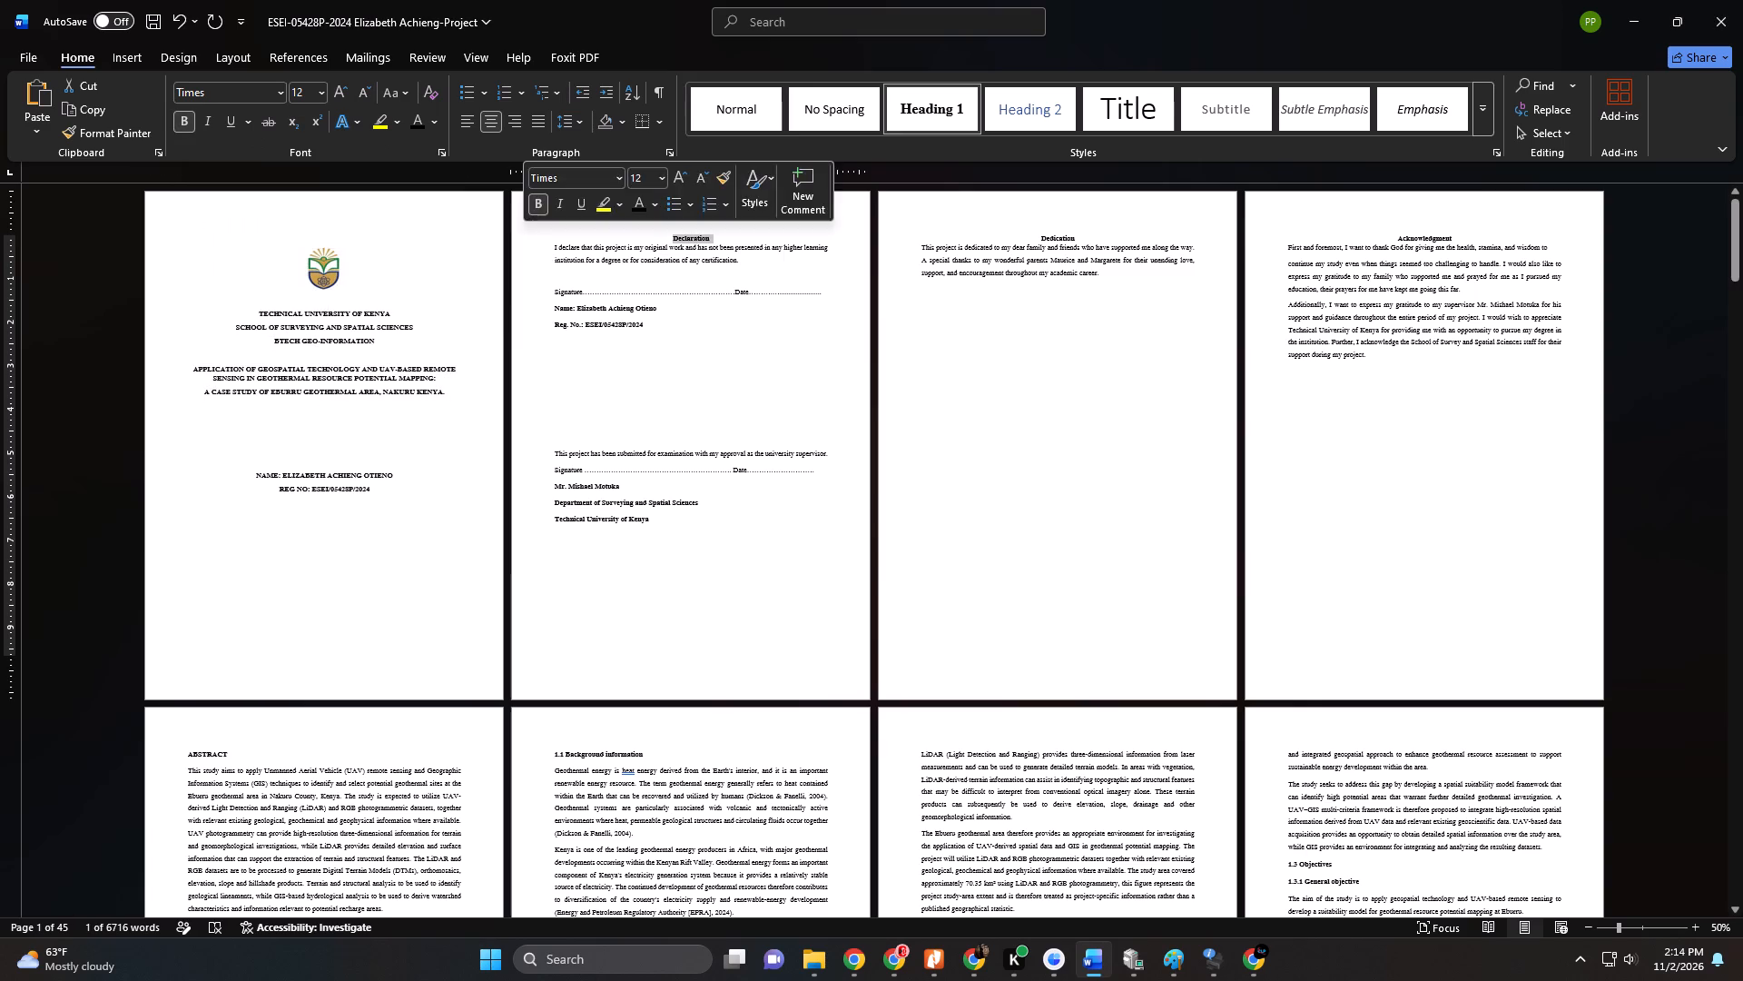
{"action": "left_click", "coordinate": [403, 96]}
{"action": "left_click", "coordinate": [448, 164]}
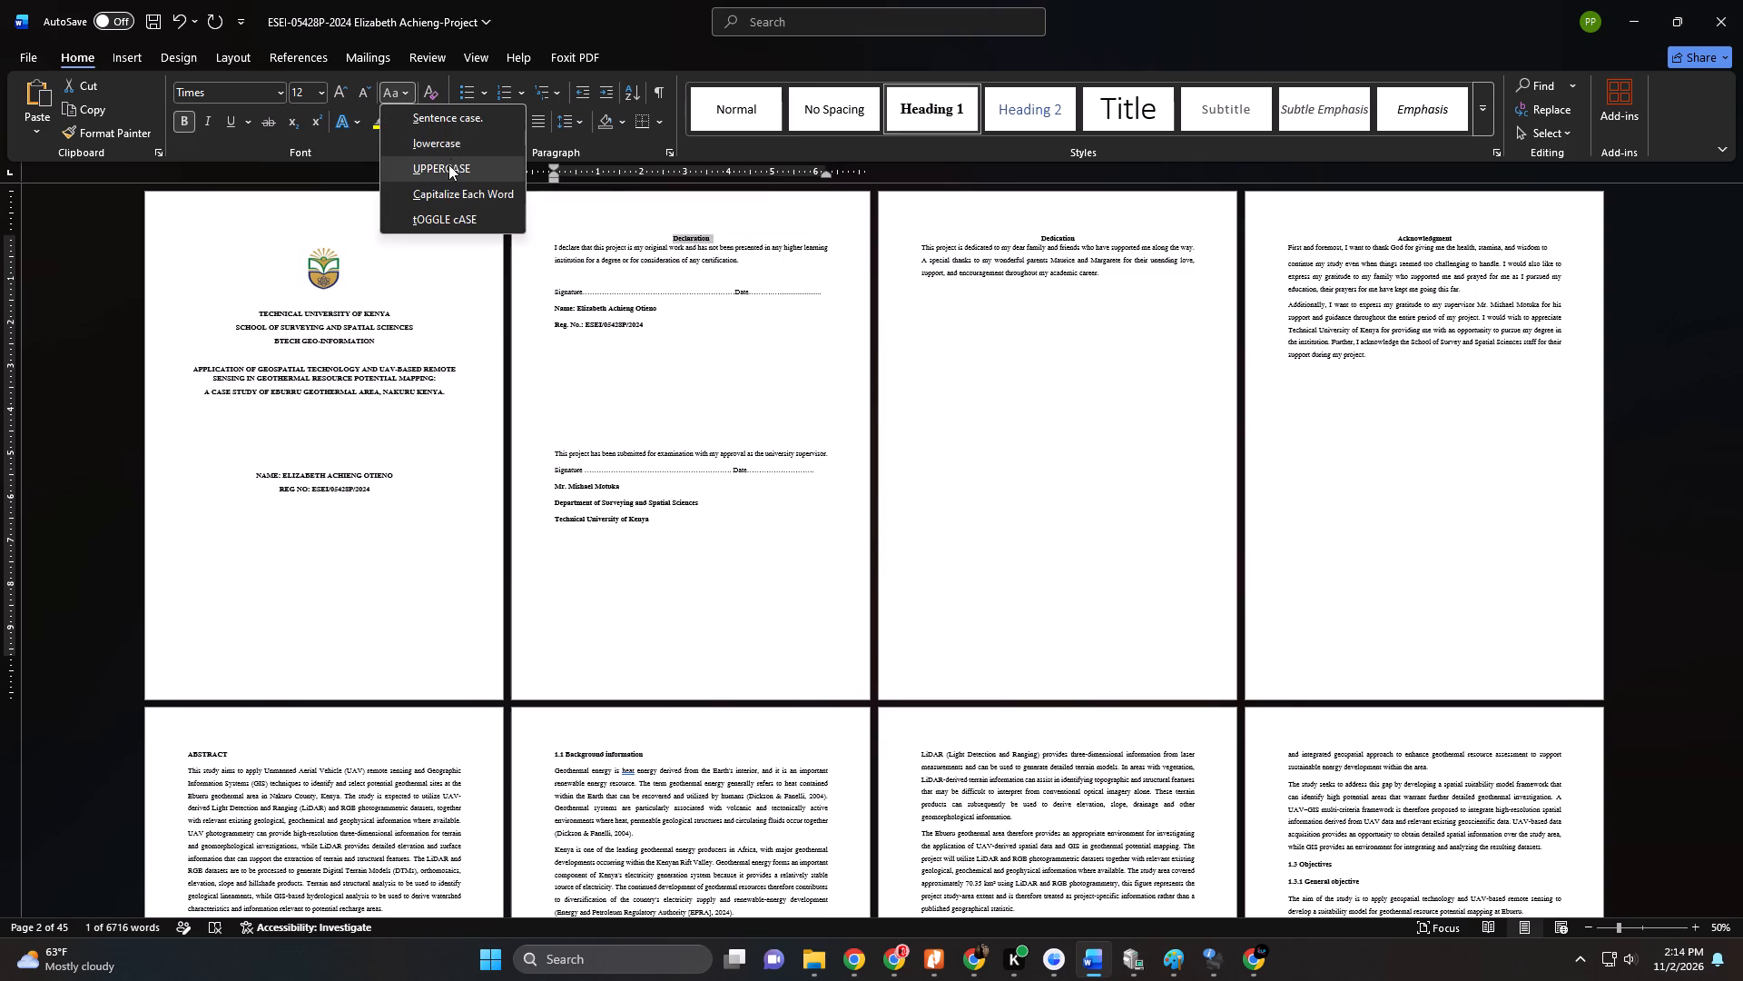
{"action": "left_click", "coordinate": [875, 231]}
{"action": "left_click", "coordinate": [892, 233]}
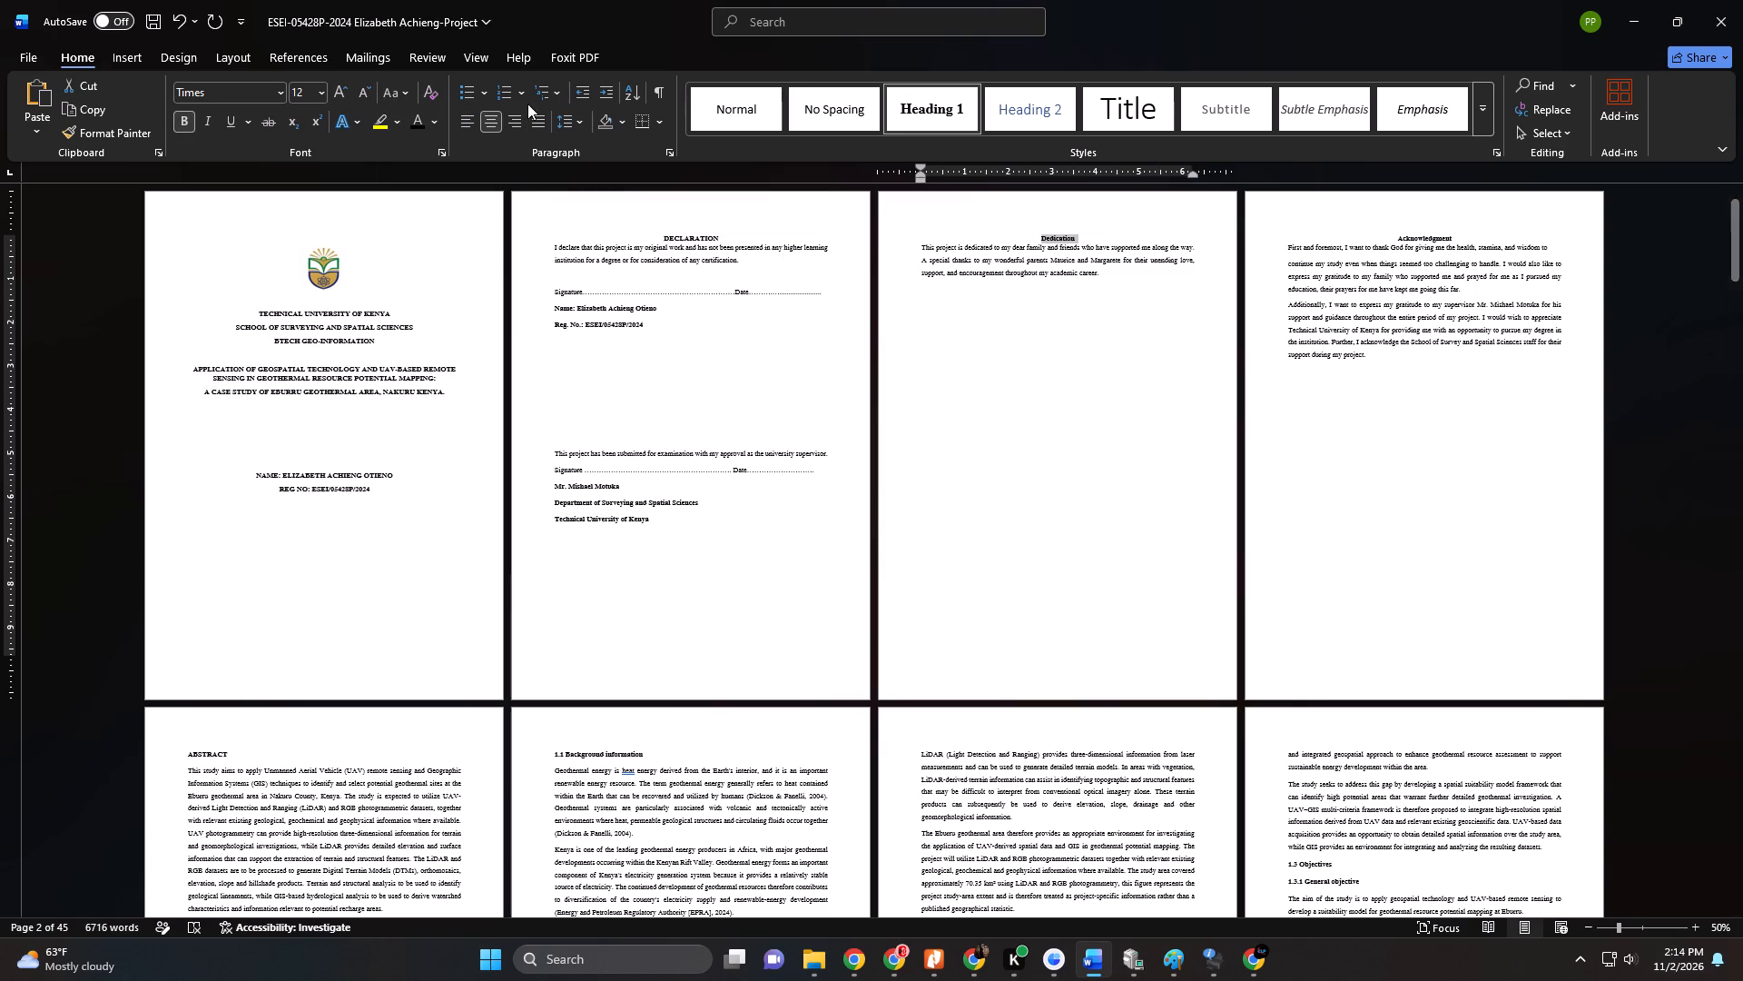
{"action": "left_click", "coordinate": [409, 94]}
{"action": "left_click", "coordinate": [461, 170]}
{"action": "scroll", "coordinate": [1190, 336], "scroll_direction": "down", "scroll_amount": 4}
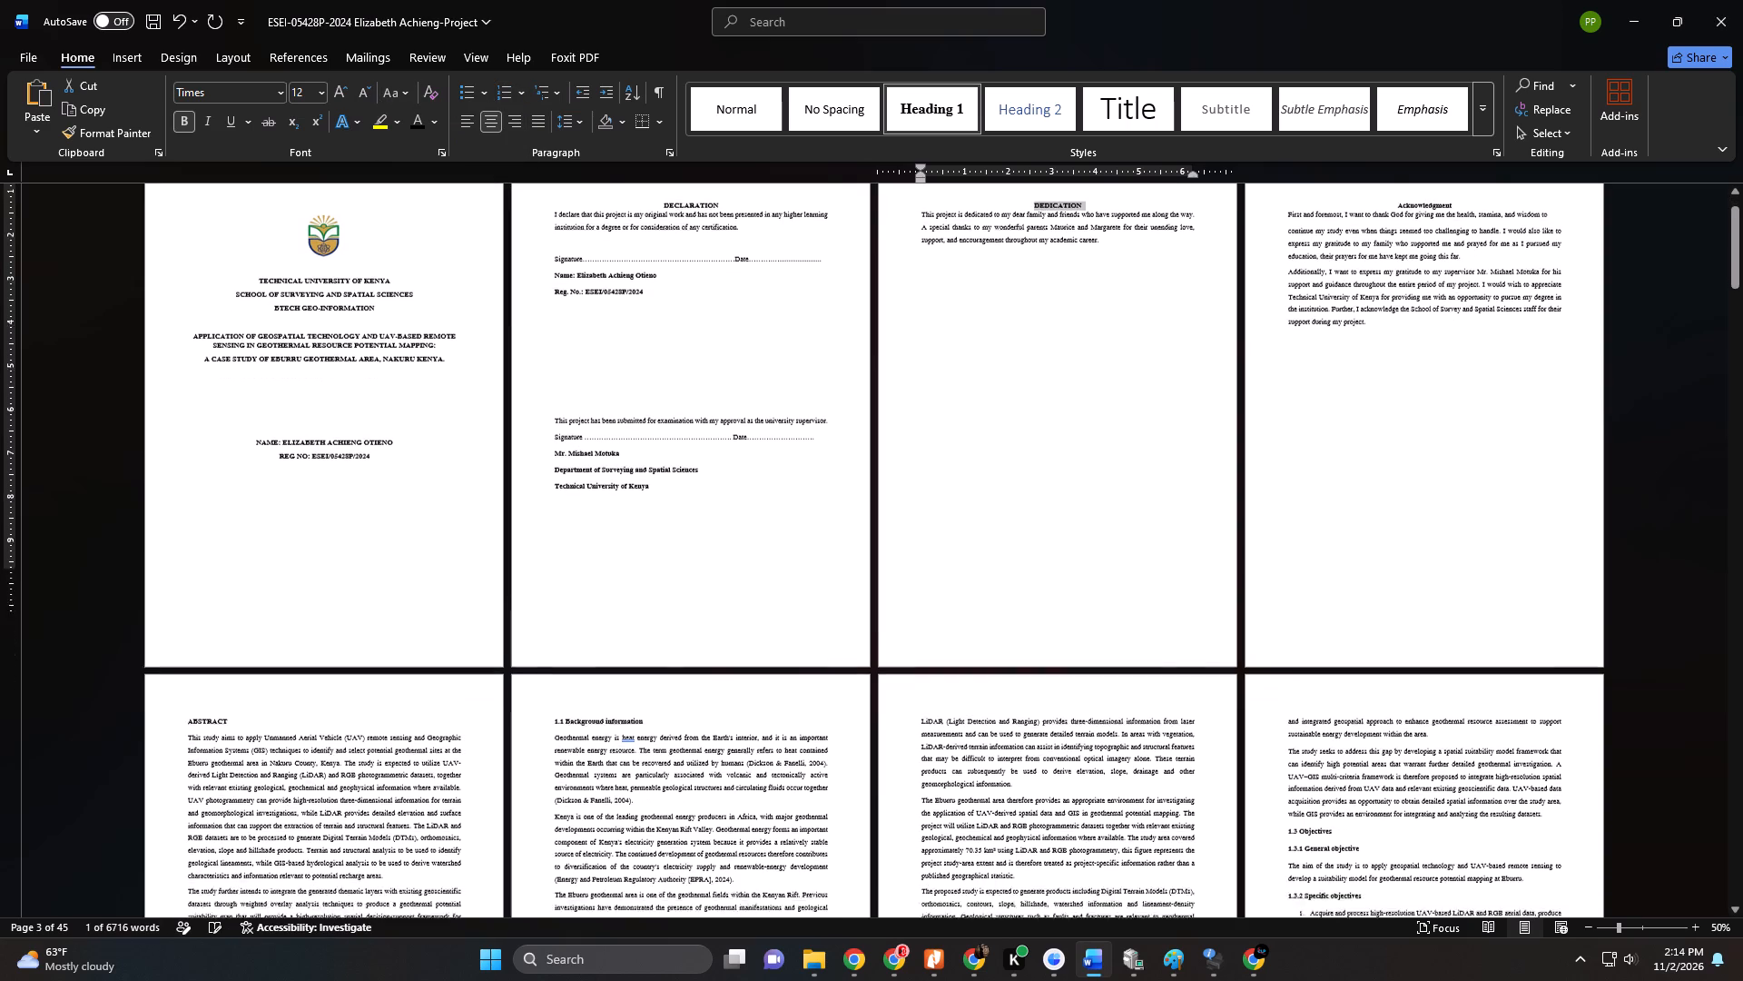
{"action": "scroll", "coordinate": [1190, 336], "scroll_direction": "down", "scroll_amount": 3}
{"action": "scroll", "coordinate": [1265, 334], "scroll_direction": "up", "scroll_amount": 10}
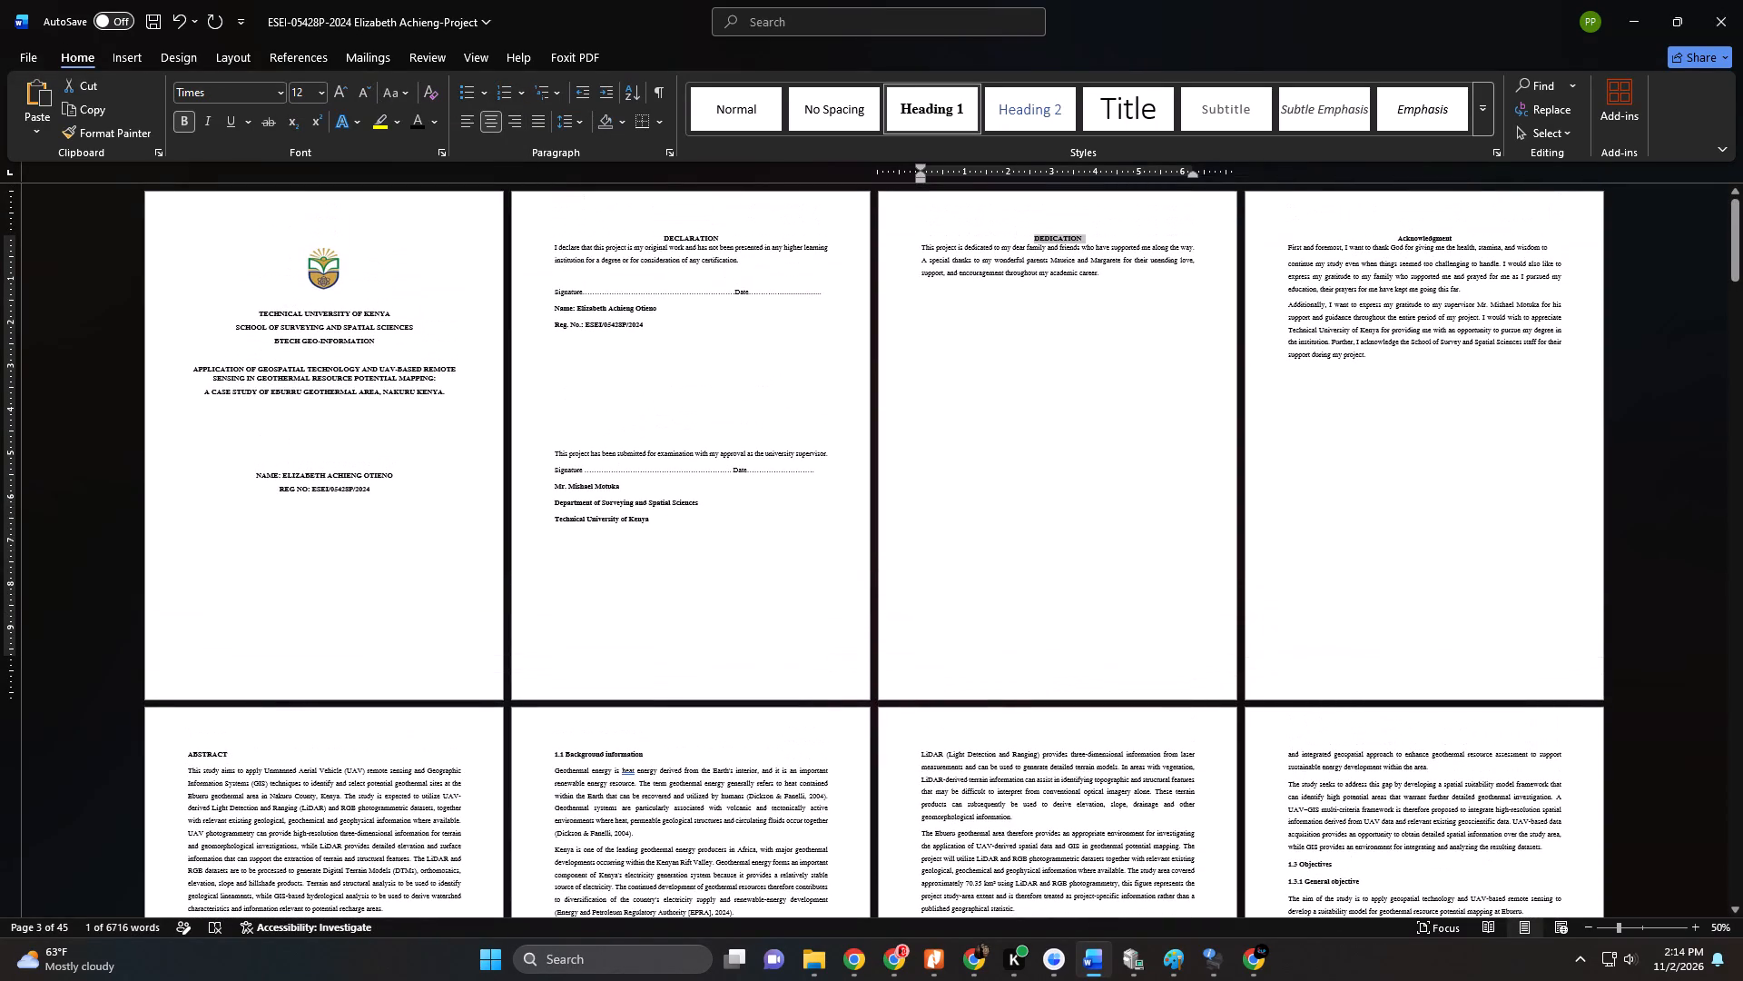
{"action": "left_click", "coordinate": [1263, 238]}
{"action": "left_click", "coordinate": [401, 87]}
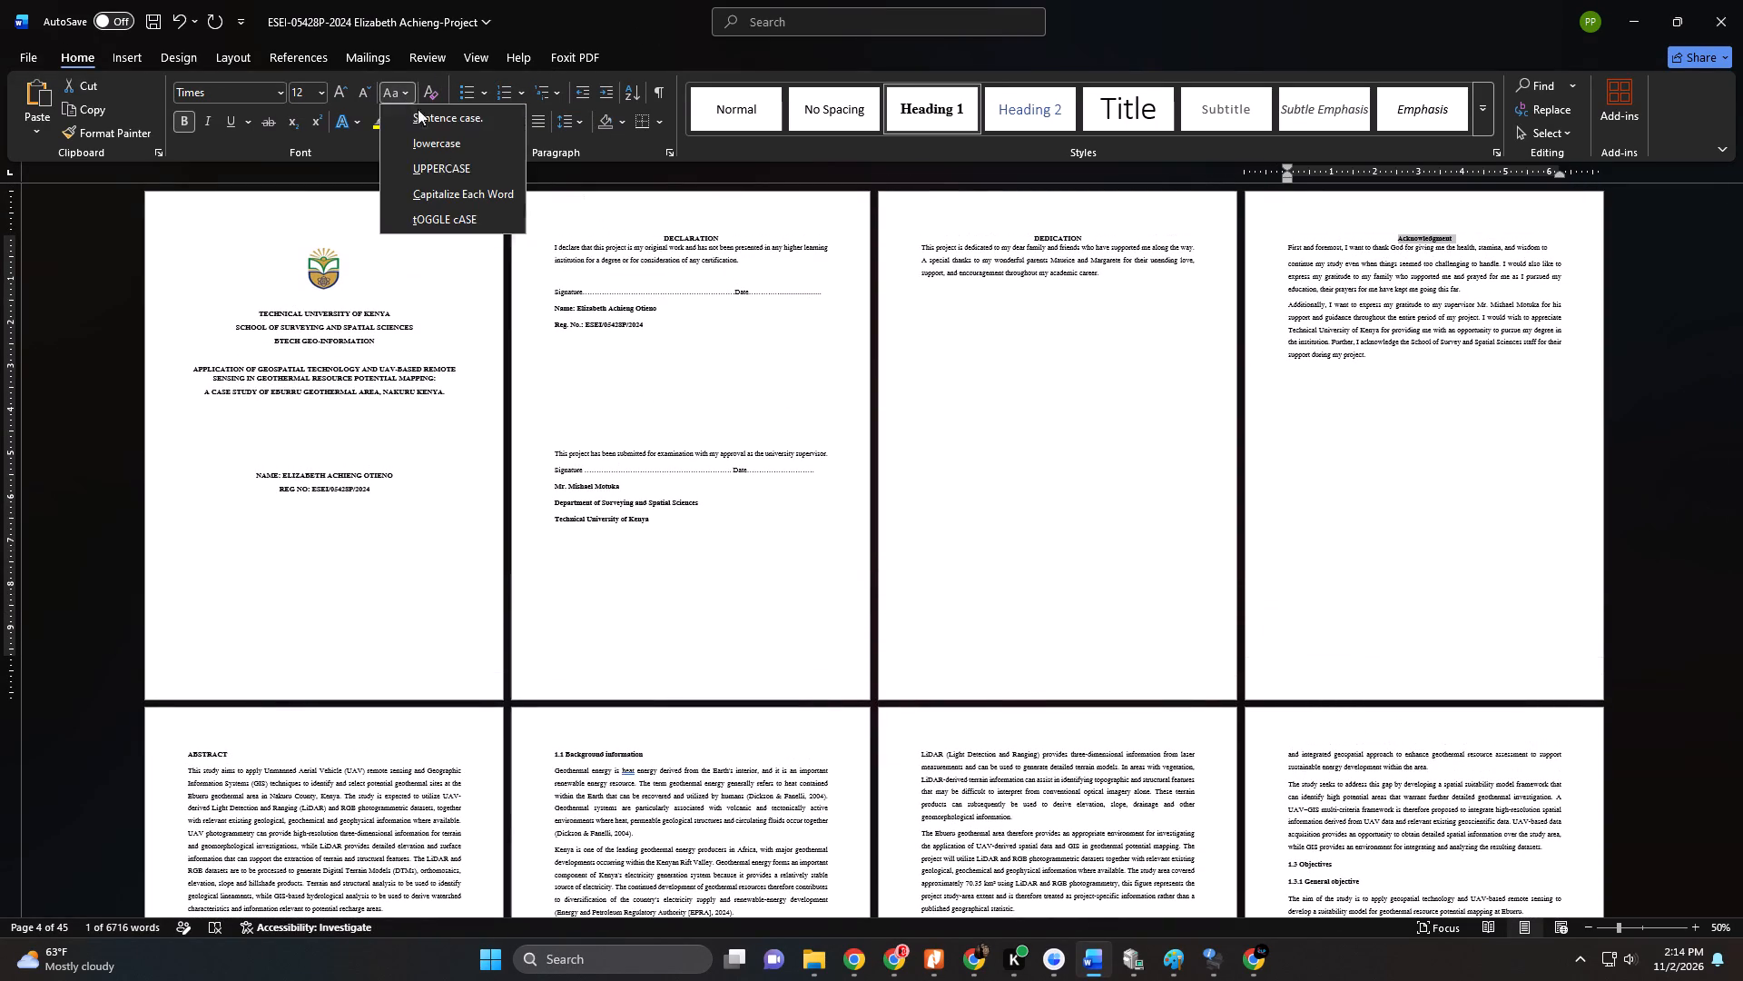
{"action": "left_click", "coordinate": [463, 163]}
Apply the Heading 1 style to the ABSTRACT heading.
{"action": "scroll", "coordinate": [977, 349], "scroll_direction": "down", "scroll_amount": 2}
{"action": "scroll", "coordinate": [976, 352], "scroll_direction": "up", "scroll_amount": 1}
{"action": "scroll", "coordinate": [976, 352], "scroll_direction": "down", "scroll_amount": 5}
{"action": "scroll", "coordinate": [975, 352], "scroll_direction": "up", "scroll_amount": 1}
{"action": "scroll", "coordinate": [975, 352], "scroll_direction": "down", "scroll_amount": 5}
{"action": "scroll", "coordinate": [912, 356], "scroll_direction": "up", "scroll_amount": 1}
{"action": "scroll", "coordinate": [912, 358], "scroll_direction": "down", "scroll_amount": 3}
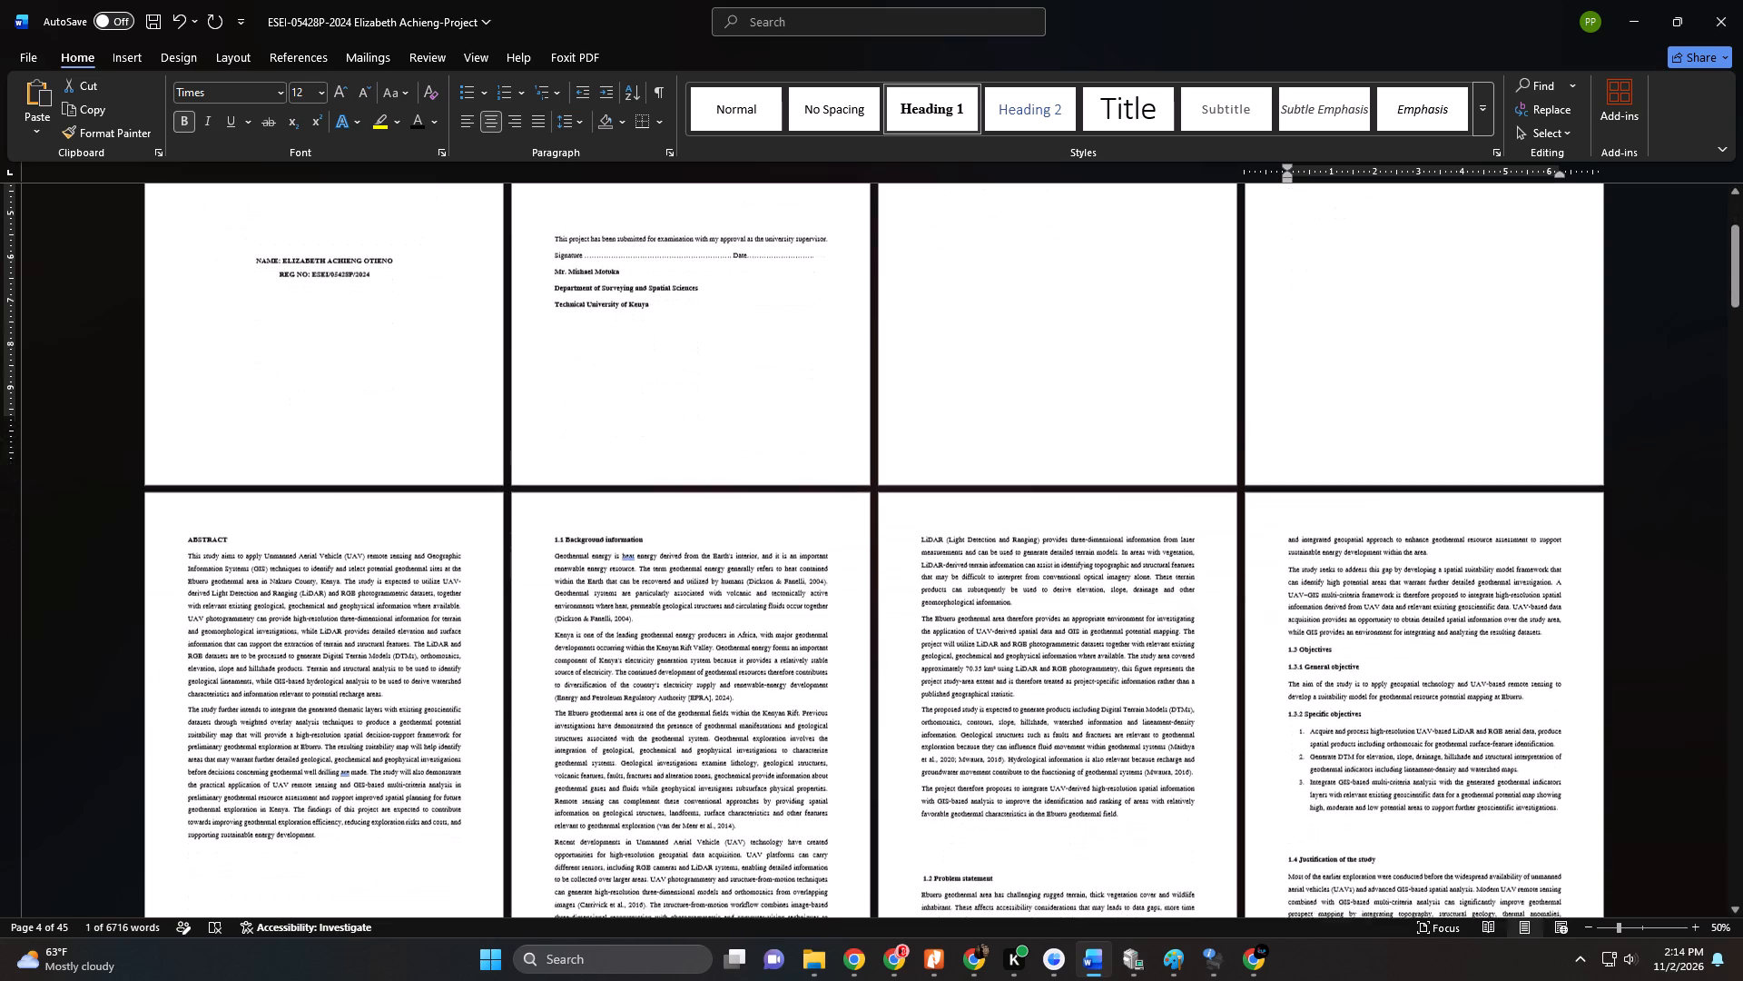
{"action": "scroll", "coordinate": [911, 359], "scroll_direction": "down", "scroll_amount": 2}
{"action": "scroll", "coordinate": [913, 409], "scroll_direction": "up", "scroll_amount": 1}
{"action": "scroll", "coordinate": [913, 409], "scroll_direction": "down", "scroll_amount": 1}
{"action": "scroll", "coordinate": [913, 409], "scroll_direction": "up", "scroll_amount": 1}
{"action": "scroll", "coordinate": [919, 409], "scroll_direction": "down", "scroll_amount": 3}
{"action": "scroll", "coordinate": [555, 420], "scroll_direction": "up", "scroll_amount": 1}
{"action": "scroll", "coordinate": [555, 420], "scroll_direction": "down", "scroll_amount": 2}
{"action": "left_click", "coordinate": [170, 382]}
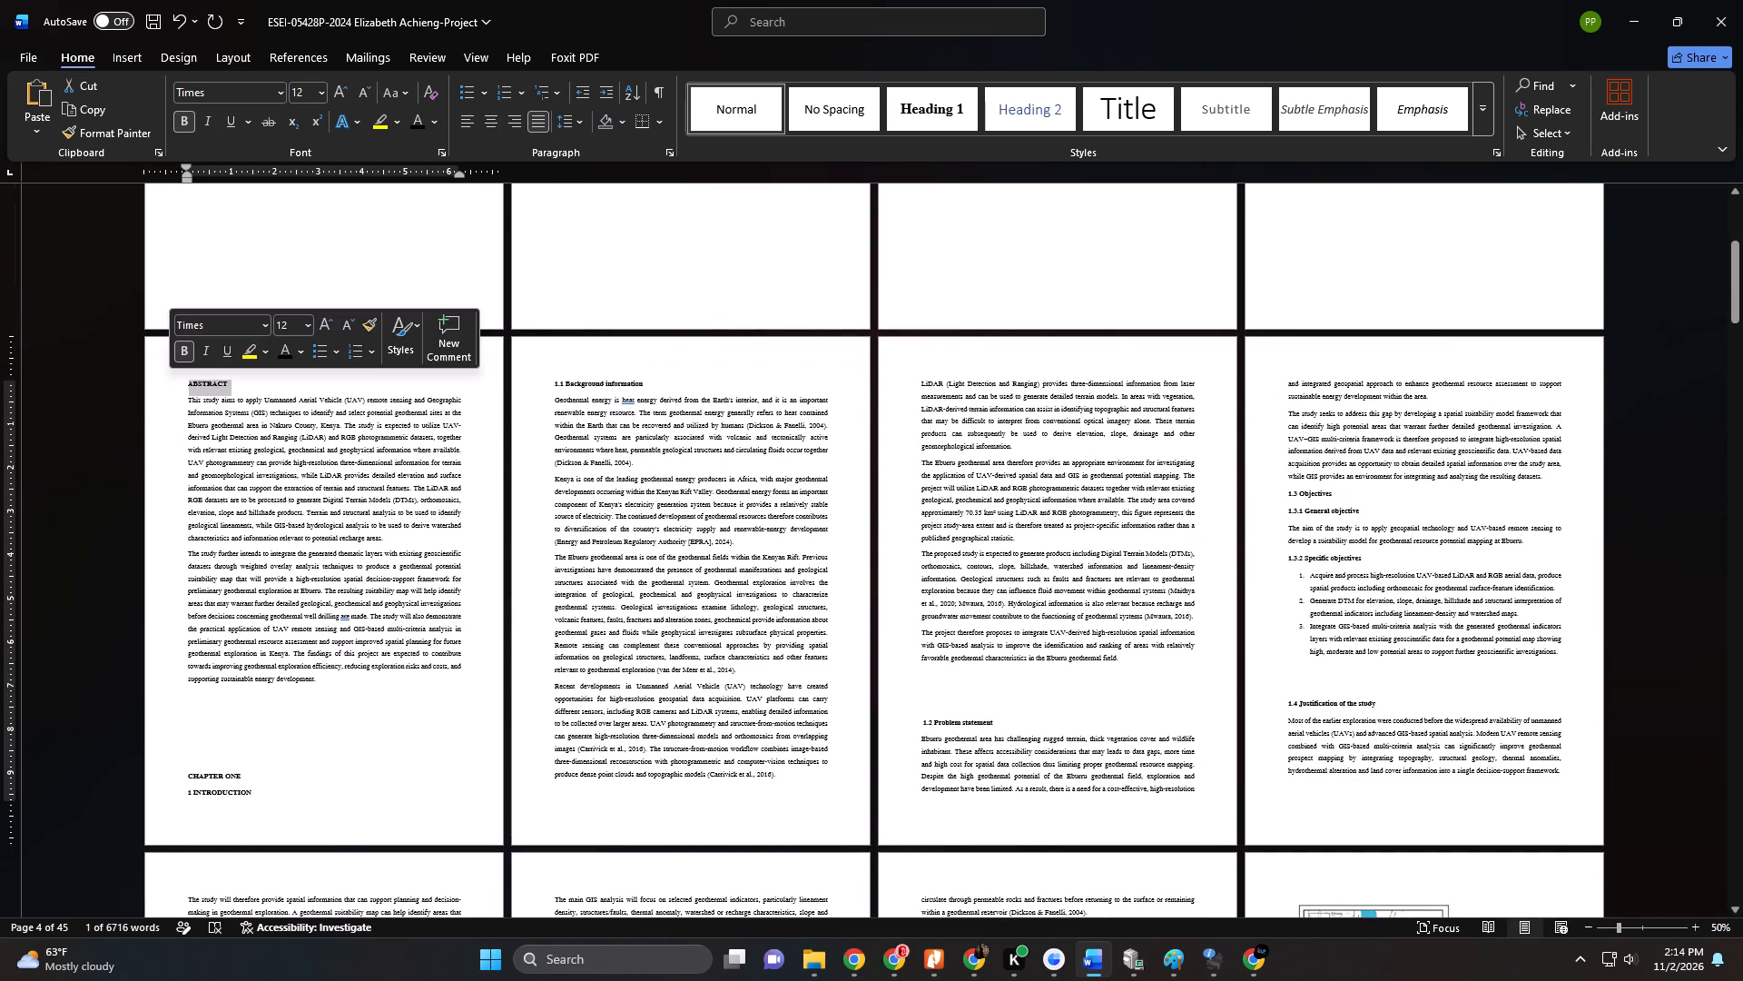
{"action": "left_click", "coordinate": [952, 121]}
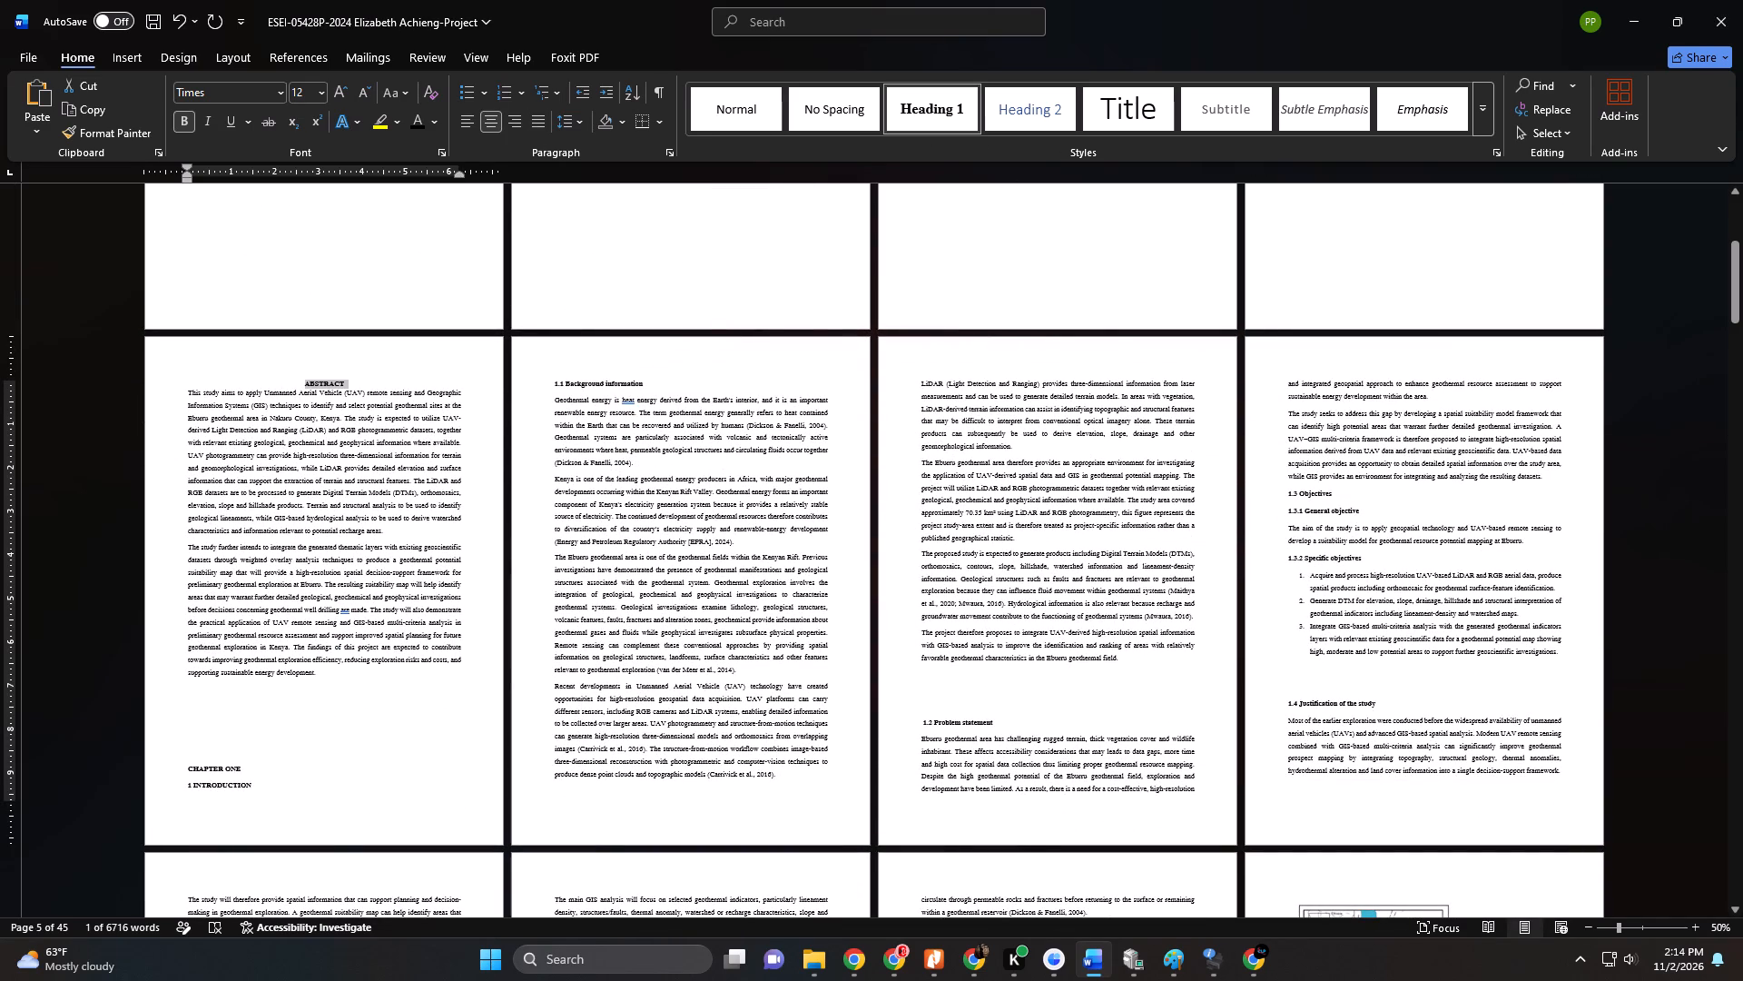
Start CHAPTER ONE on a new page and apply the Heading 1 style to its heading.
{"action": "left_click", "coordinate": [184, 769]}
{"action": "key", "text": "ctrl+Return"}
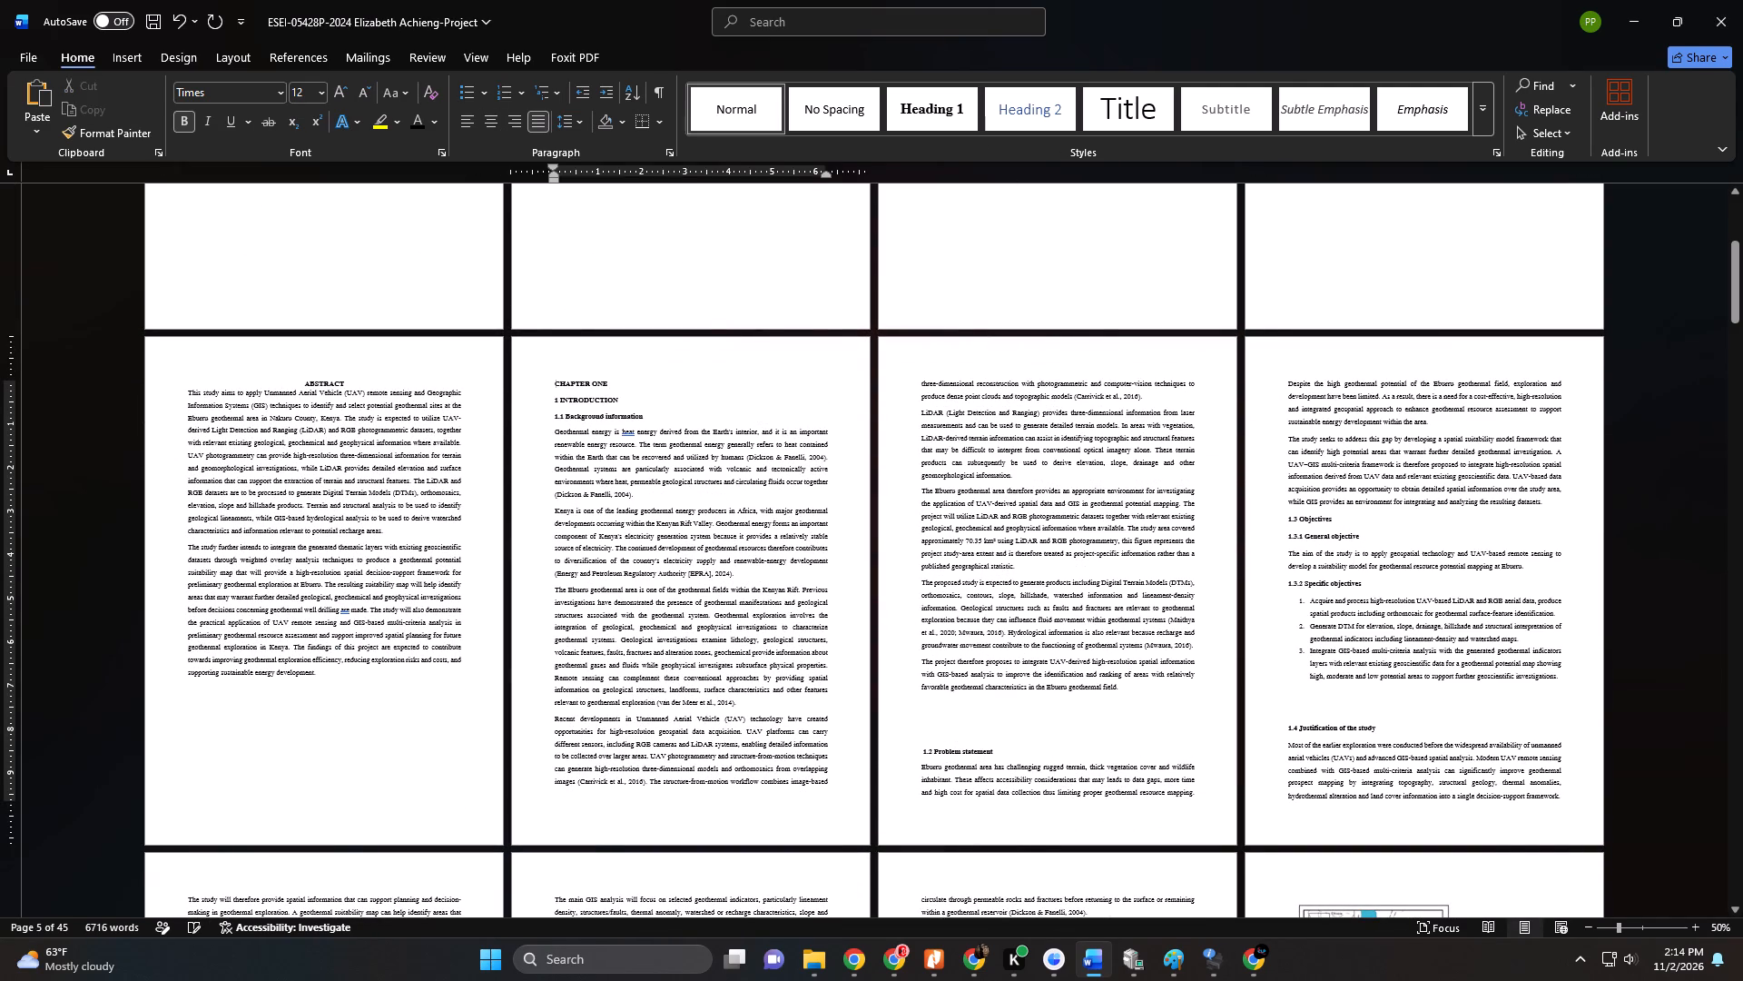
{"action": "left_click", "coordinate": [536, 385]}
{"action": "left_click", "coordinate": [953, 101]}
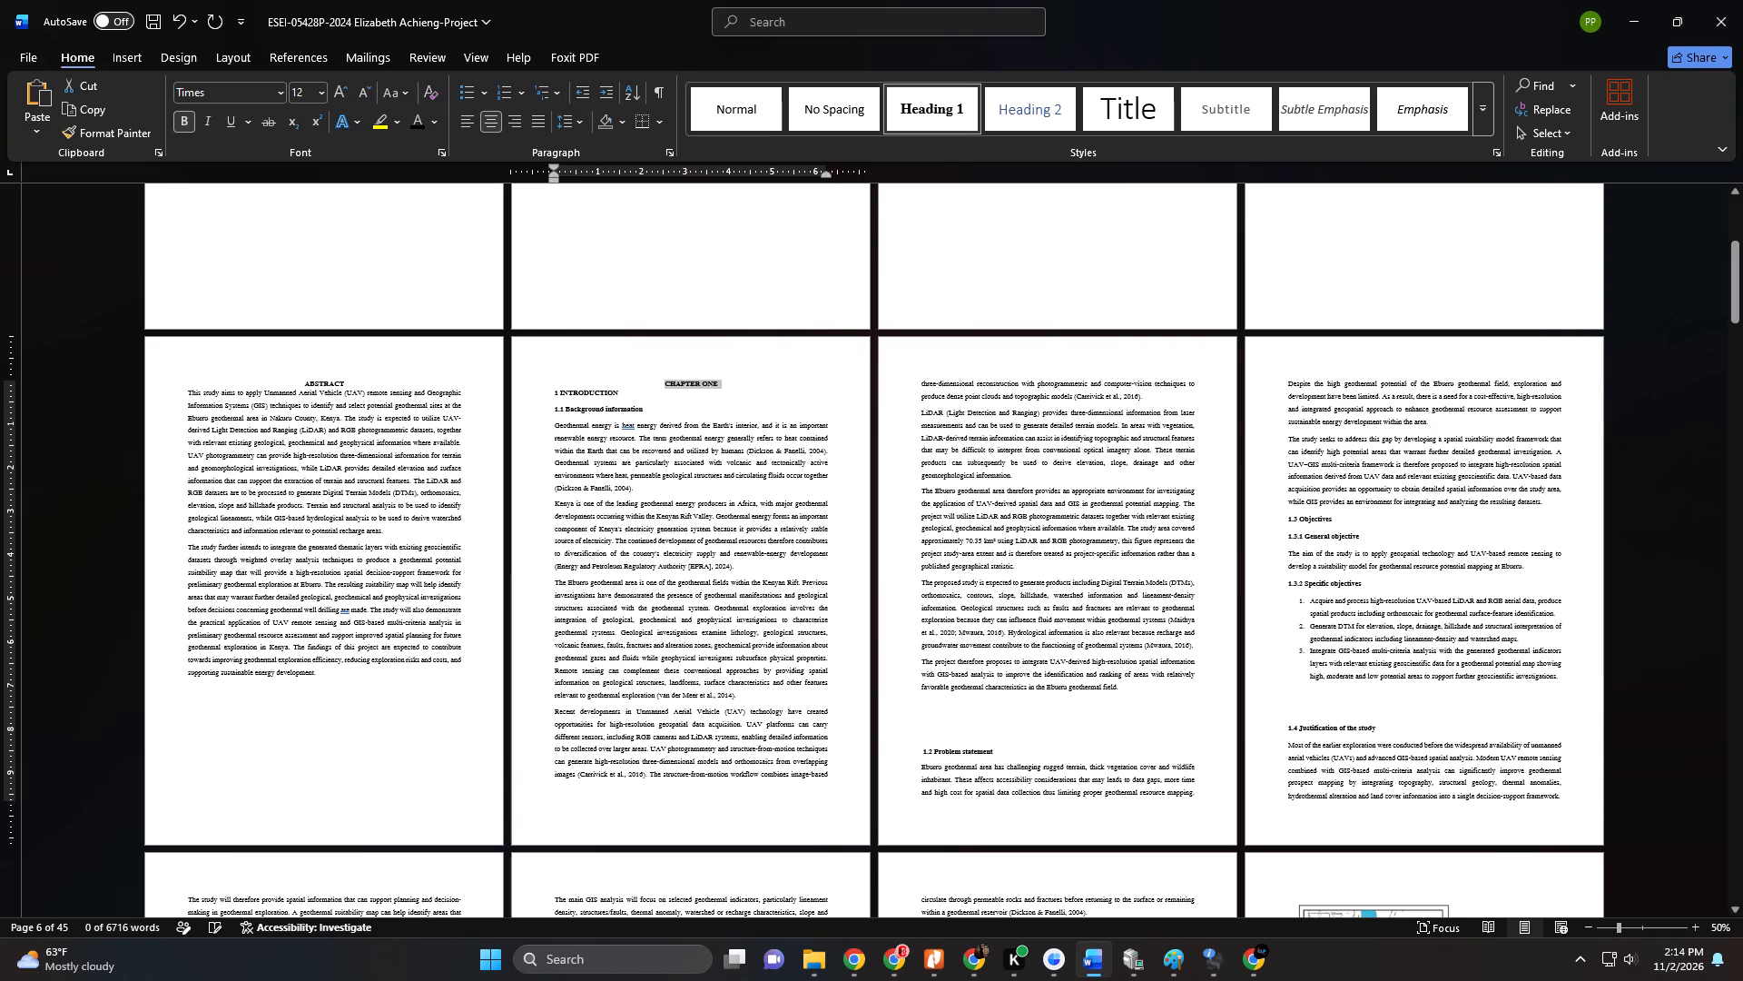
Delete the number 1 before INTRODUCTION and apply the Heading 1 style to that heading.
{"action": "left_click", "coordinate": [557, 391]}
{"action": "key", "text": "BackSpace"}
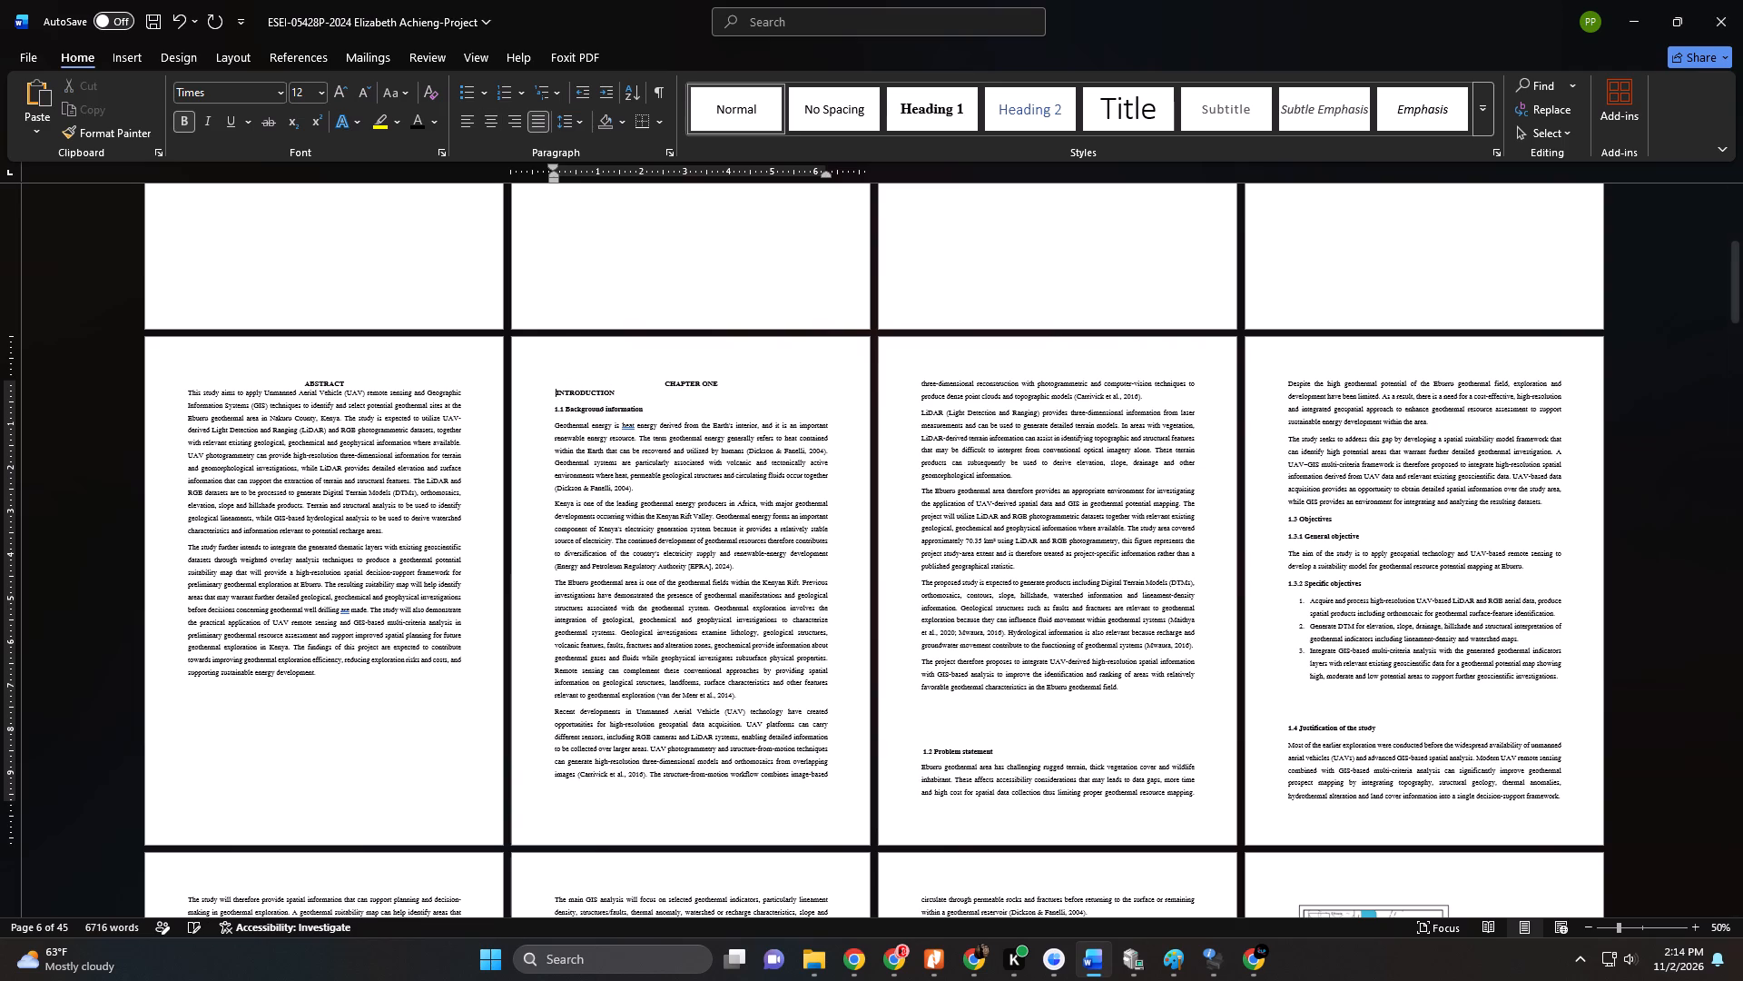
{"action": "left_click", "coordinate": [537, 388]}
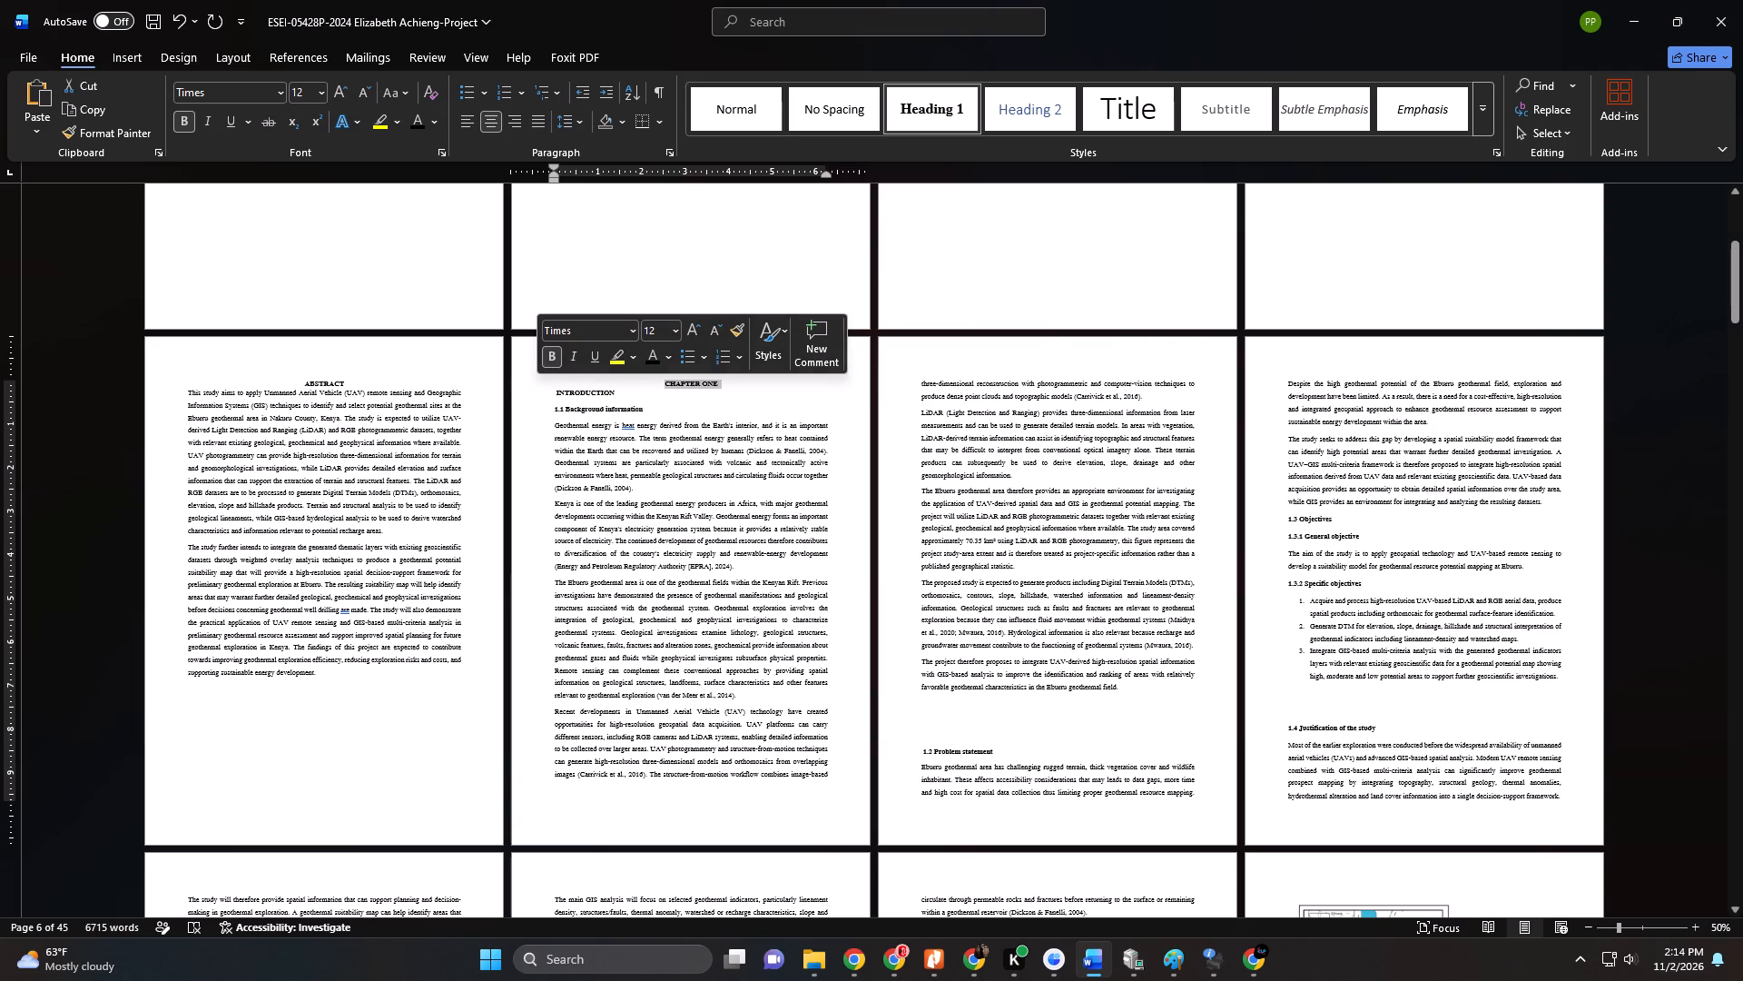
{"action": "left_click", "coordinate": [516, 390]}
{"action": "left_click", "coordinate": [924, 104]}
Modify the Heading 2 style to Times, 12 pt, bold with Automatic colour, and apply it to the 1.1 Background information heading.
{"action": "left_click", "coordinate": [532, 415]}
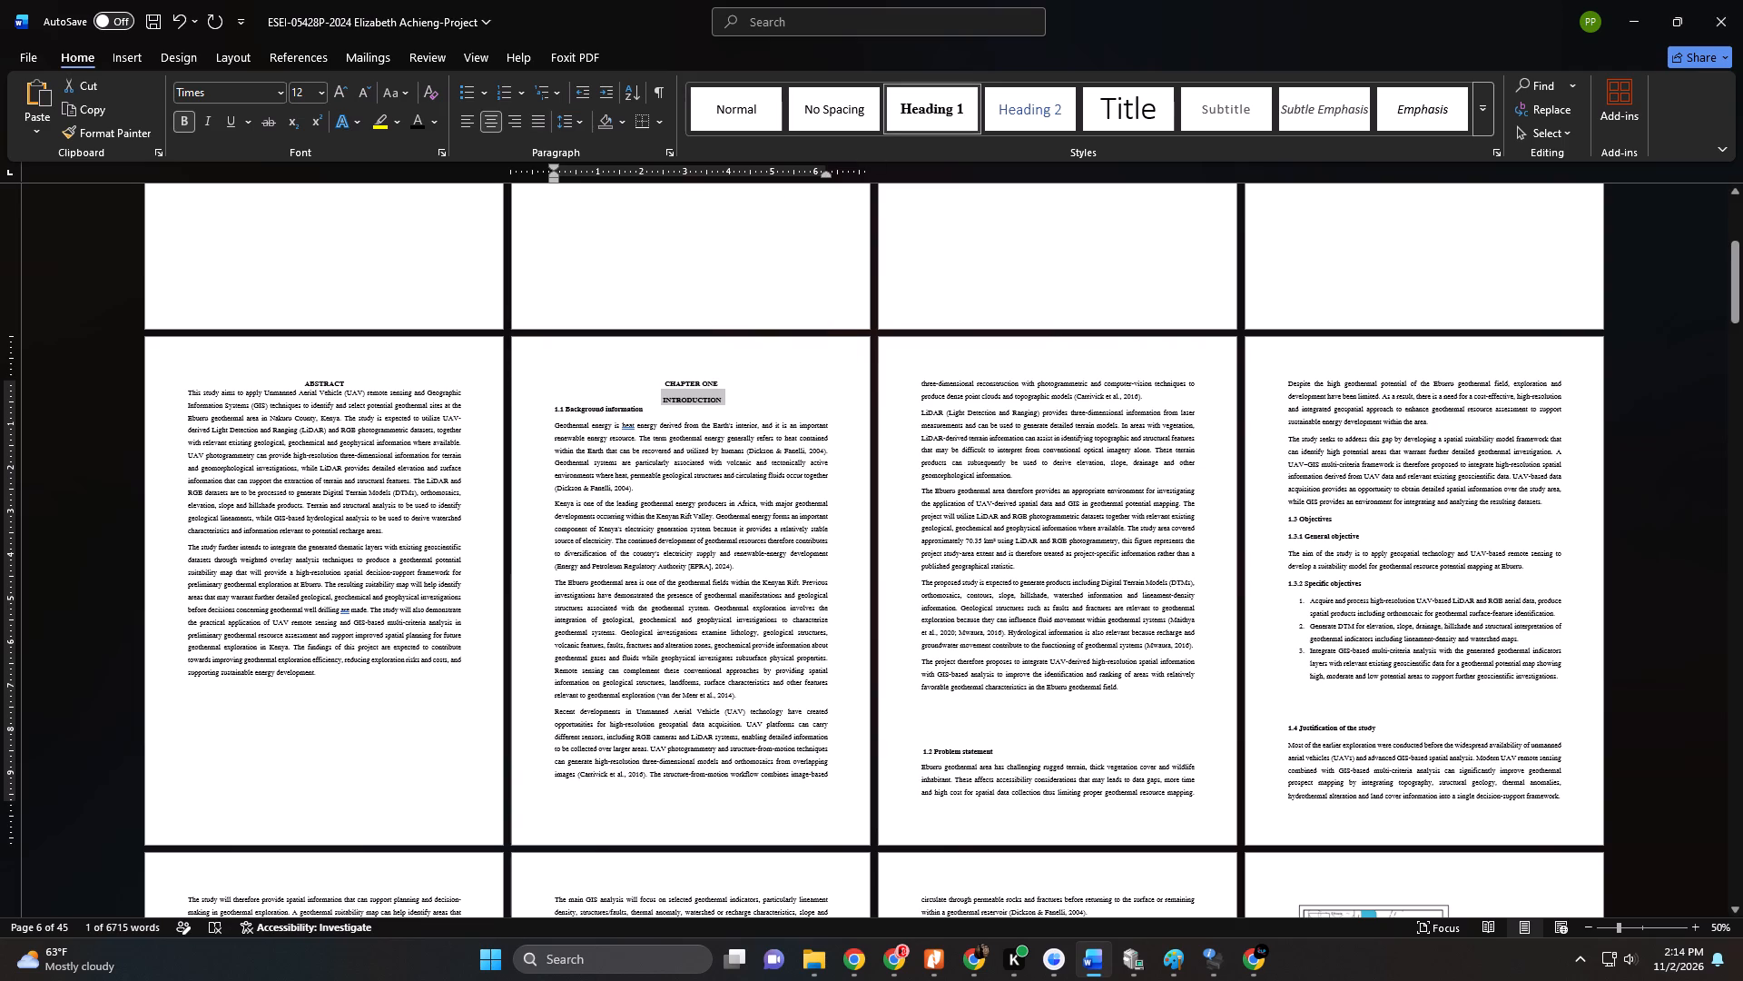
{"action": "right_click", "coordinate": [1014, 105]}
{"action": "left_click", "coordinate": [1049, 134]}
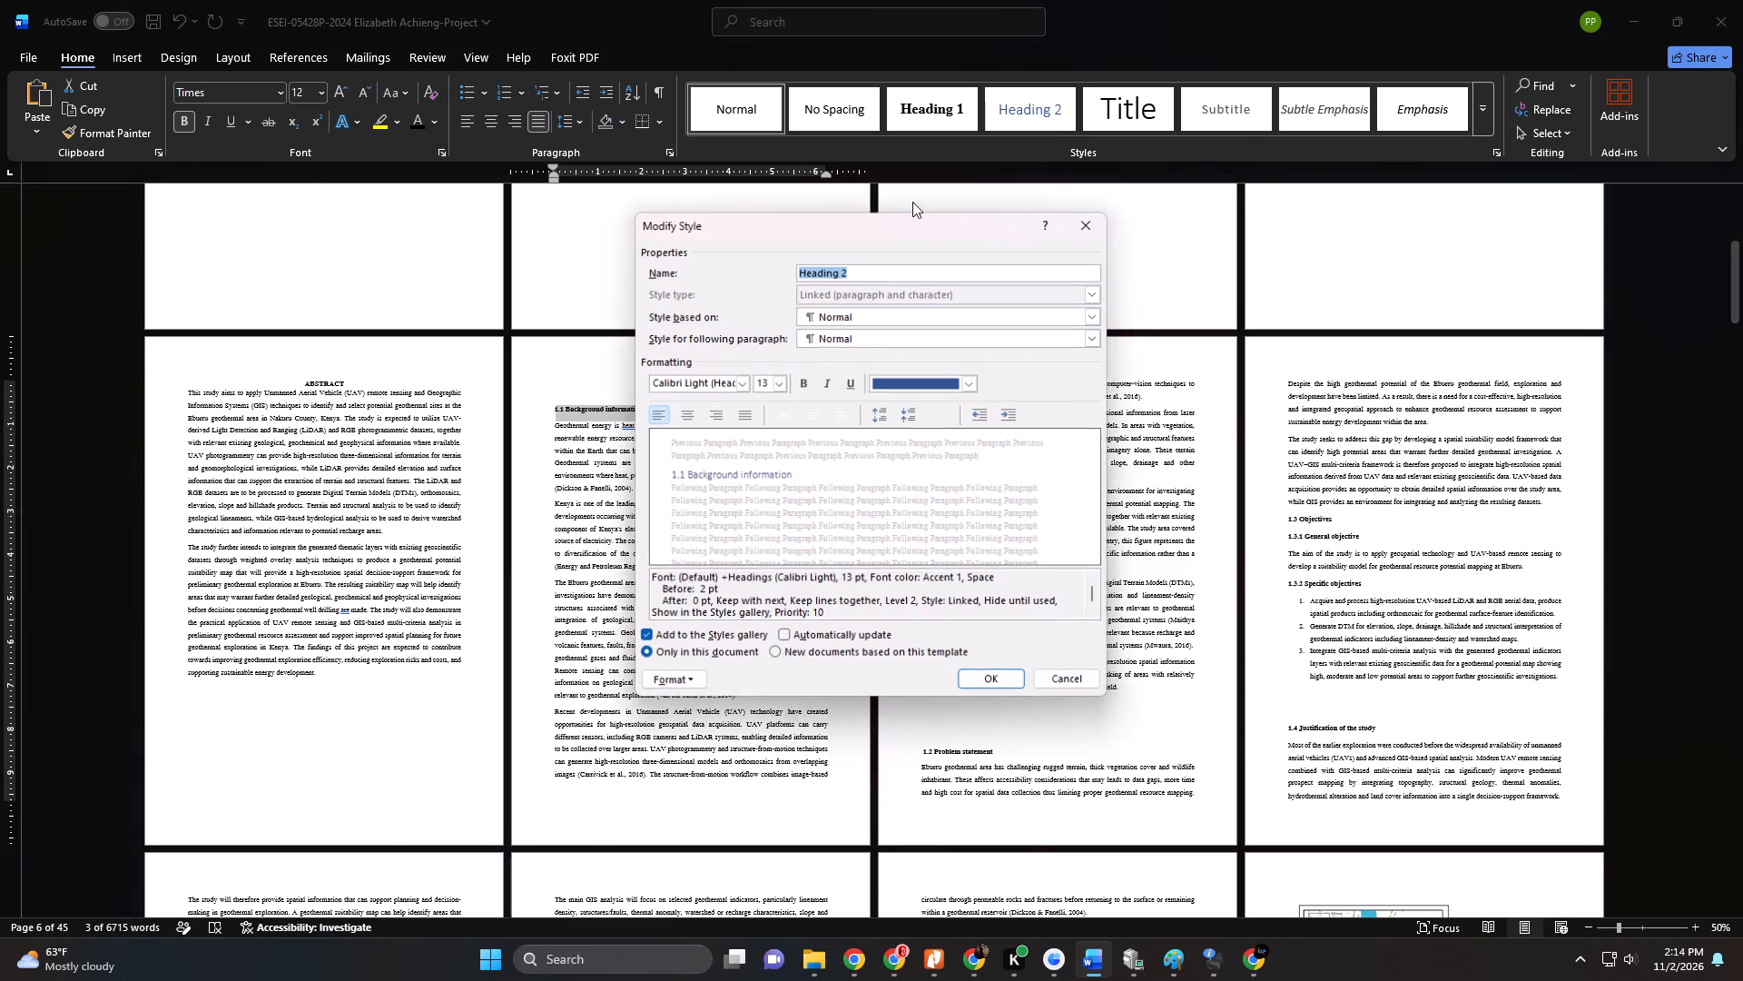
{"action": "left_click", "coordinate": [973, 387]}
{"action": "left_click", "coordinate": [933, 414]}
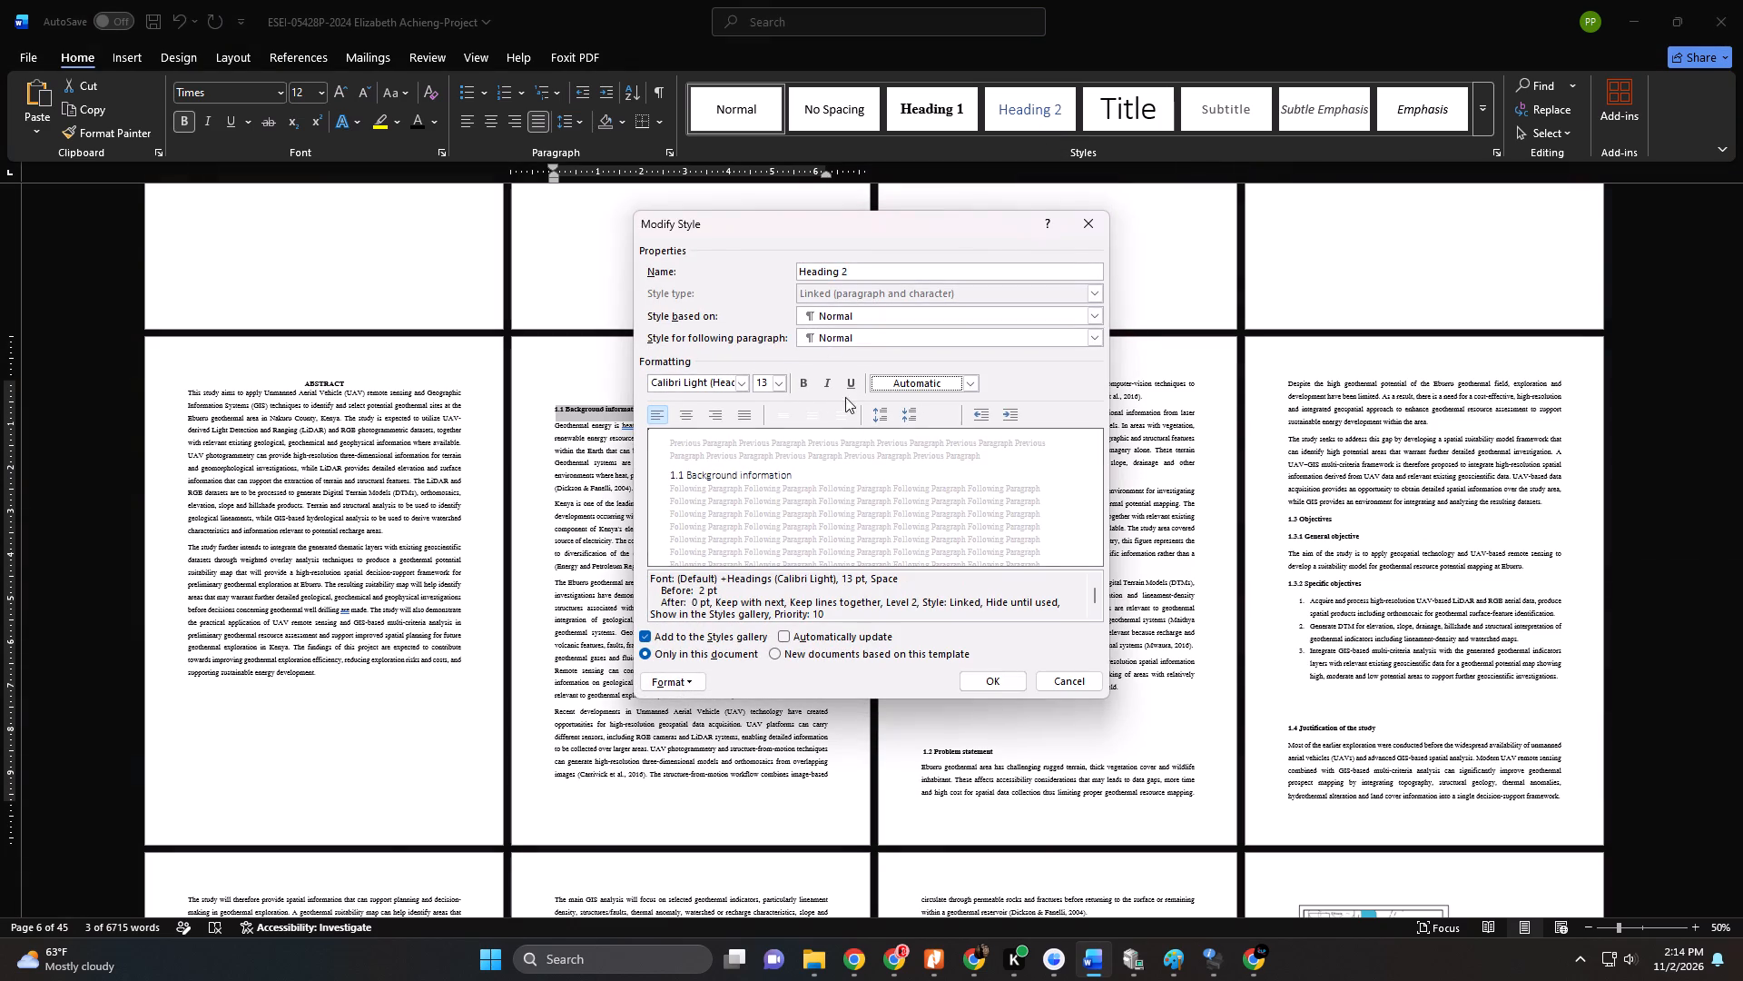
{"action": "left_click", "coordinate": [806, 382]}
{"action": "left_click", "coordinate": [777, 381]}
{"action": "left_click", "coordinate": [766, 445]}
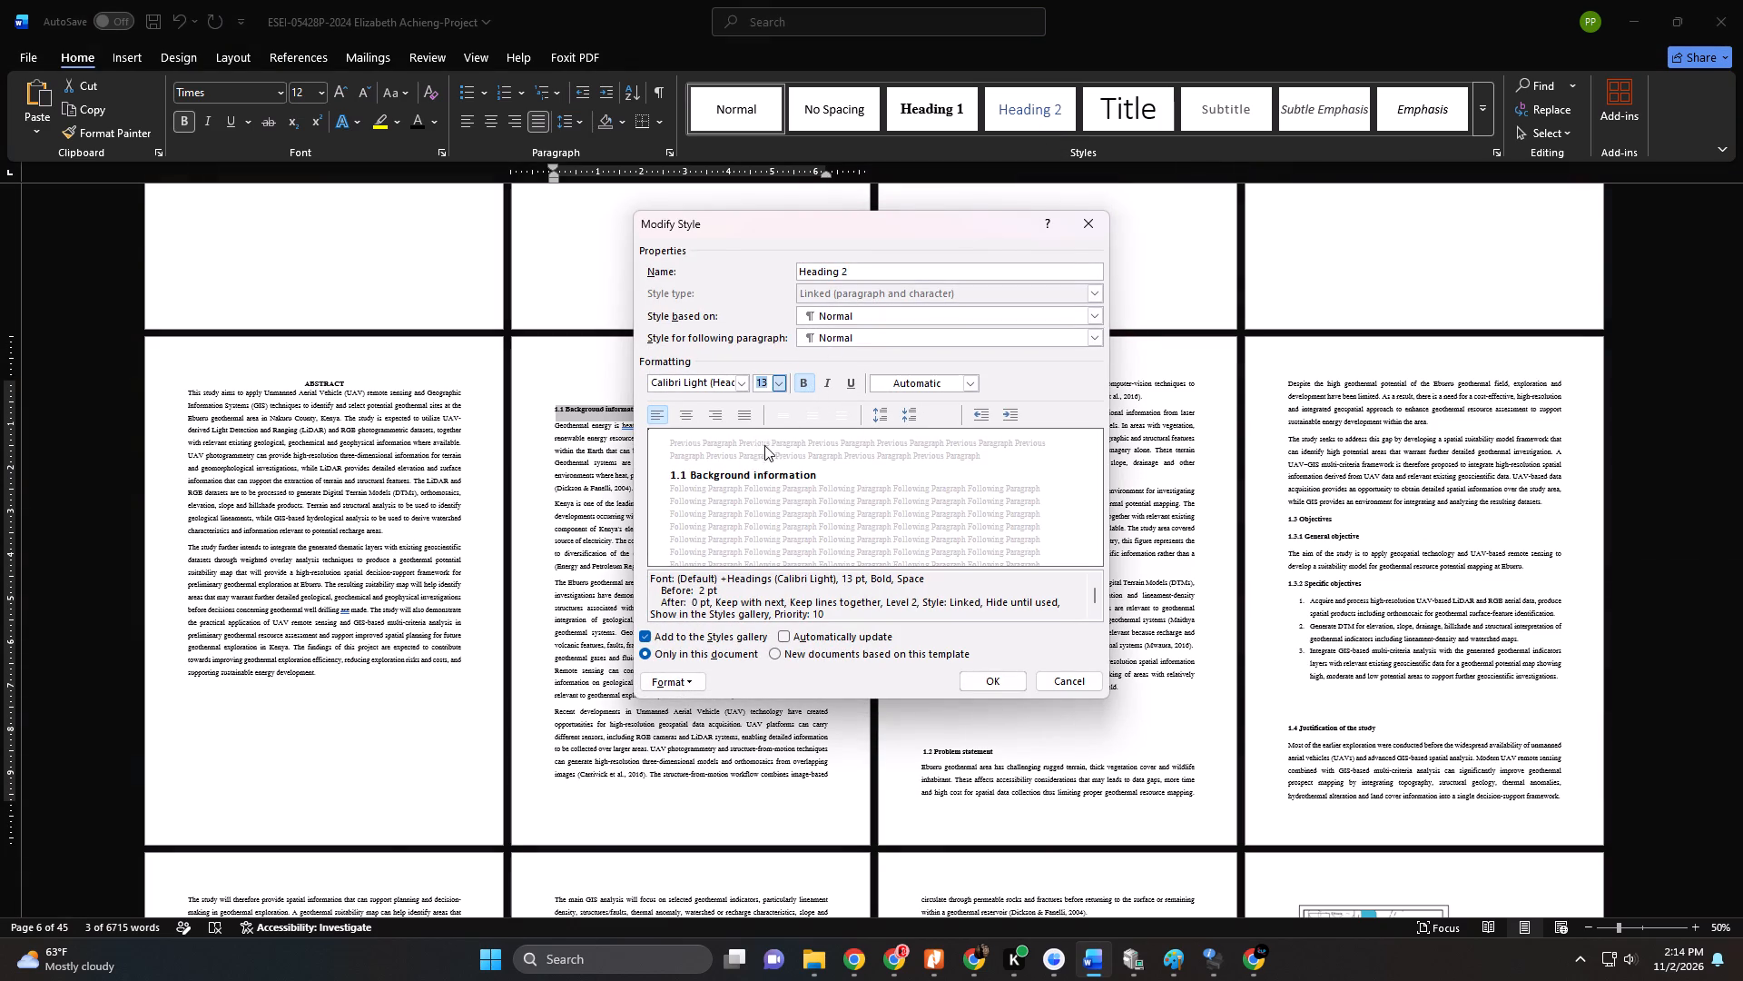
{"action": "left_click", "coordinate": [743, 388]}
{"action": "left_click", "coordinate": [752, 439]}
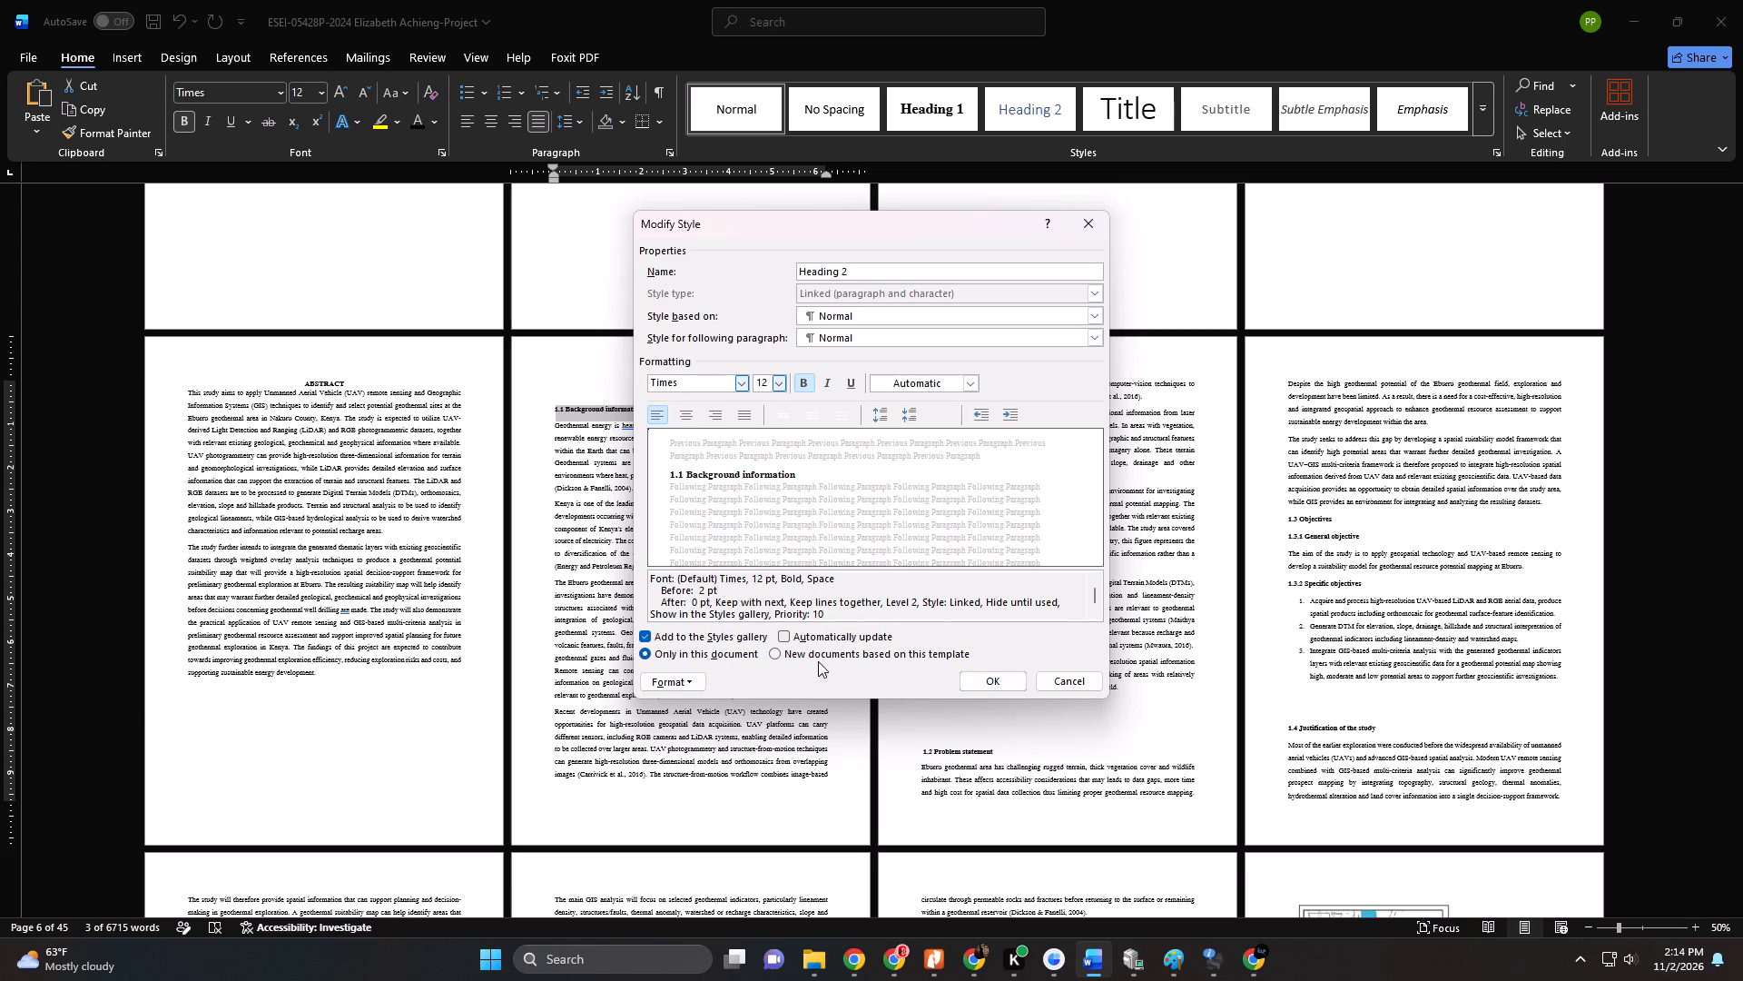
{"action": "left_click", "coordinate": [1003, 678]}
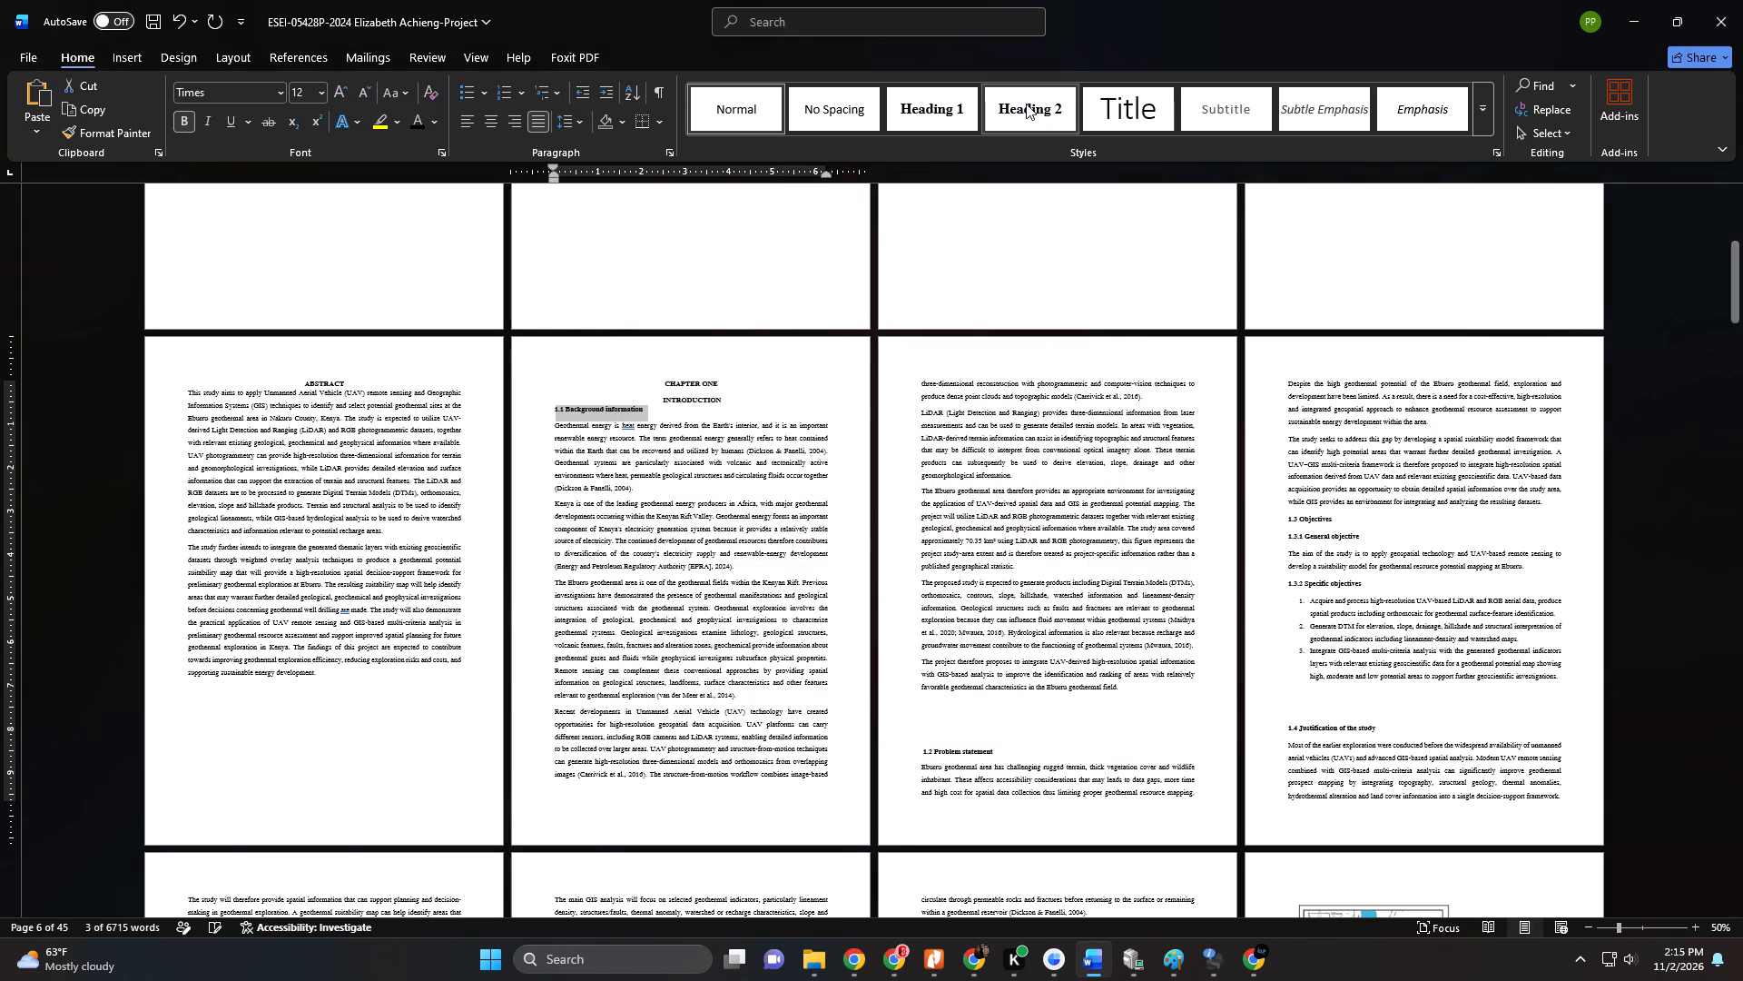
{"action": "left_click", "coordinate": [1046, 114]}
Delete the empty lines above the 1.2 Problem statement heading.
{"action": "scroll", "coordinate": [998, 312], "scroll_direction": "down", "scroll_amount": 8}
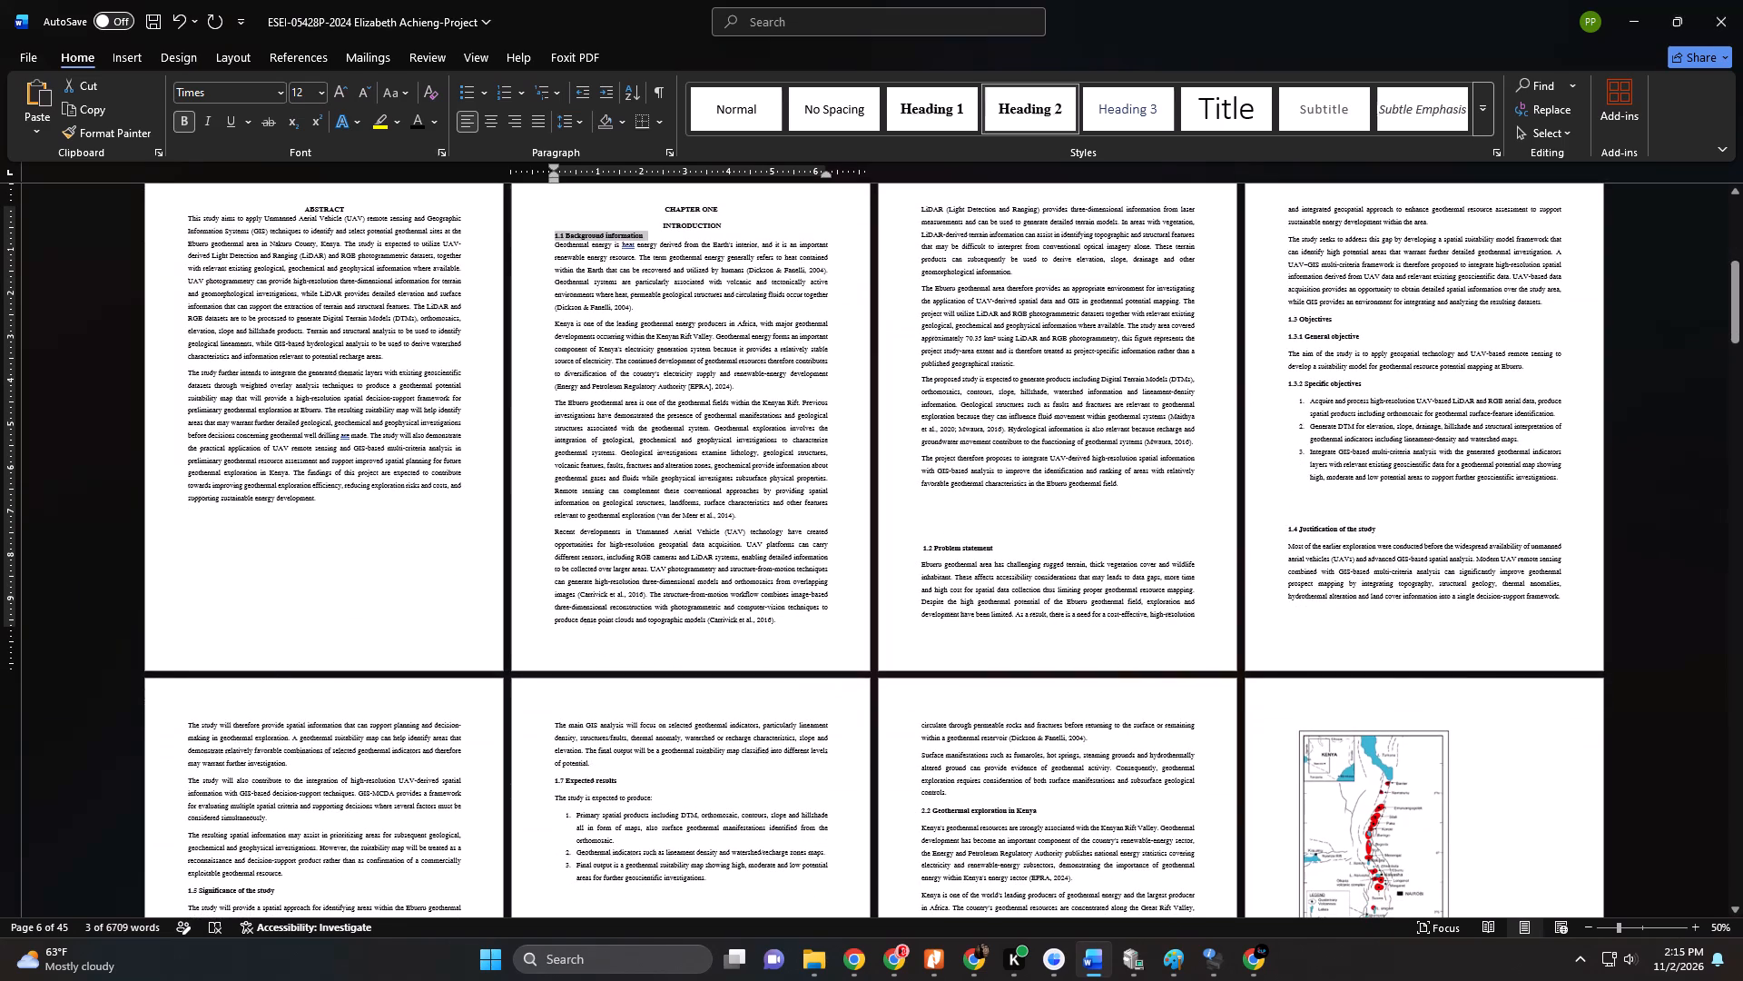
{"action": "left_click_drag", "start_coordinate": [929, 501], "coordinate": [942, 527]}
{"action": "key", "text": "Delete"}
{"action": "key", "text": "Delete"}
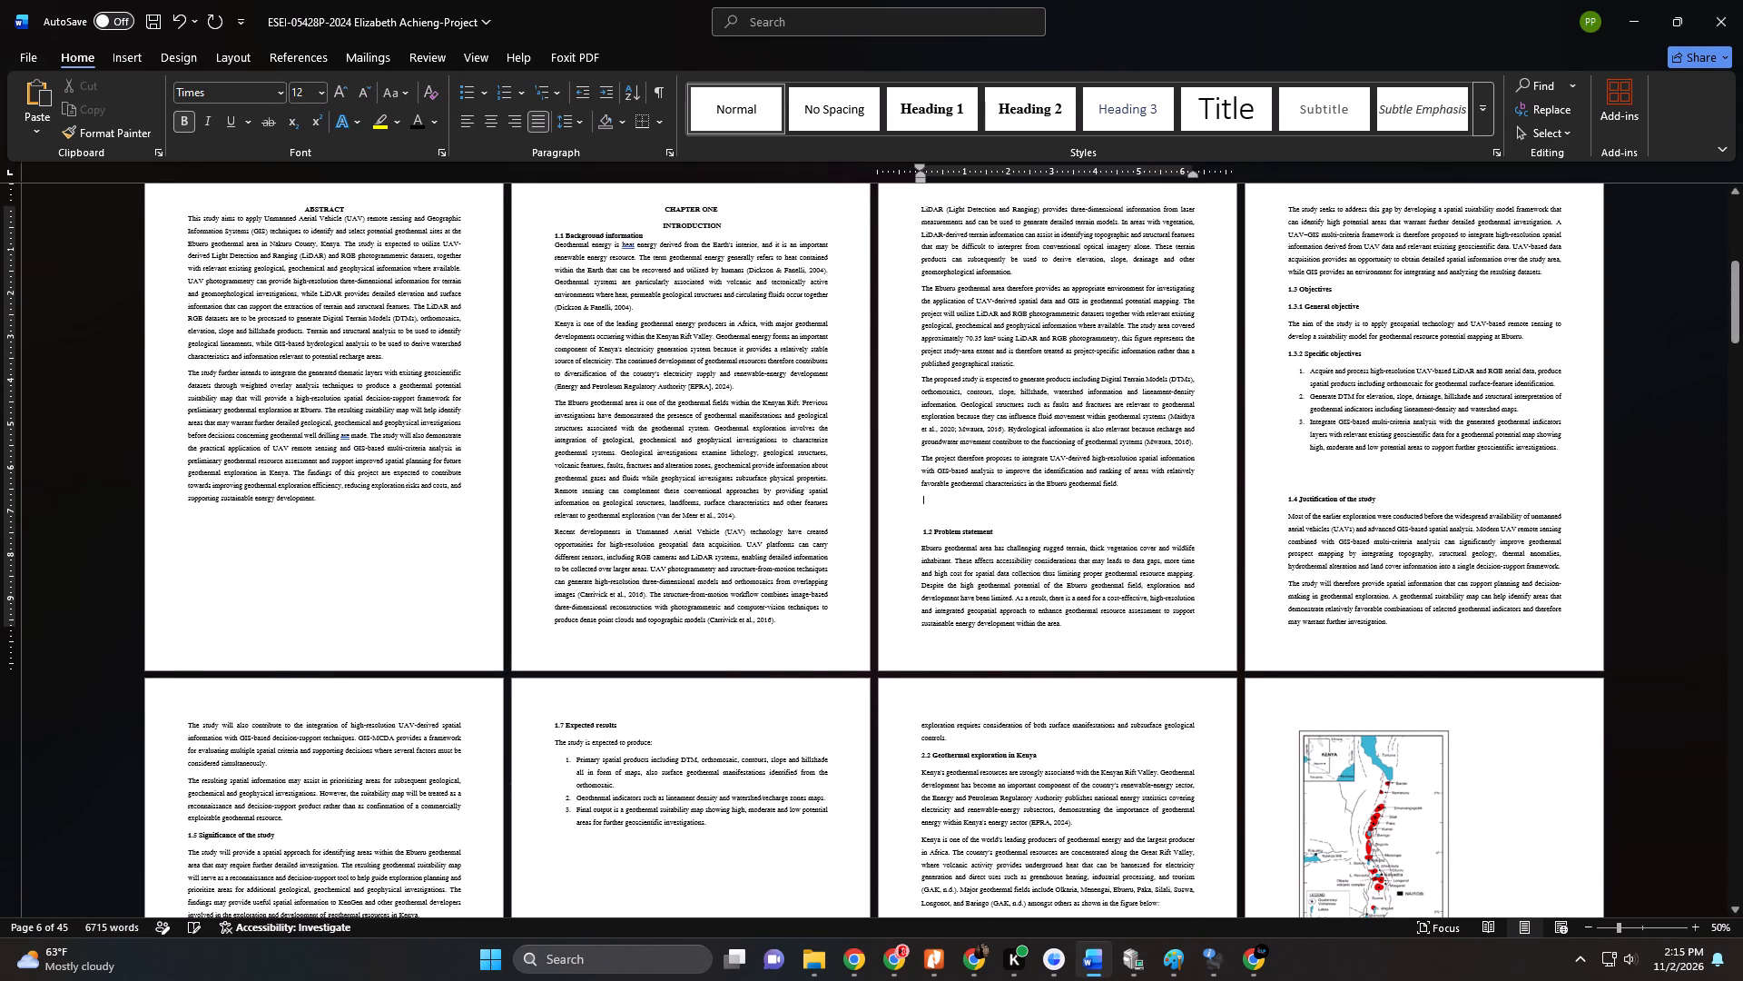
{"action": "key", "text": "Delete"}
Apply the Heading 2 style to the 1.2 Problem statement and 1.3 Objectives headings.
{"action": "left_click", "coordinate": [906, 497]}
{"action": "left_click", "coordinate": [1046, 97]}
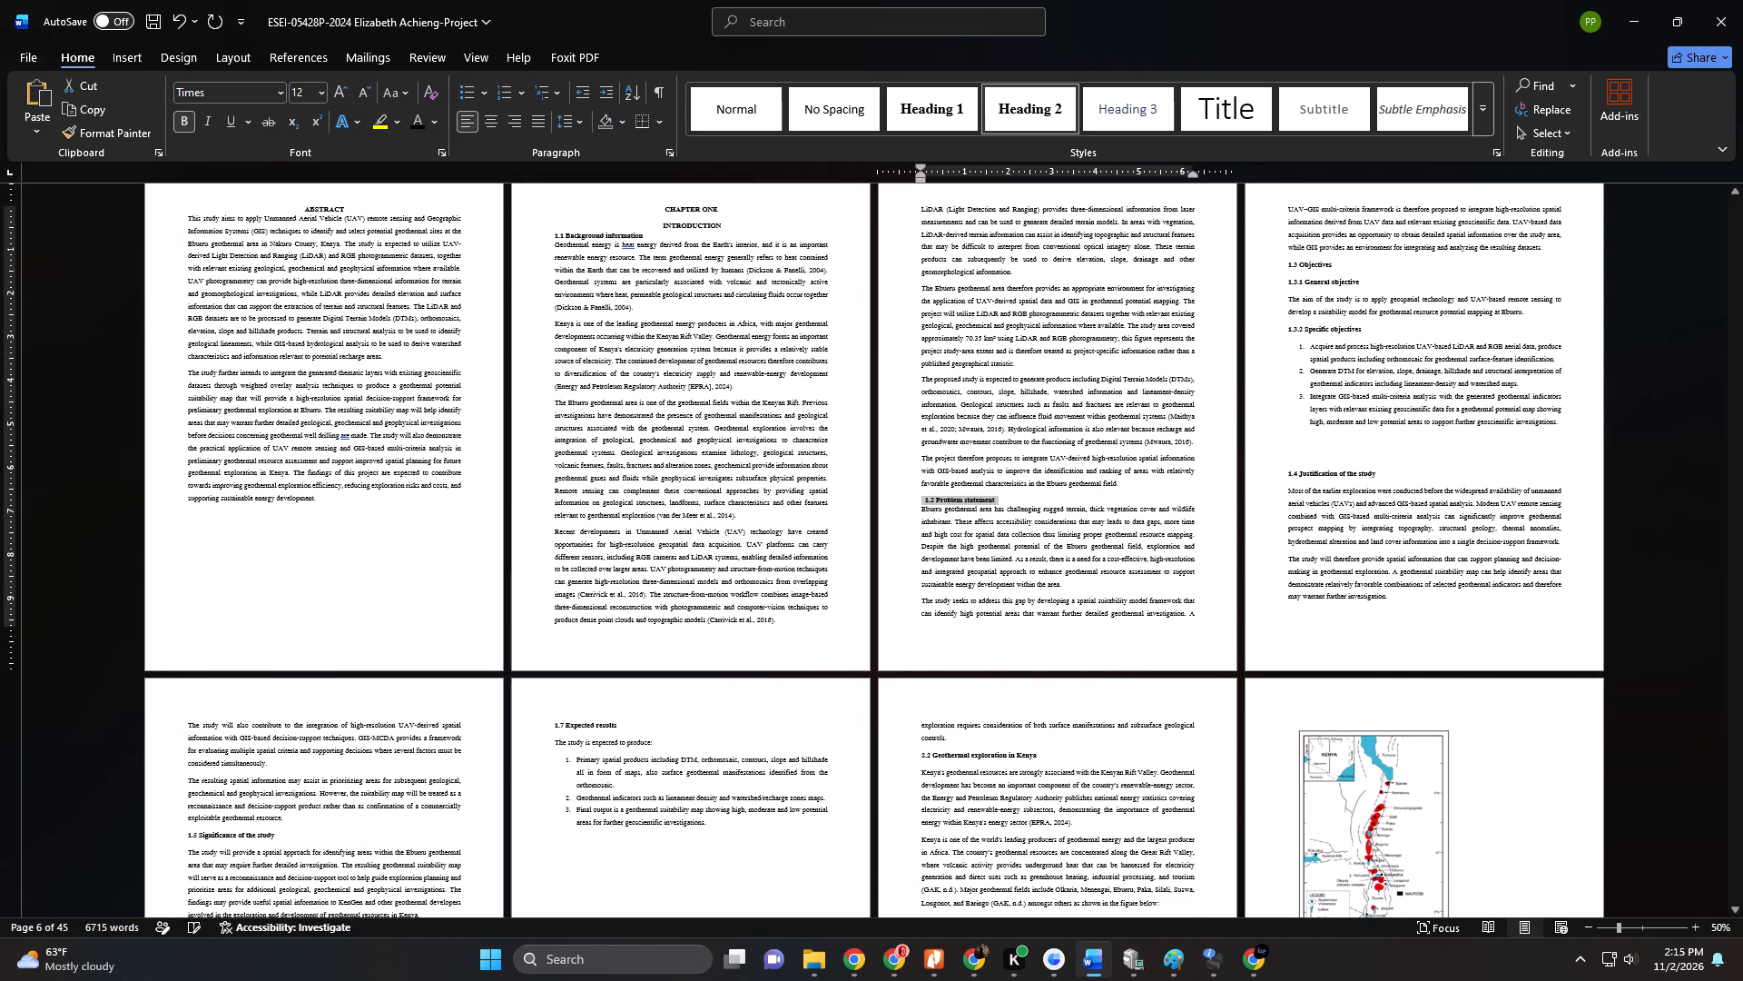
{"action": "left_click", "coordinate": [1255, 270]}
{"action": "left_click", "coordinate": [1063, 112]}
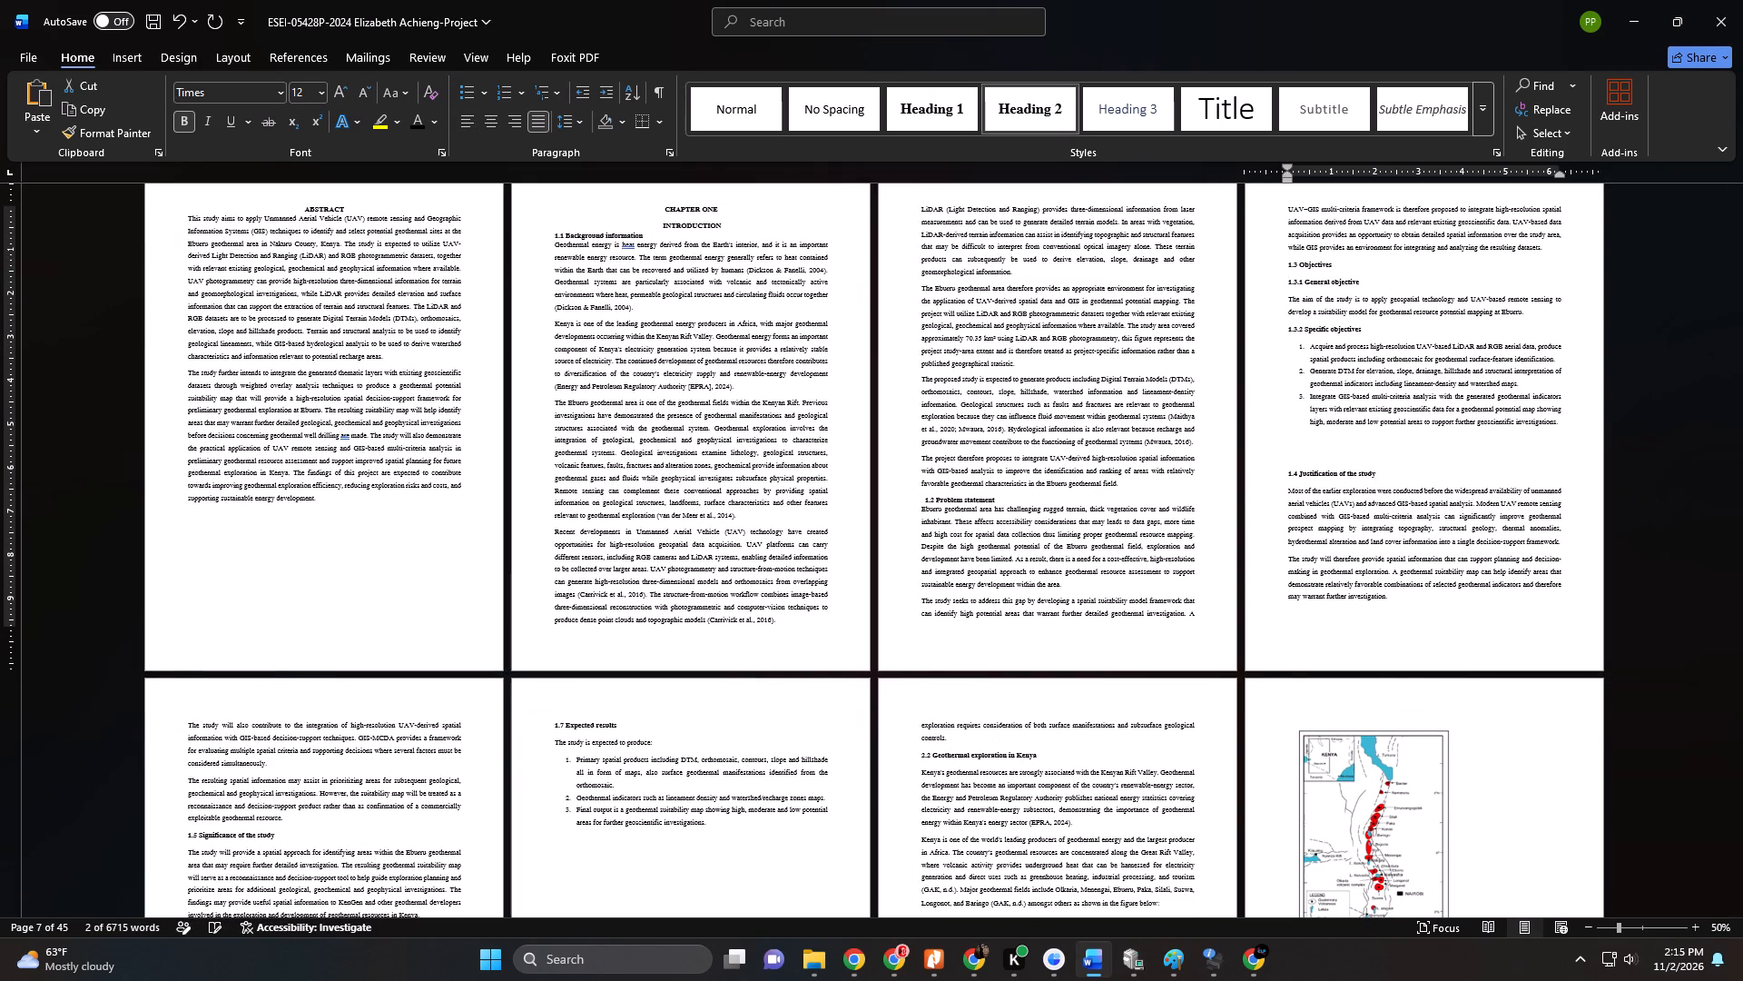
Modify the Heading 3 style to Times, bold with Automatic colour, and apply it to the 1.3.1 General objective heading.
{"action": "left_click", "coordinate": [1263, 270]}
{"action": "right_click", "coordinate": [1138, 113]}
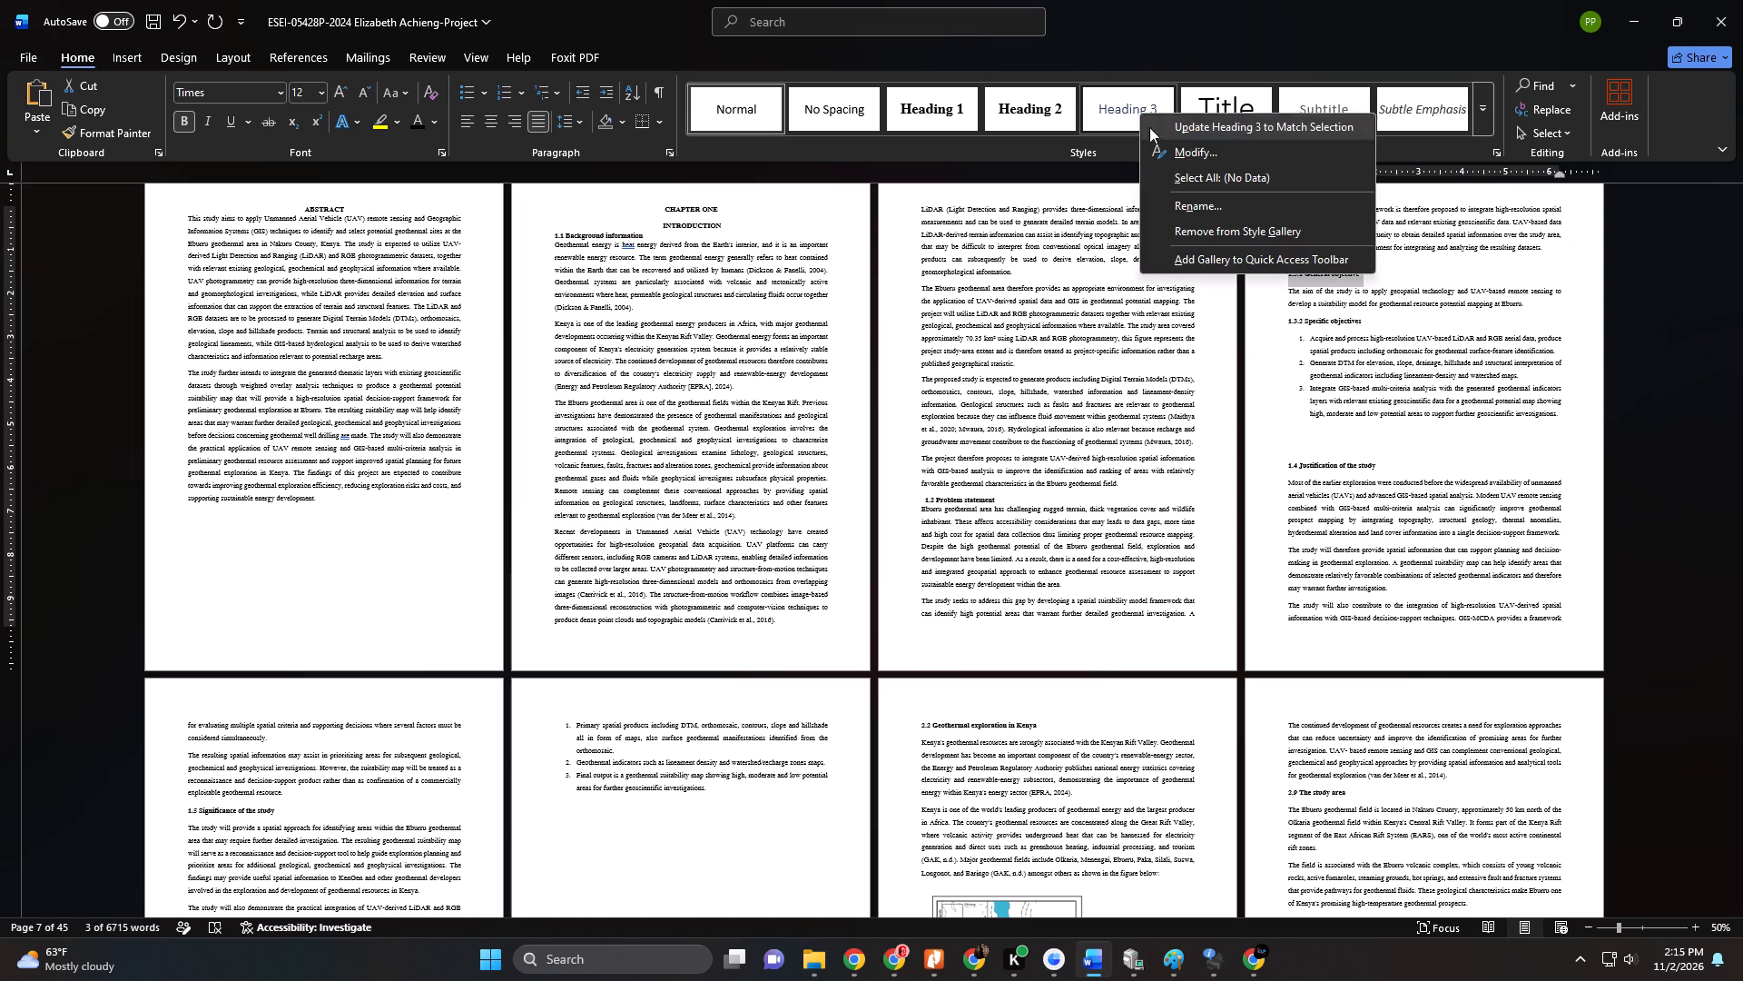
{"action": "left_click", "coordinate": [1186, 154]}
{"action": "left_click", "coordinate": [974, 381]}
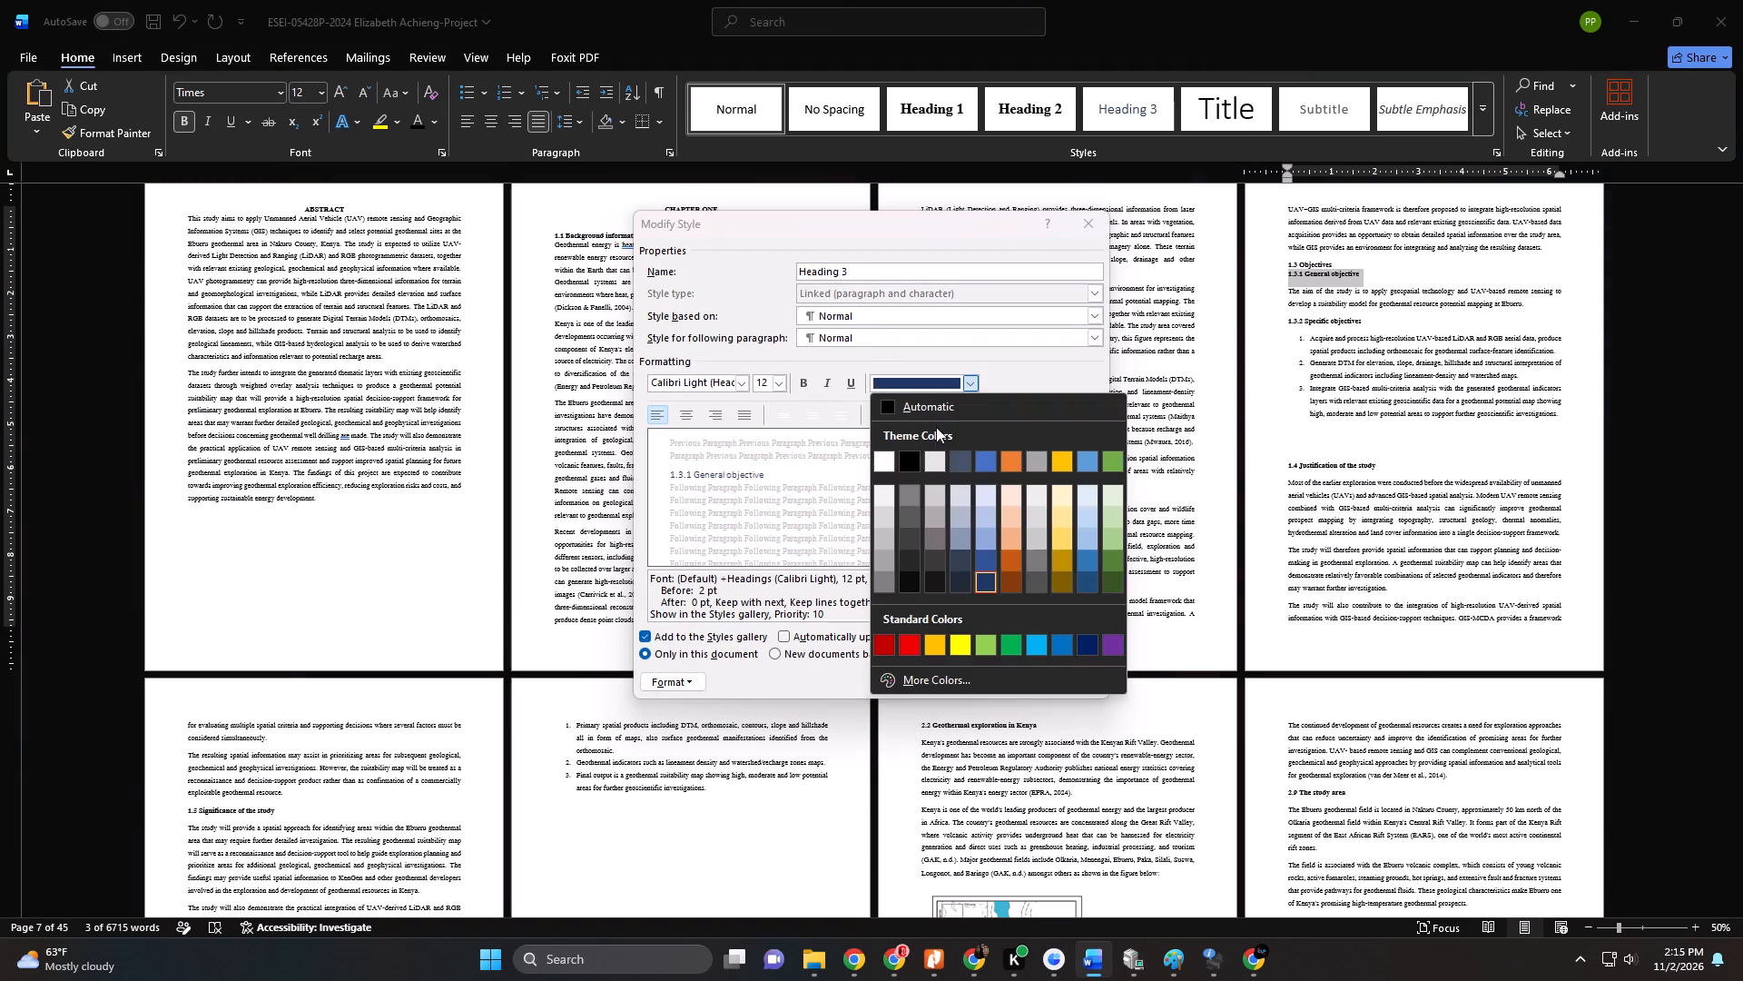
{"action": "left_click", "coordinate": [937, 411]}
{"action": "left_click", "coordinate": [808, 381]}
{"action": "left_click", "coordinate": [743, 382]}
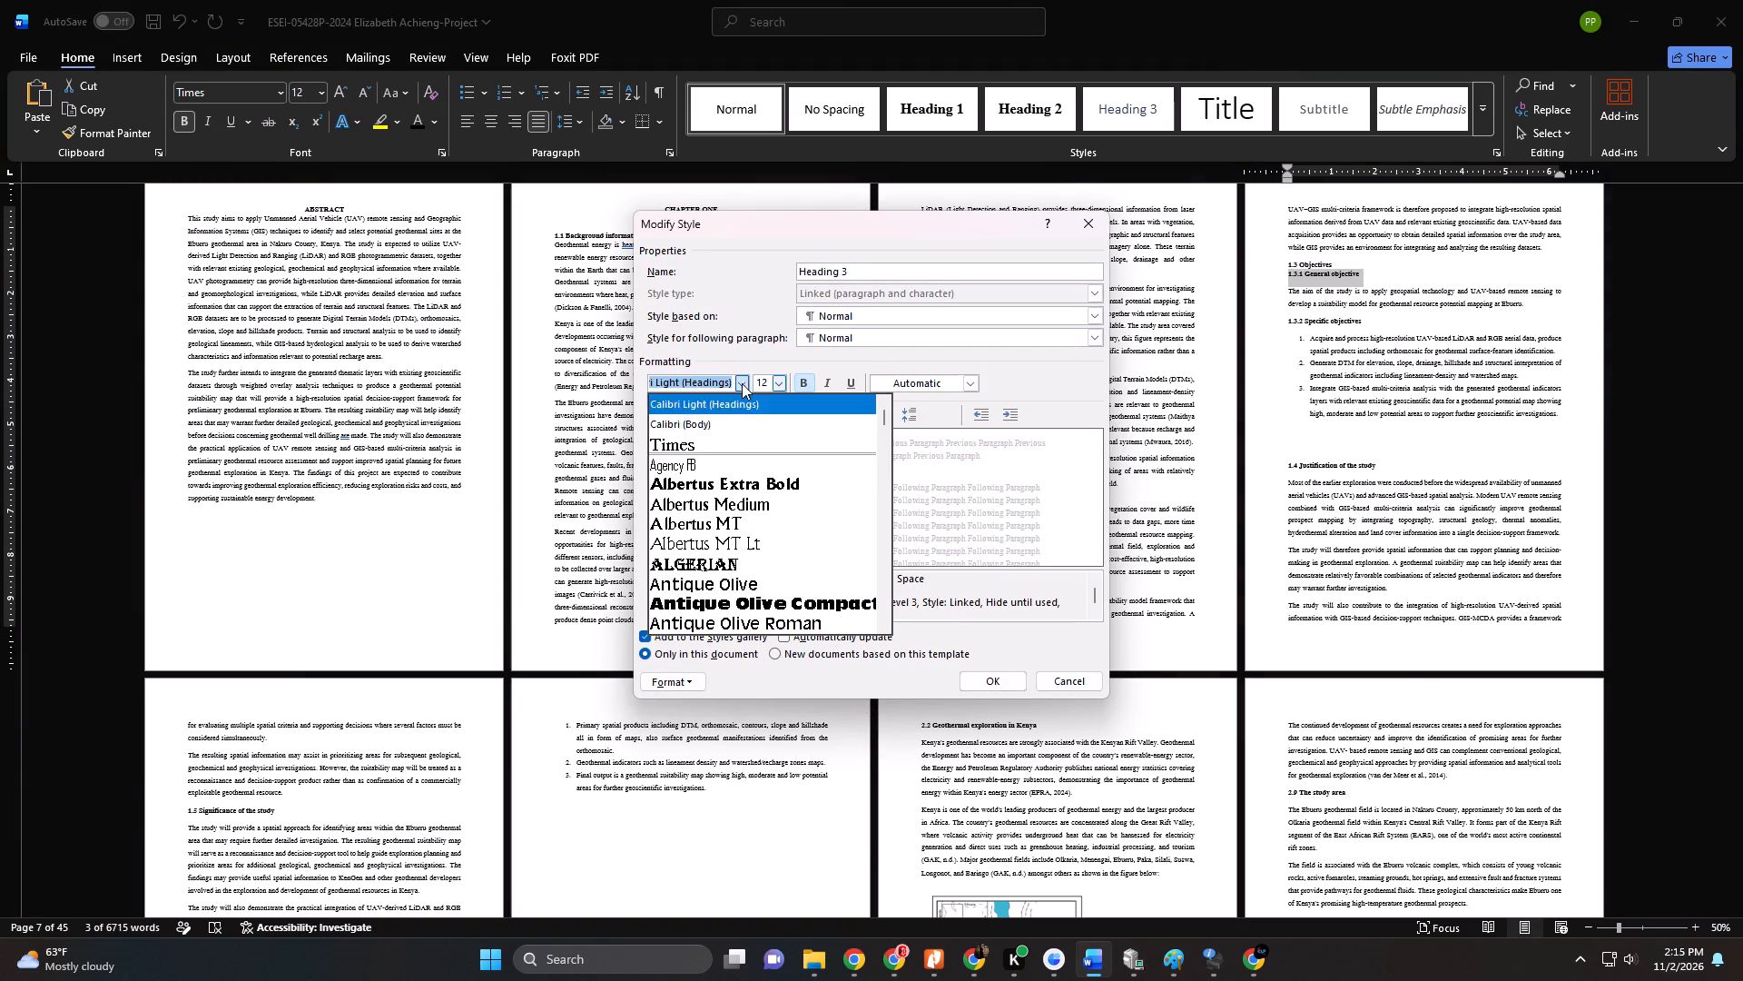
{"action": "left_click", "coordinate": [733, 444]}
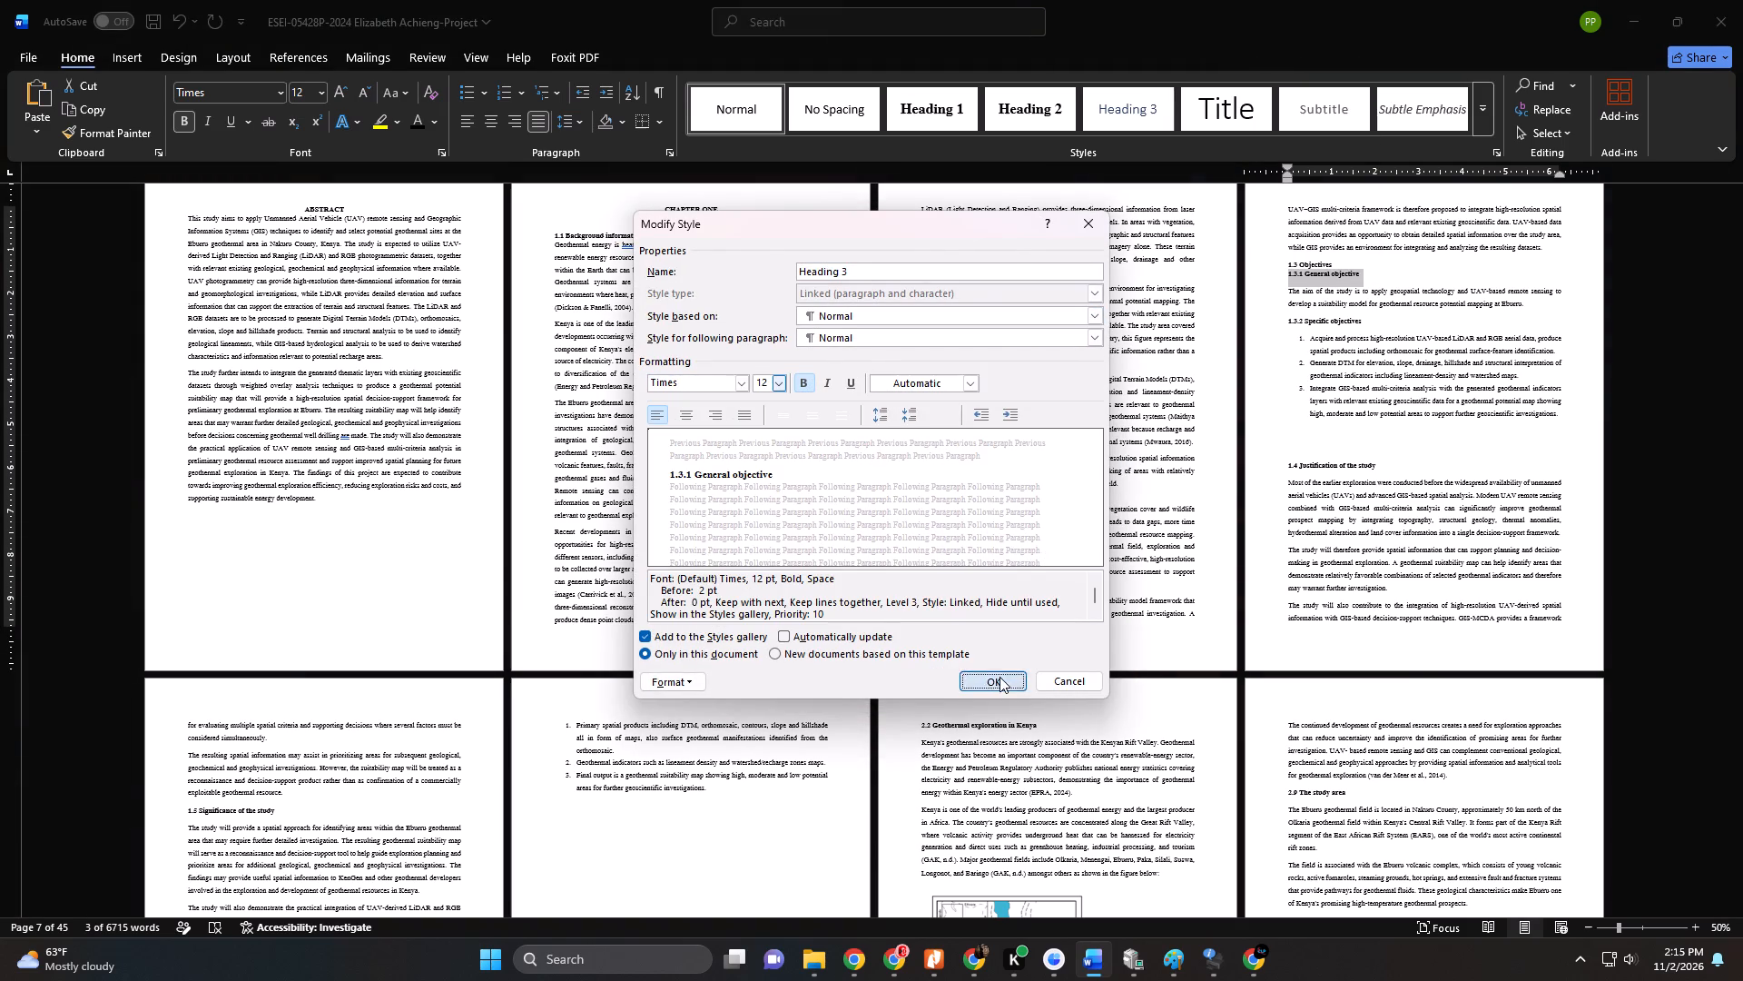
{"action": "left_click", "coordinate": [1000, 677]}
{"action": "left_click", "coordinate": [1143, 113]}
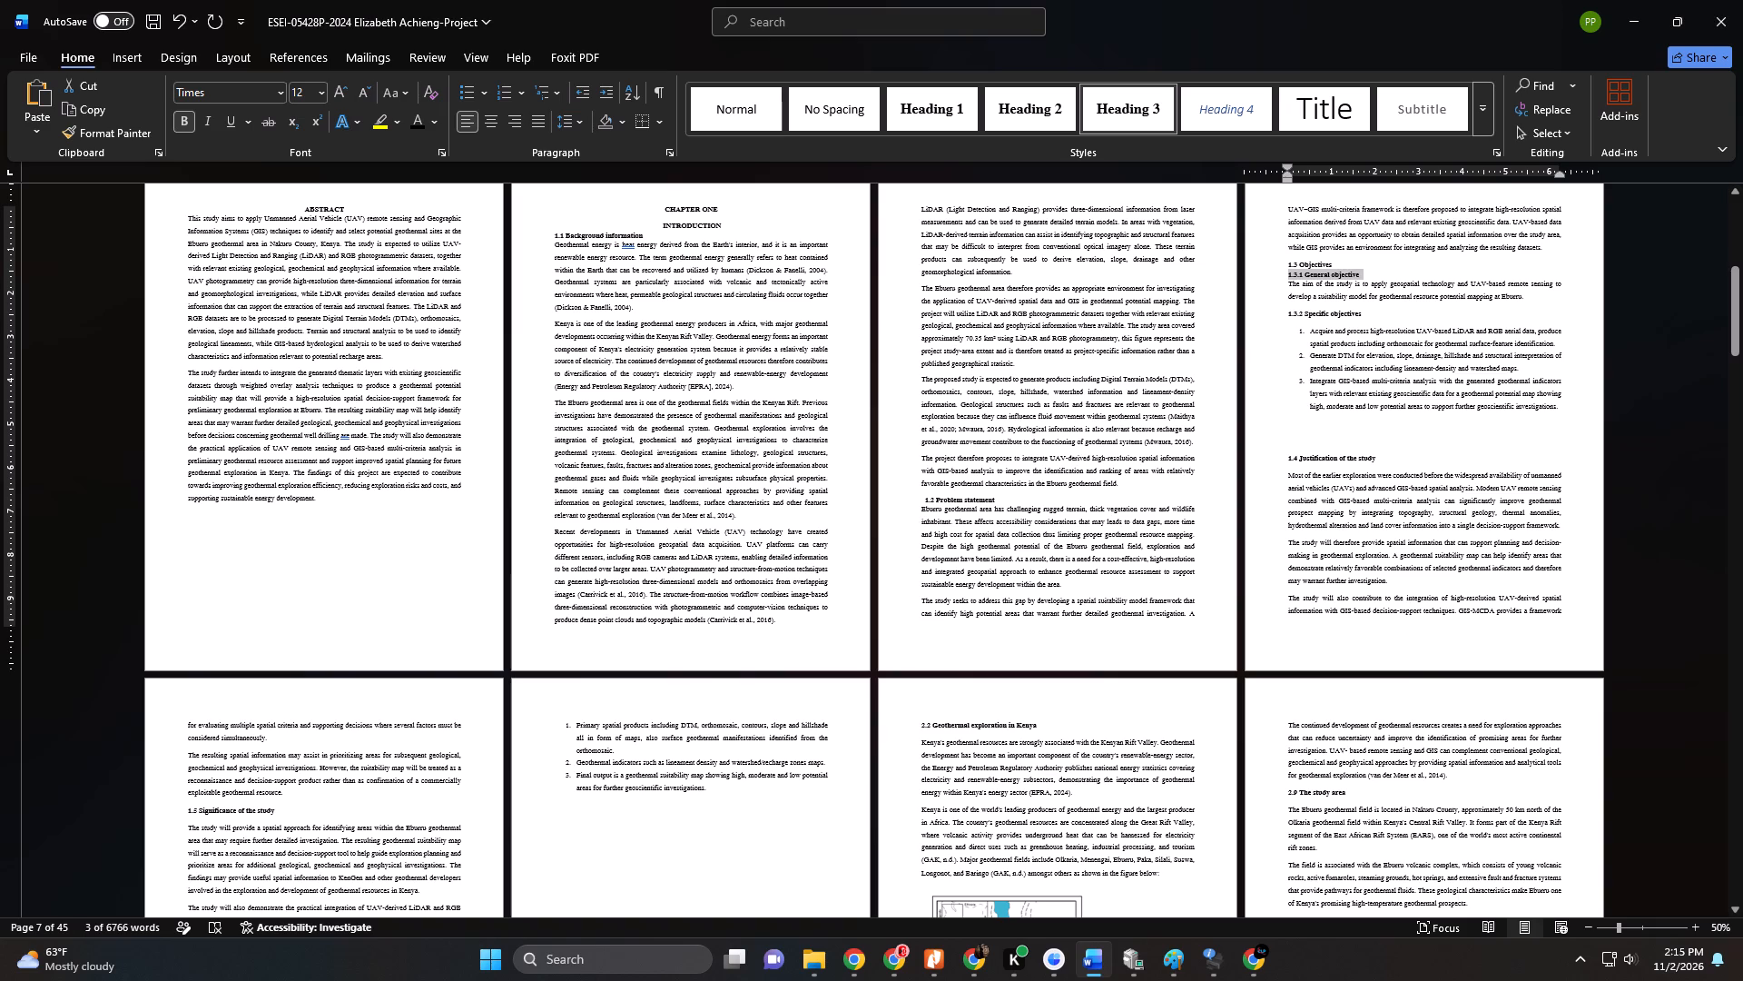
Delete the empty lines above 1.4 Justification of the study and apply the Heading 2 style to that heading.
{"action": "left_click", "coordinate": [1269, 429]}
{"action": "key", "text": "Delete"}
{"action": "key", "text": "Delete"}
{"action": "left_click", "coordinate": [1259, 414]}
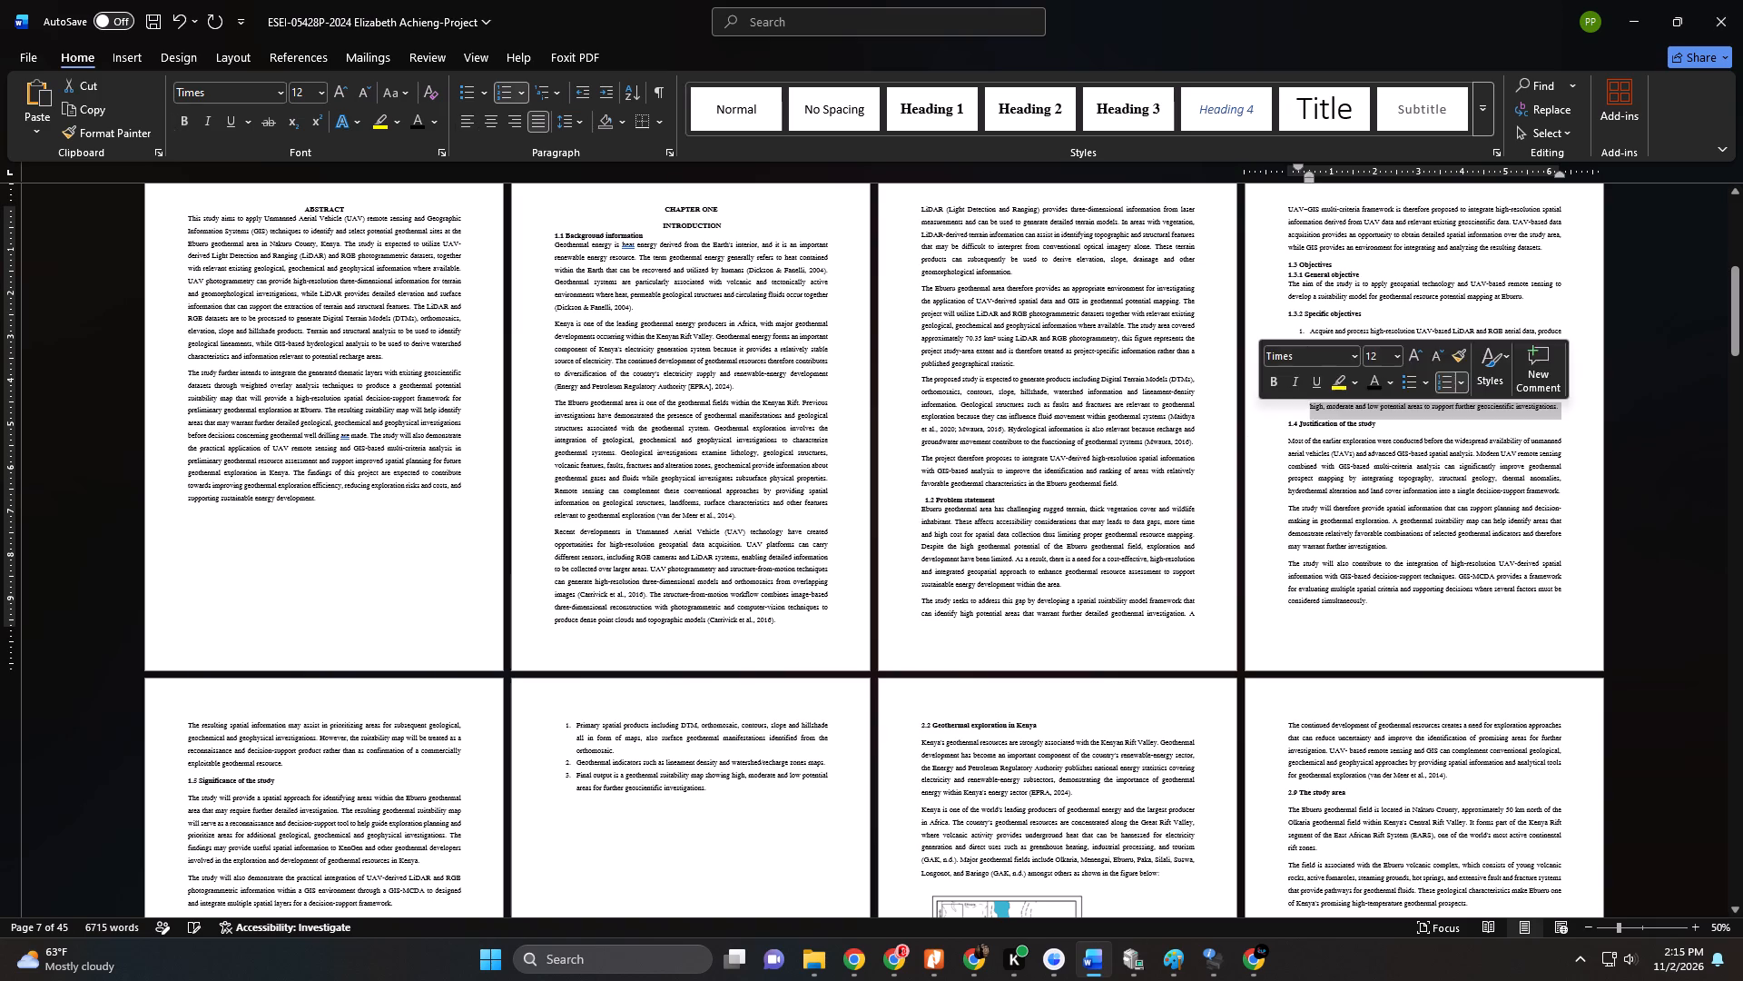
{"action": "left_click", "coordinate": [1259, 420]}
{"action": "left_click", "coordinate": [1068, 108]}
Apply the Heading 2 style to the 1.5 Significance of the study, 1.6 Scope of the study and 1.7 Expected results headings.
{"action": "scroll", "coordinate": [1146, 302], "scroll_direction": "down", "scroll_amount": 1}
{"action": "scroll", "coordinate": [1147, 312], "scroll_direction": "up", "scroll_amount": 1}
{"action": "scroll", "coordinate": [1147, 313], "scroll_direction": "down", "scroll_amount": 3}
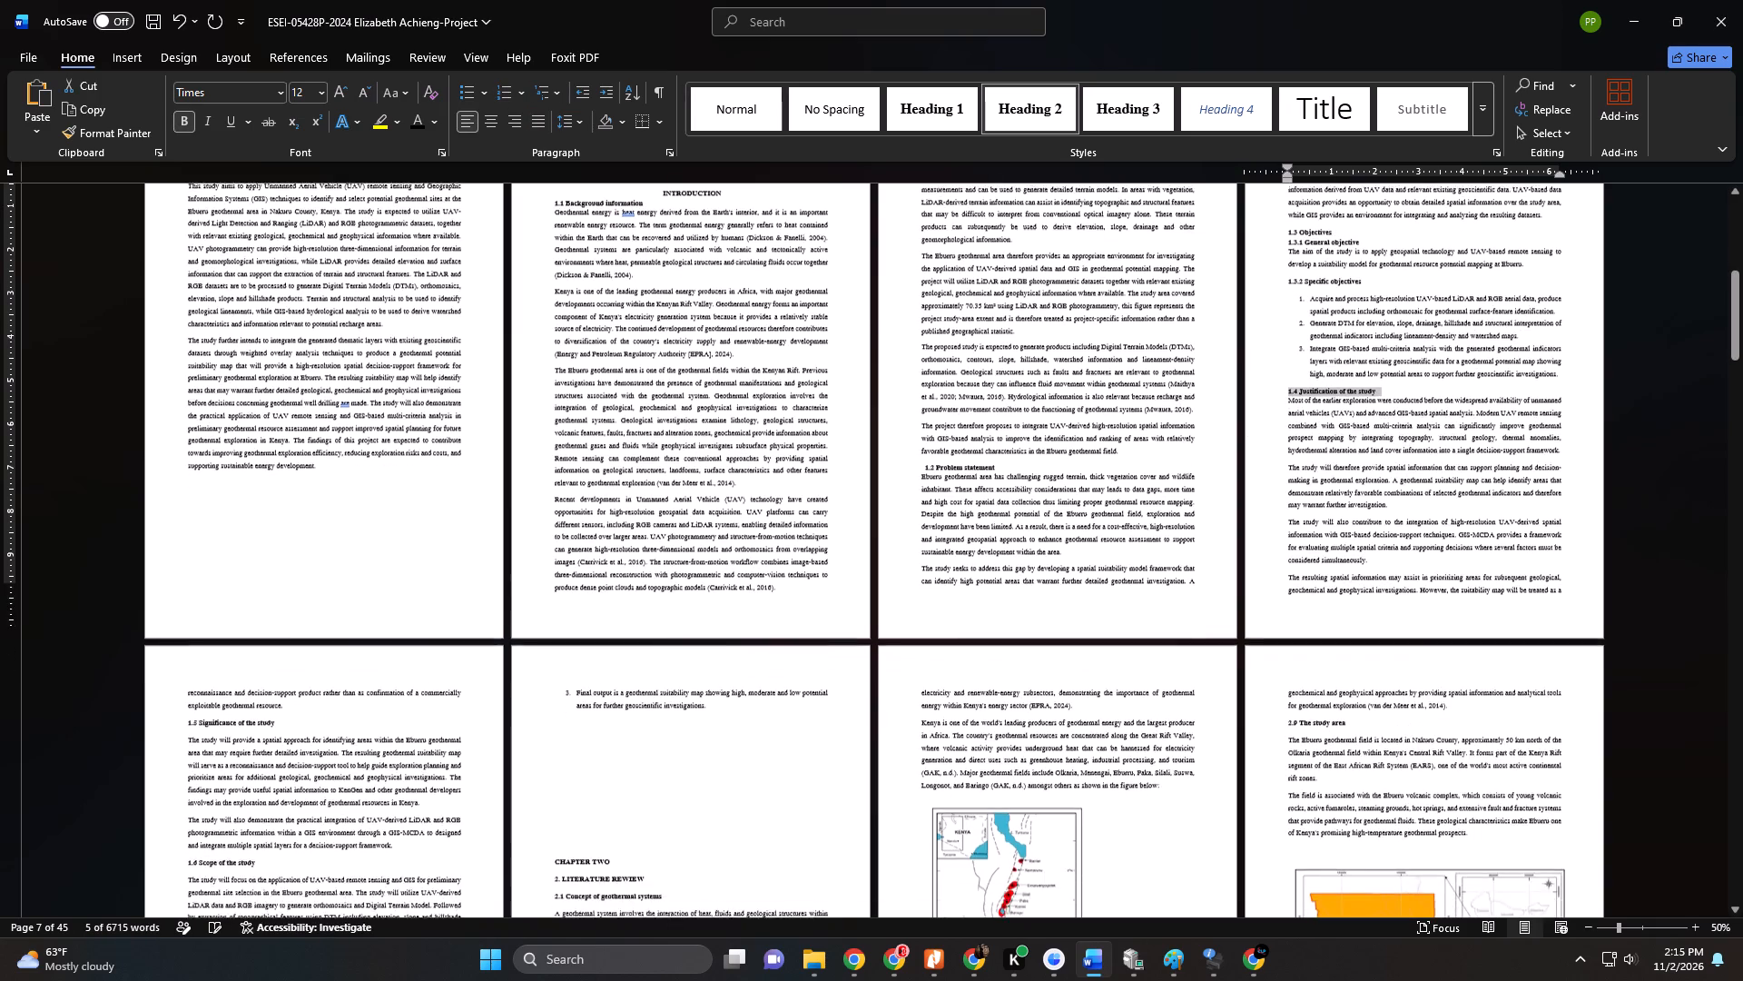
{"action": "scroll", "coordinate": [1148, 314], "scroll_direction": "down", "scroll_amount": 2}
{"action": "scroll", "coordinate": [1153, 315], "scroll_direction": "up", "scroll_amount": 1}
{"action": "scroll", "coordinate": [1153, 315], "scroll_direction": "down", "scroll_amount": 3}
{"action": "scroll", "coordinate": [622, 516], "scroll_direction": "down", "scroll_amount": 7}
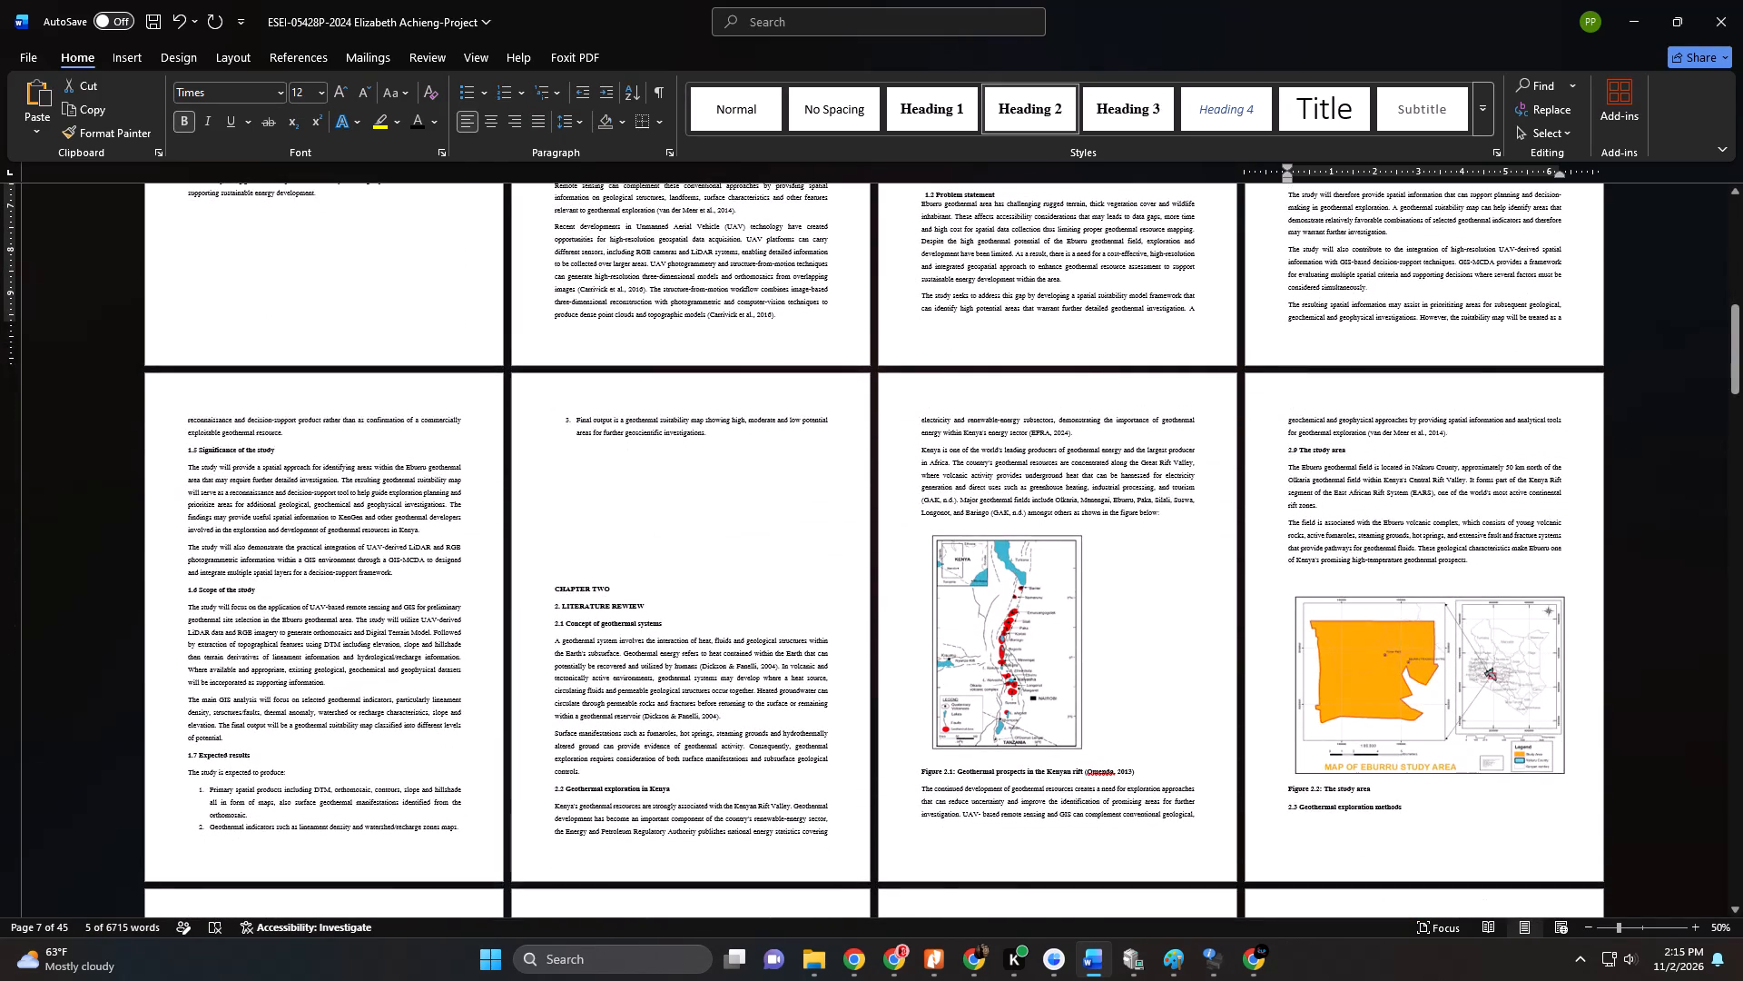
{"action": "left_click", "coordinate": [162, 454]}
{"action": "left_click", "coordinate": [1038, 117]}
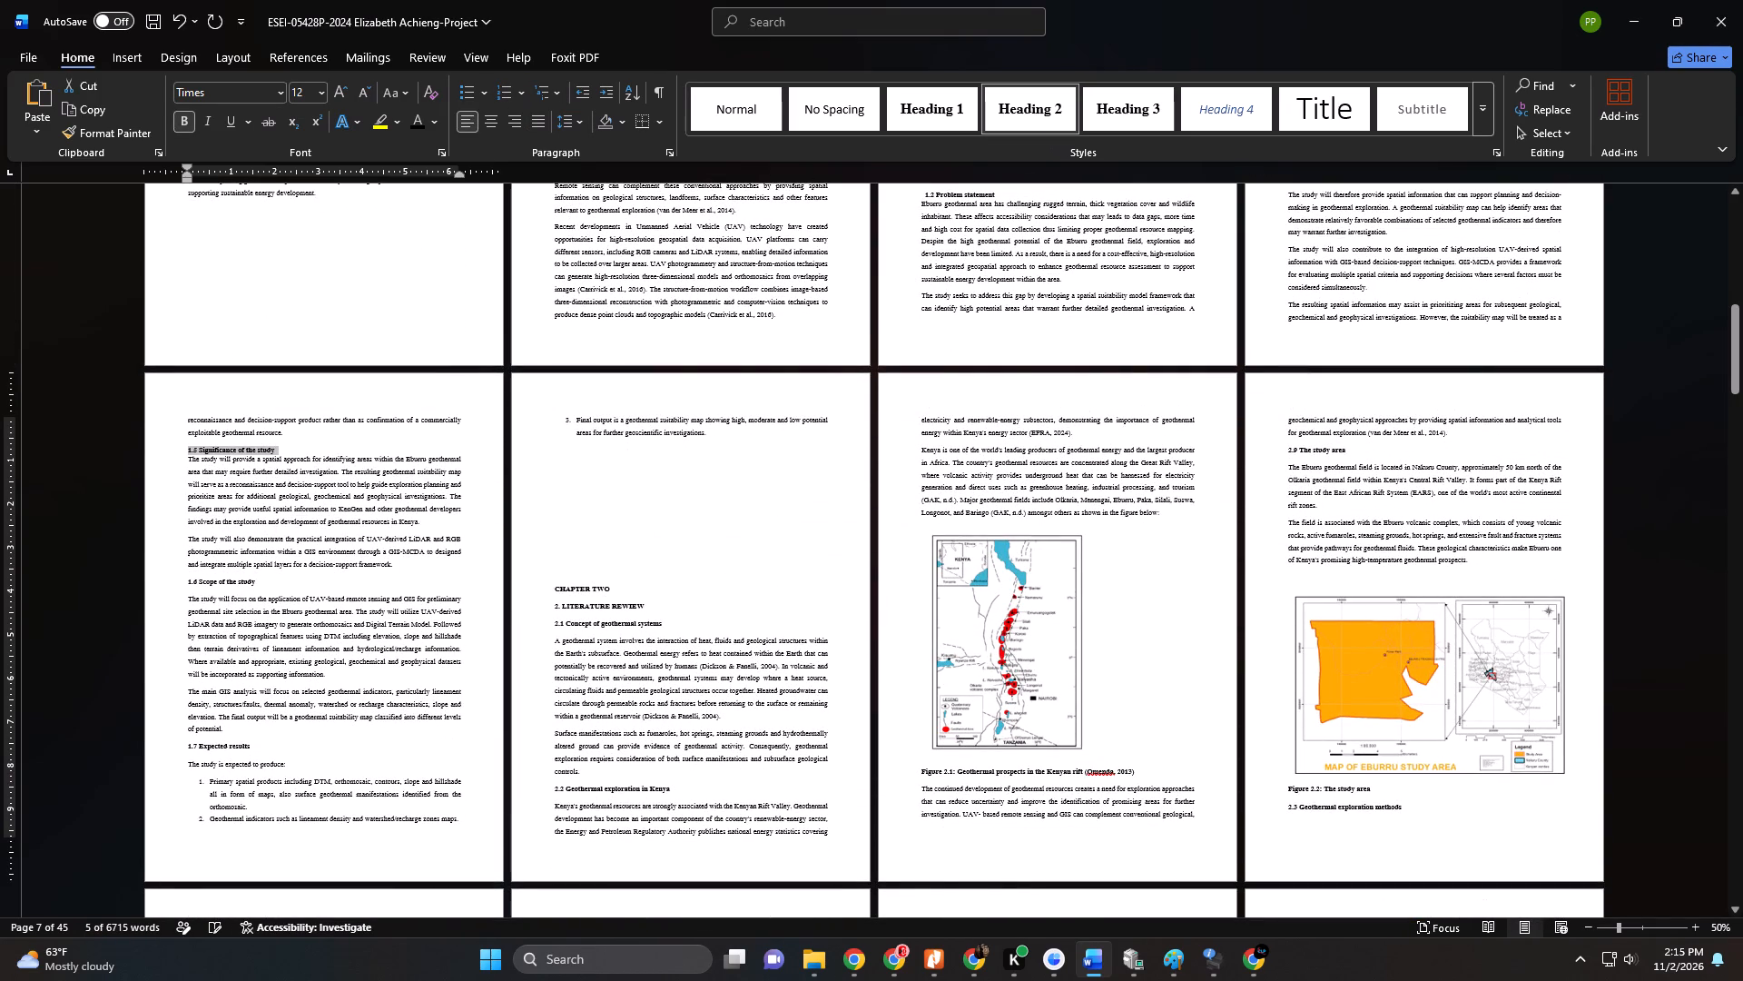
{"action": "left_click", "coordinate": [164, 584]}
{"action": "left_click", "coordinate": [1045, 107]}
{"action": "scroll", "coordinate": [372, 420], "scroll_direction": "down", "scroll_amount": 1}
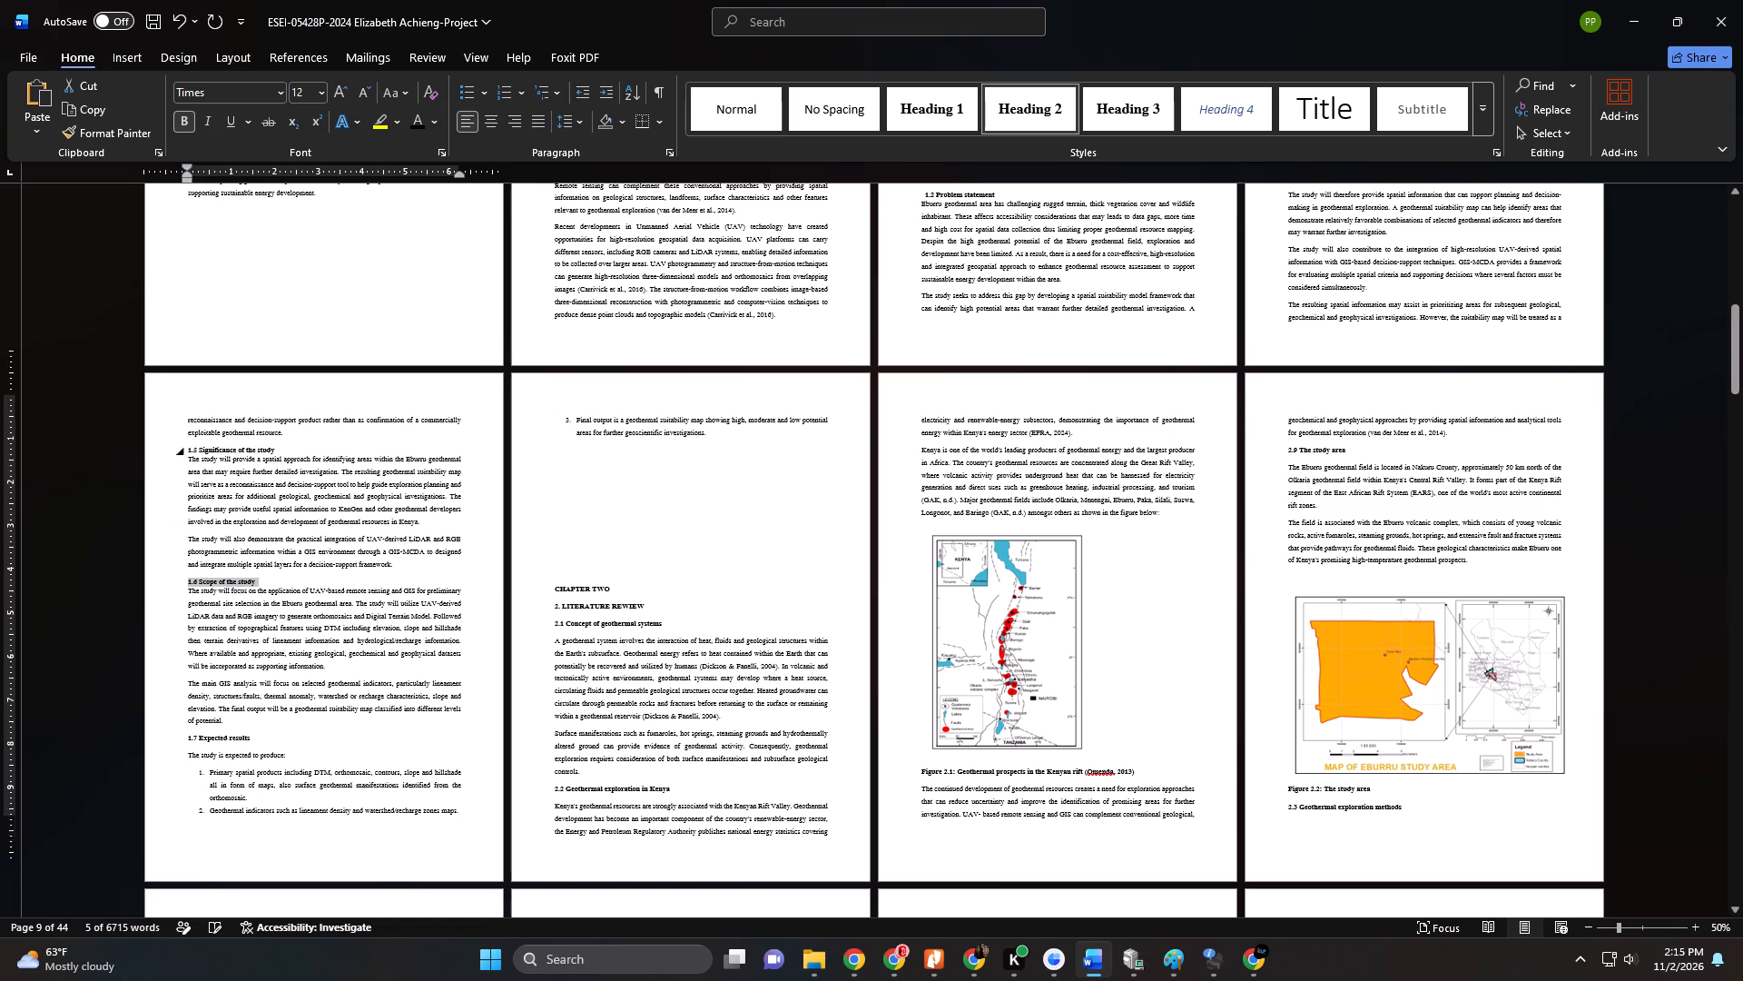
{"action": "scroll", "coordinate": [370, 435], "scroll_direction": "down", "scroll_amount": 3}
{"action": "left_click", "coordinate": [157, 649]}
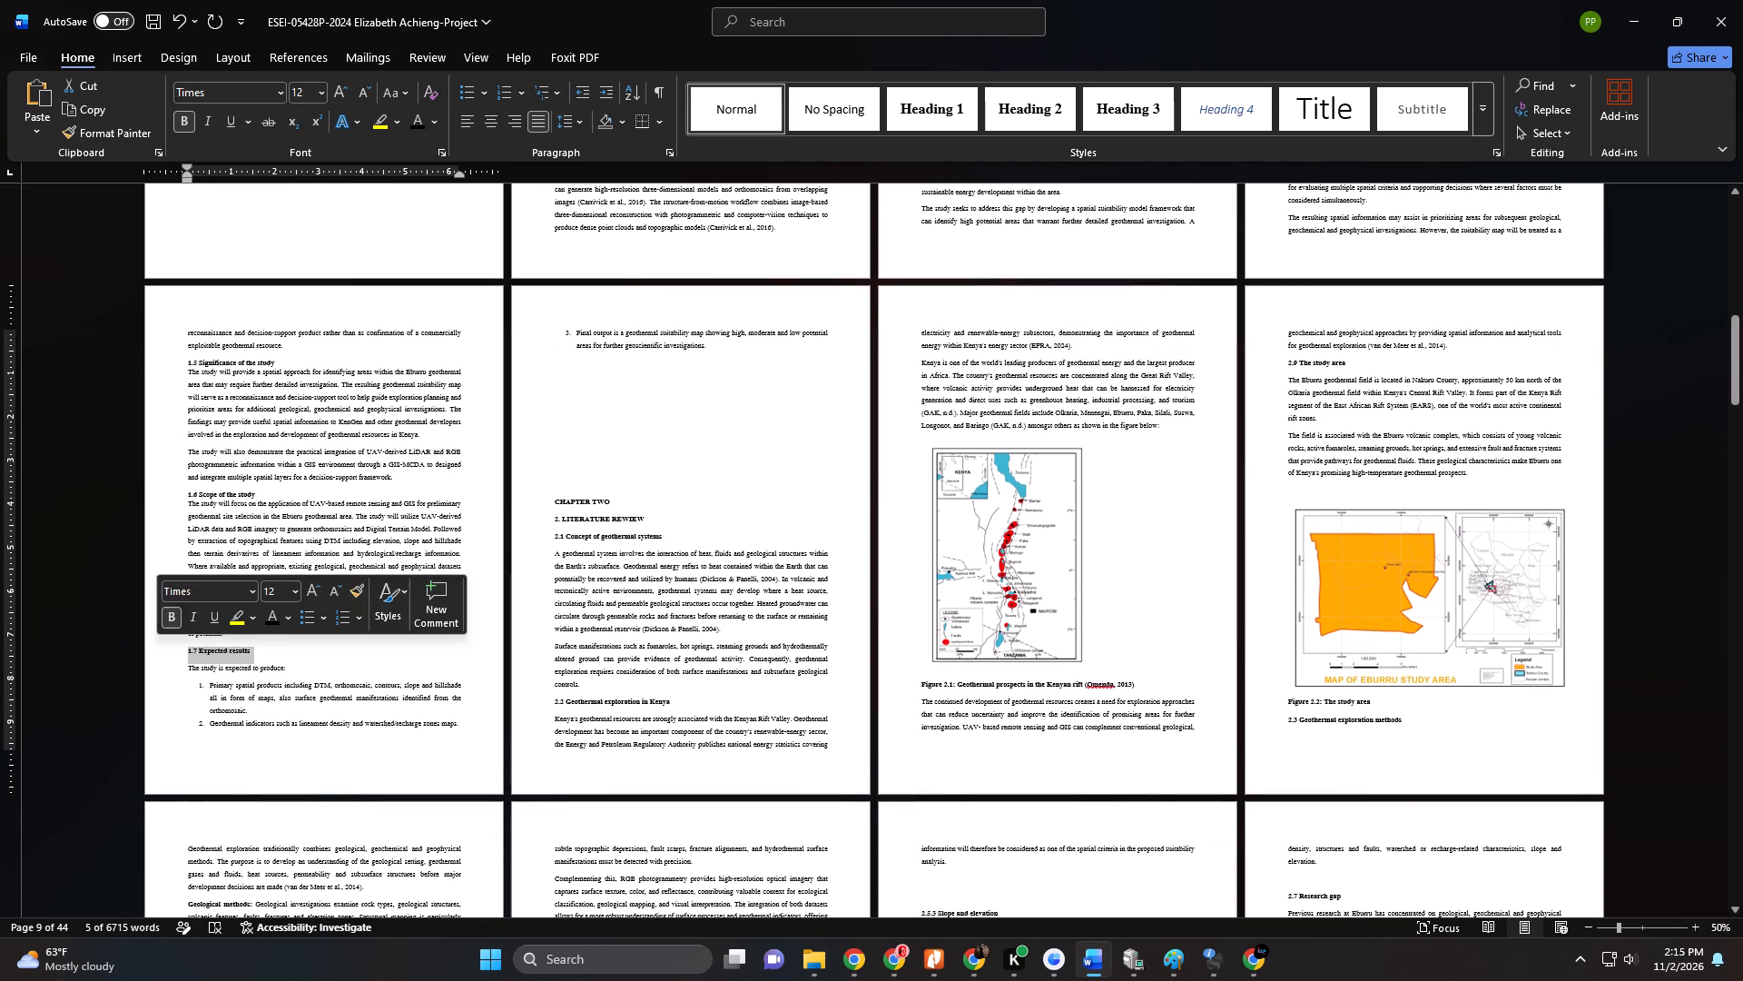
{"action": "left_click", "coordinate": [1023, 107]}
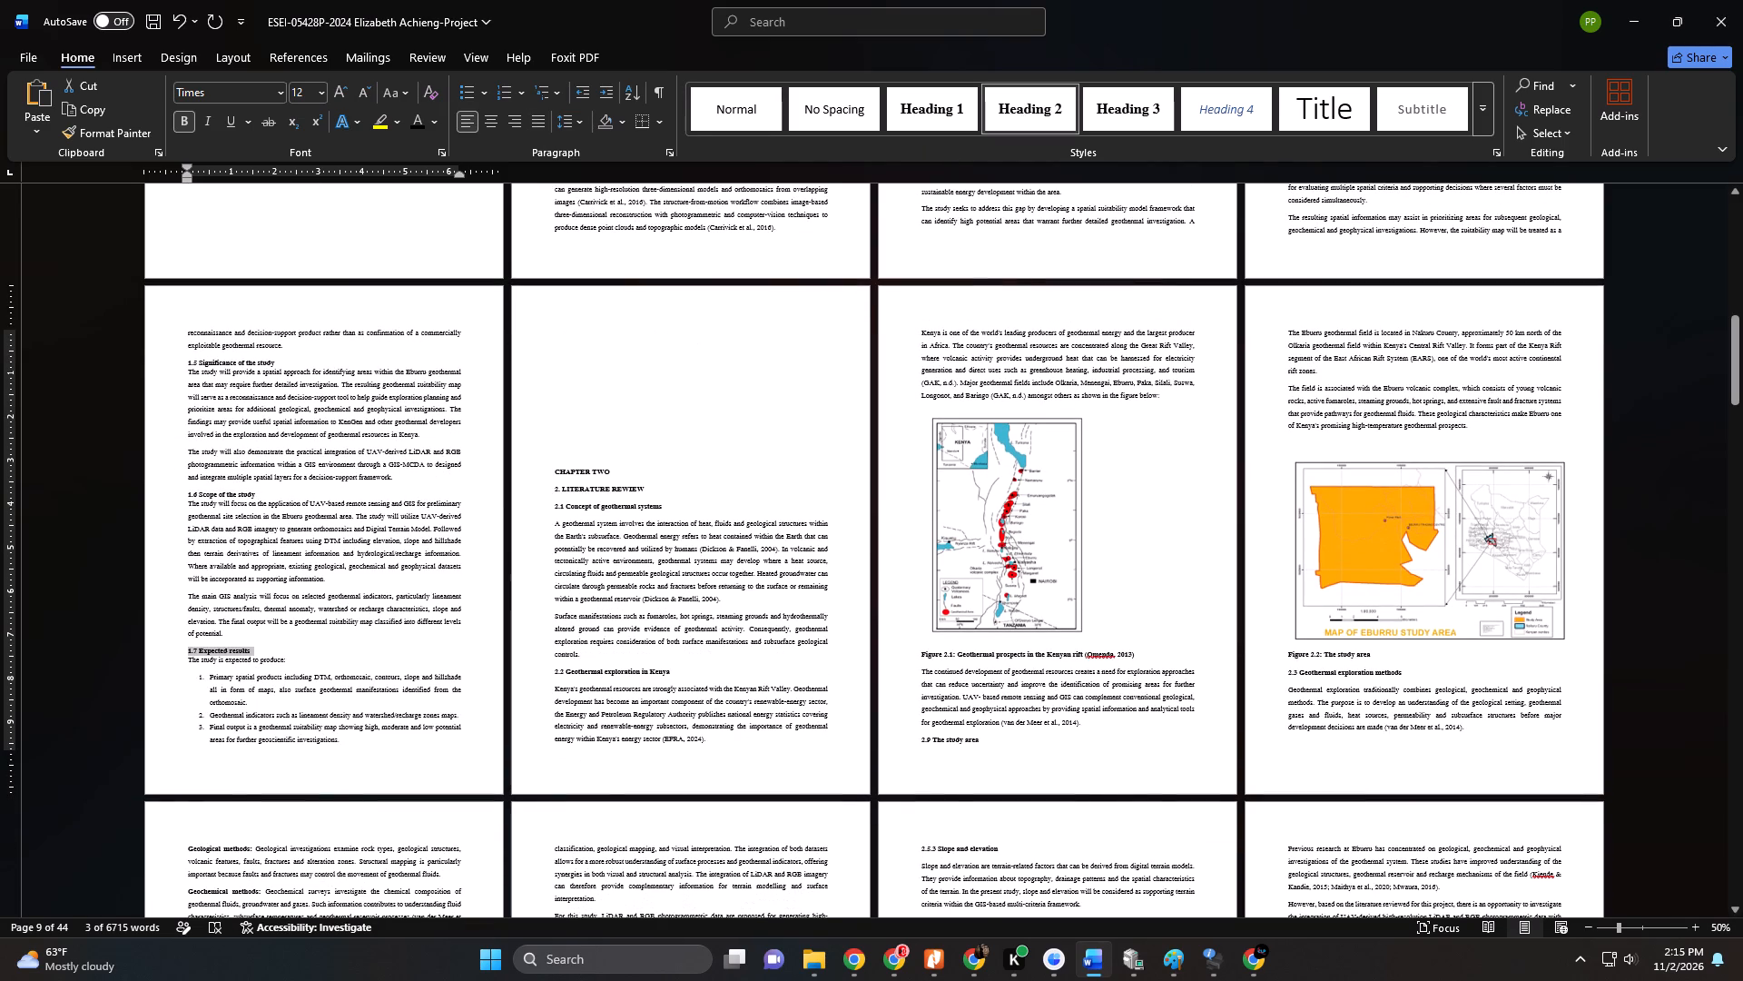
Delete the empty lines above CHAPTER TWO and apply the Heading 1 style to that heading.
{"action": "left_click", "coordinate": [553, 469]}
{"action": "left_click_drag", "start_coordinate": [579, 304], "coordinate": [666, 447]}
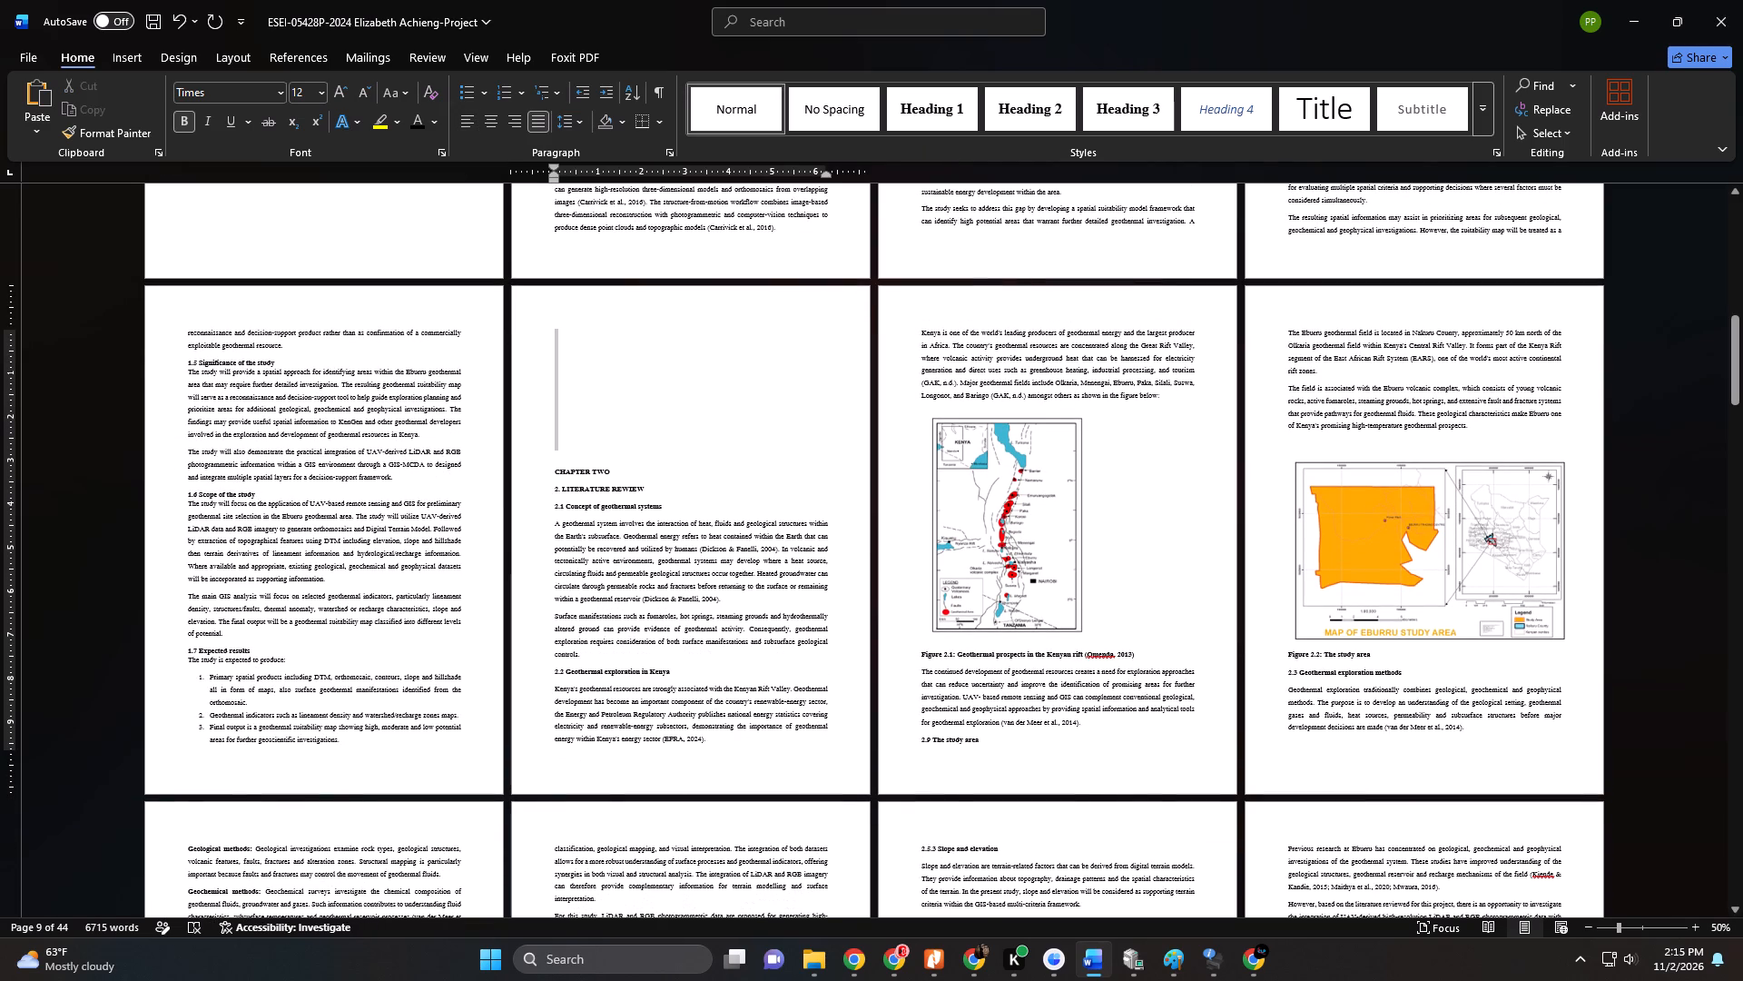
{"action": "left_click_drag", "start_coordinate": [666, 447], "coordinate": [668, 447]}
{"action": "key", "text": "Delete"}
{"action": "key", "text": "Delete"}
{"action": "left_click", "coordinate": [526, 332]}
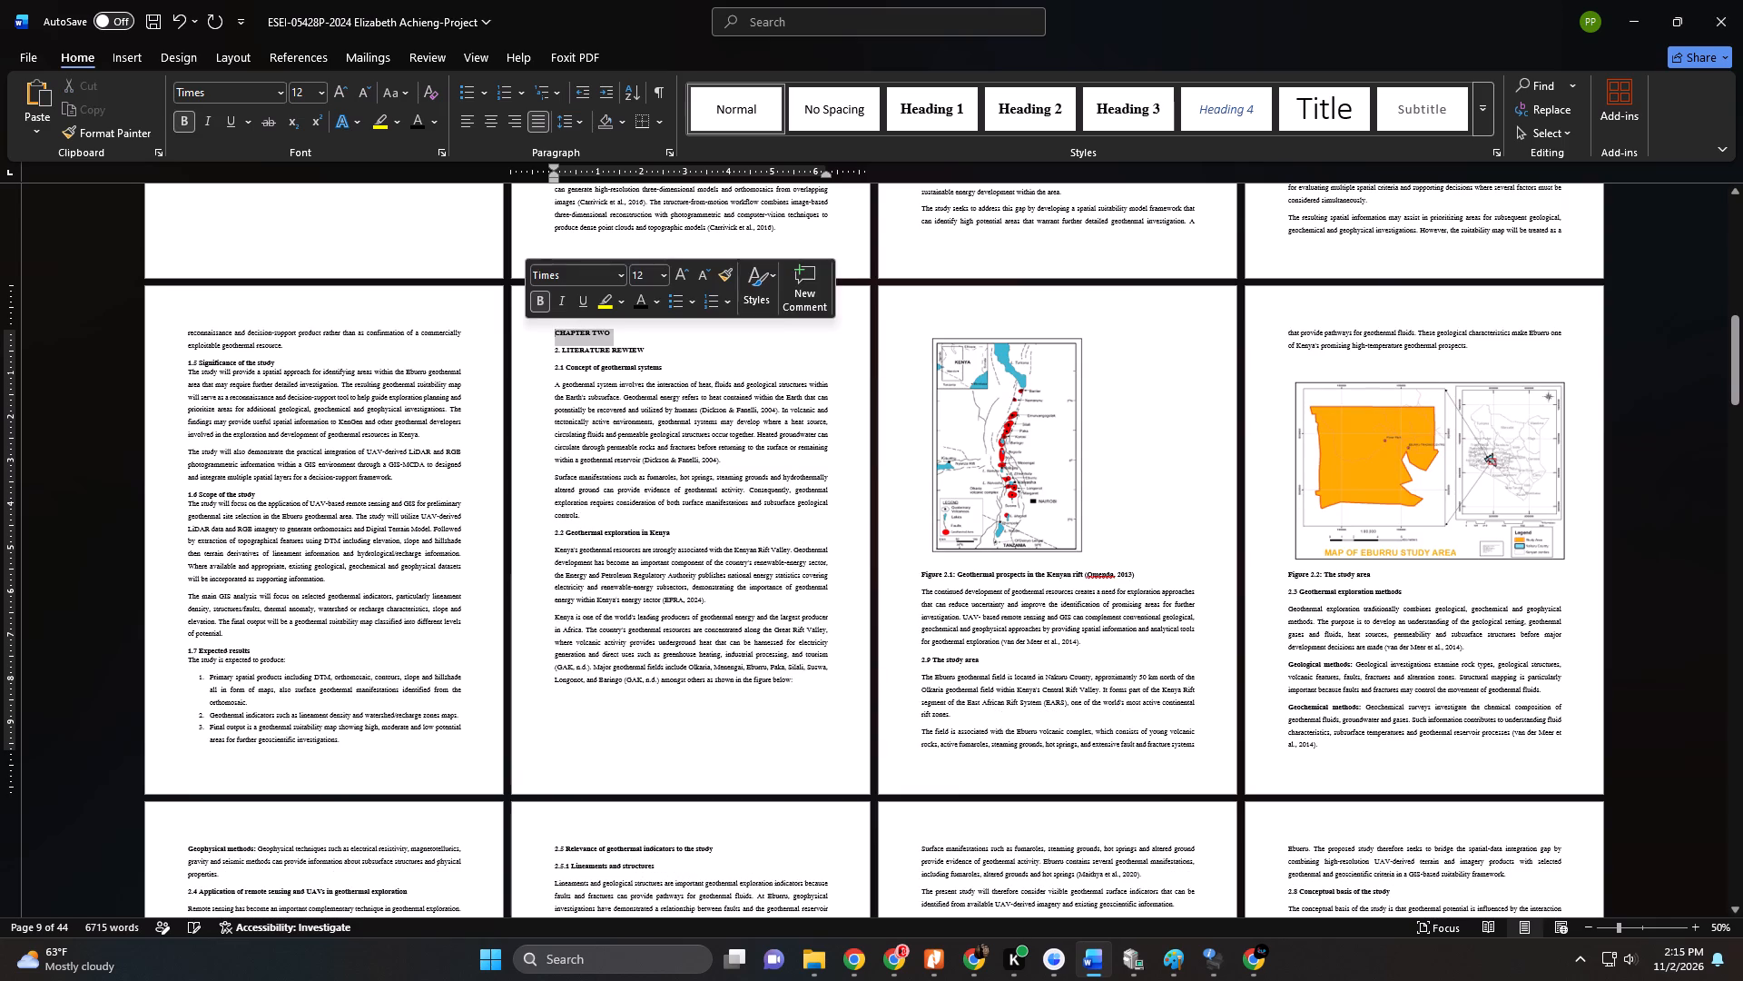
{"action": "left_click", "coordinate": [921, 125]}
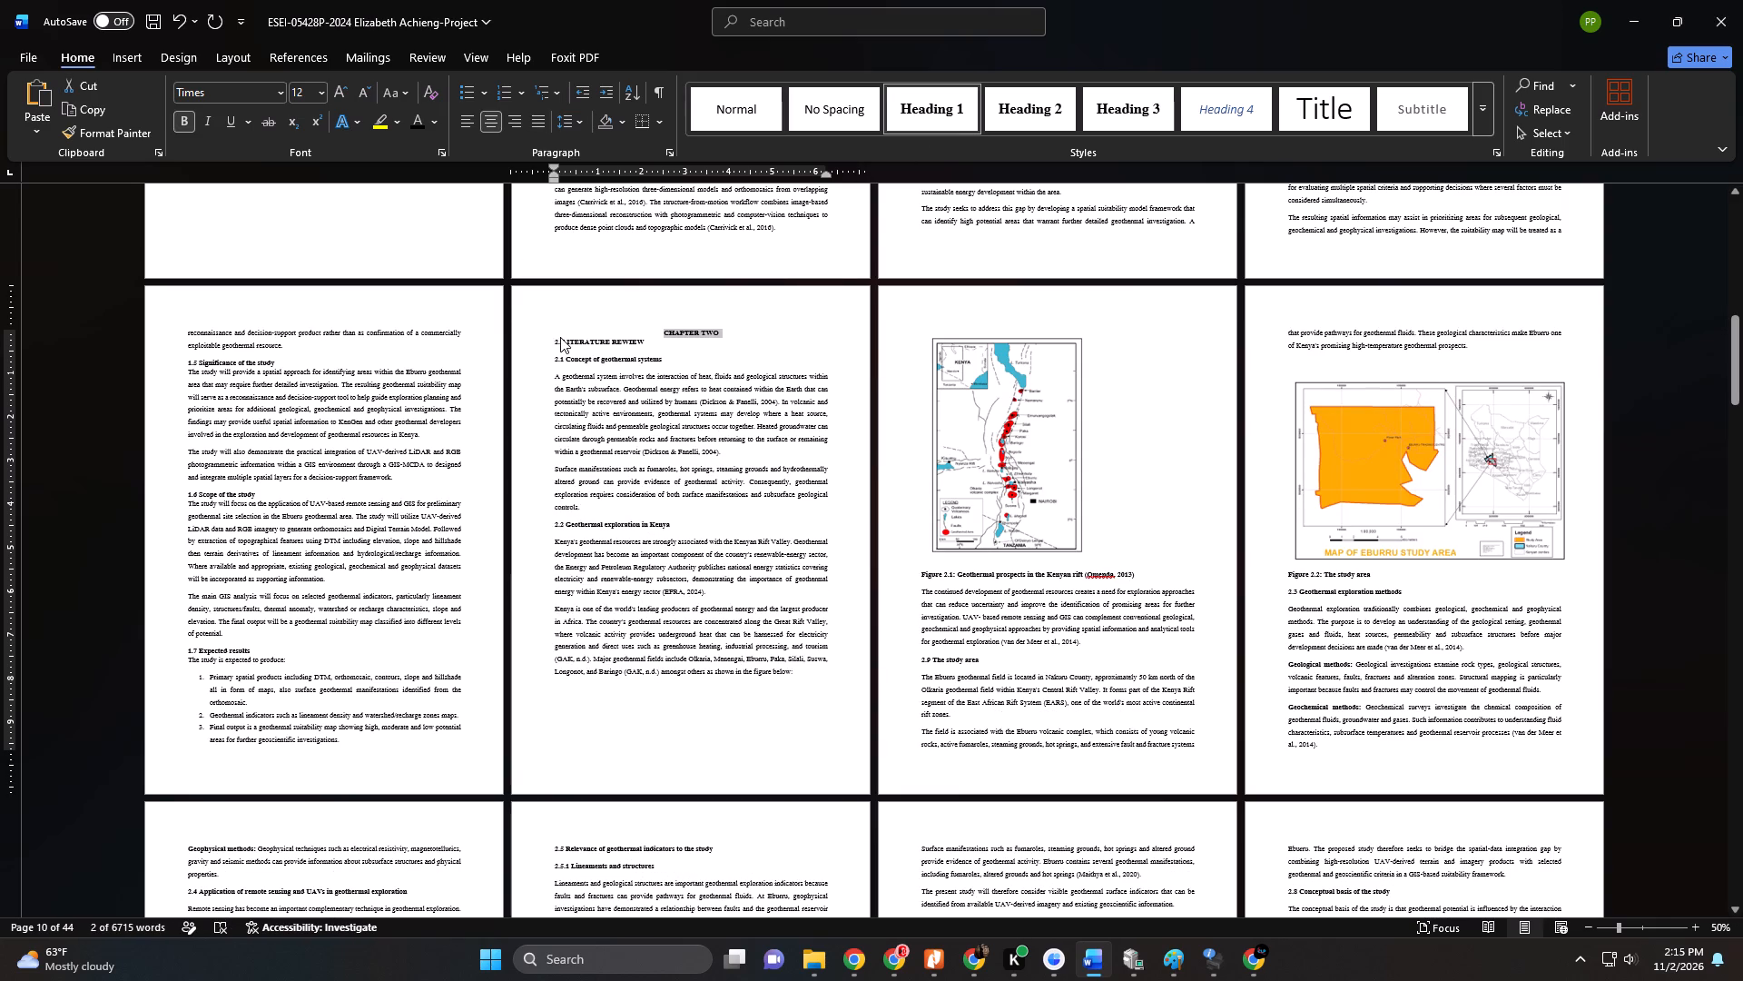
Delete the number 2 before LITERATURE REVIEW and apply the Heading 1 style to that heading.
{"action": "left_click", "coordinate": [562, 339]}
{"action": "key", "text": "BackSpace"}
{"action": "key", "text": "BackSpace"}
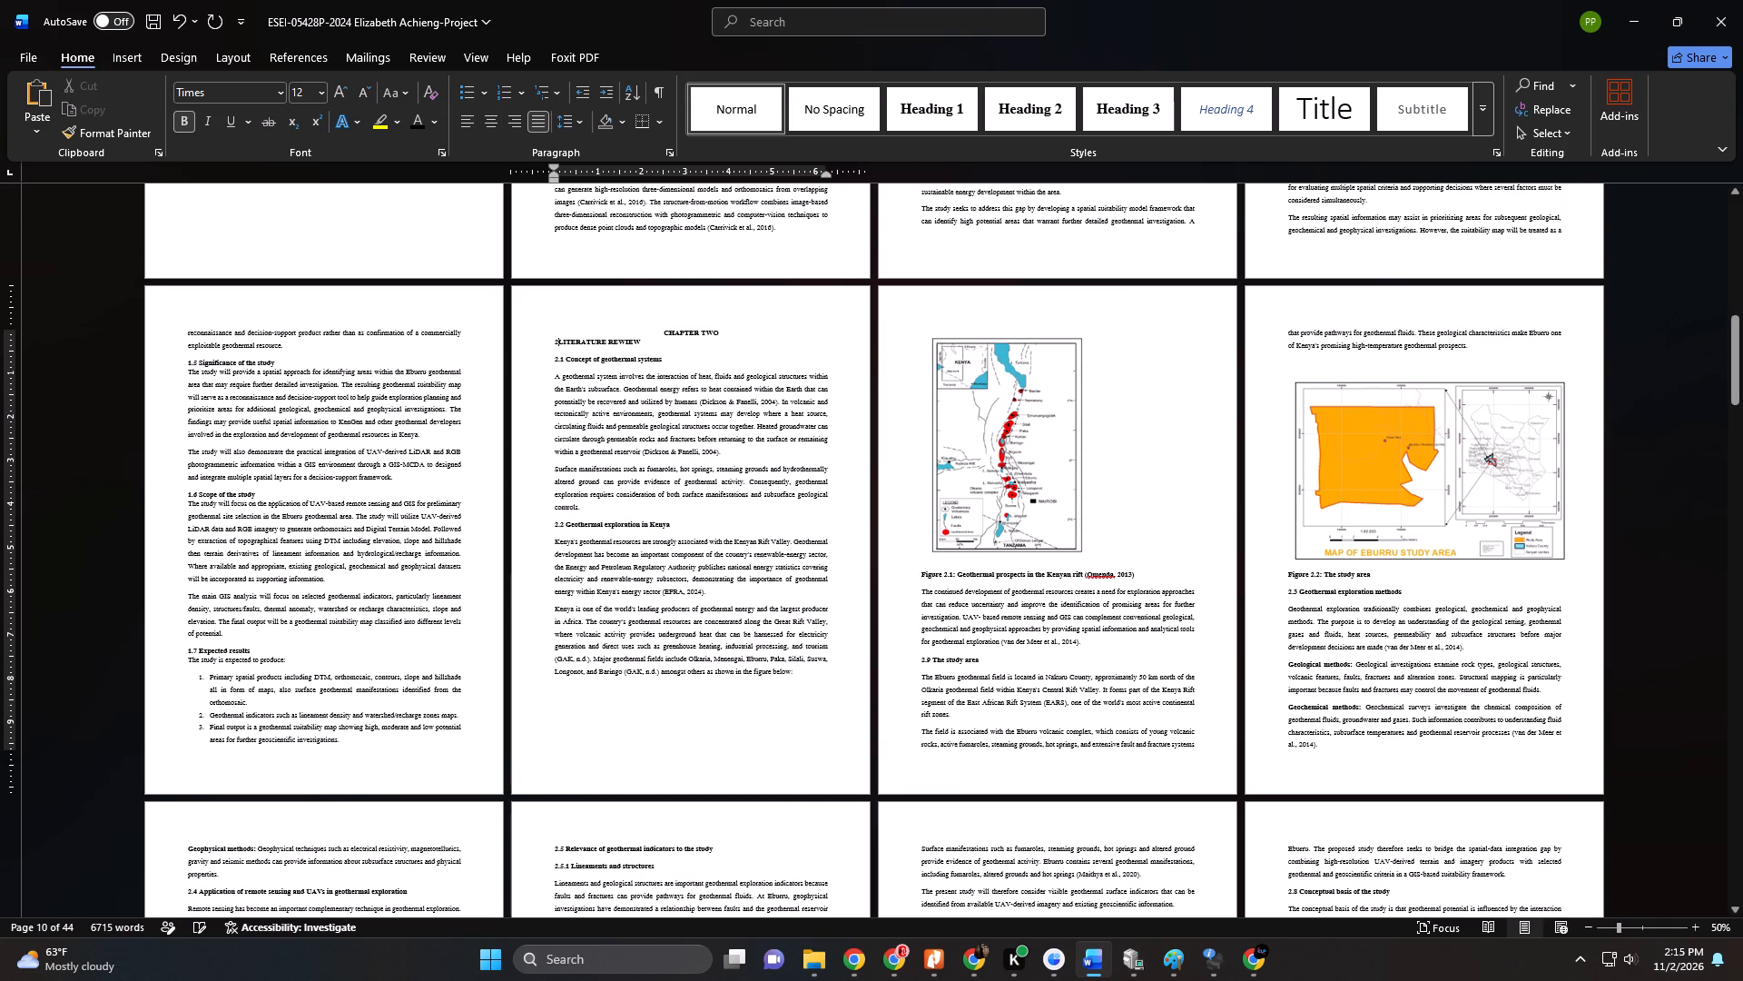
{"action": "key", "text": "BackSpace"}
{"action": "left_click", "coordinate": [534, 343]}
{"action": "left_click", "coordinate": [927, 107]}
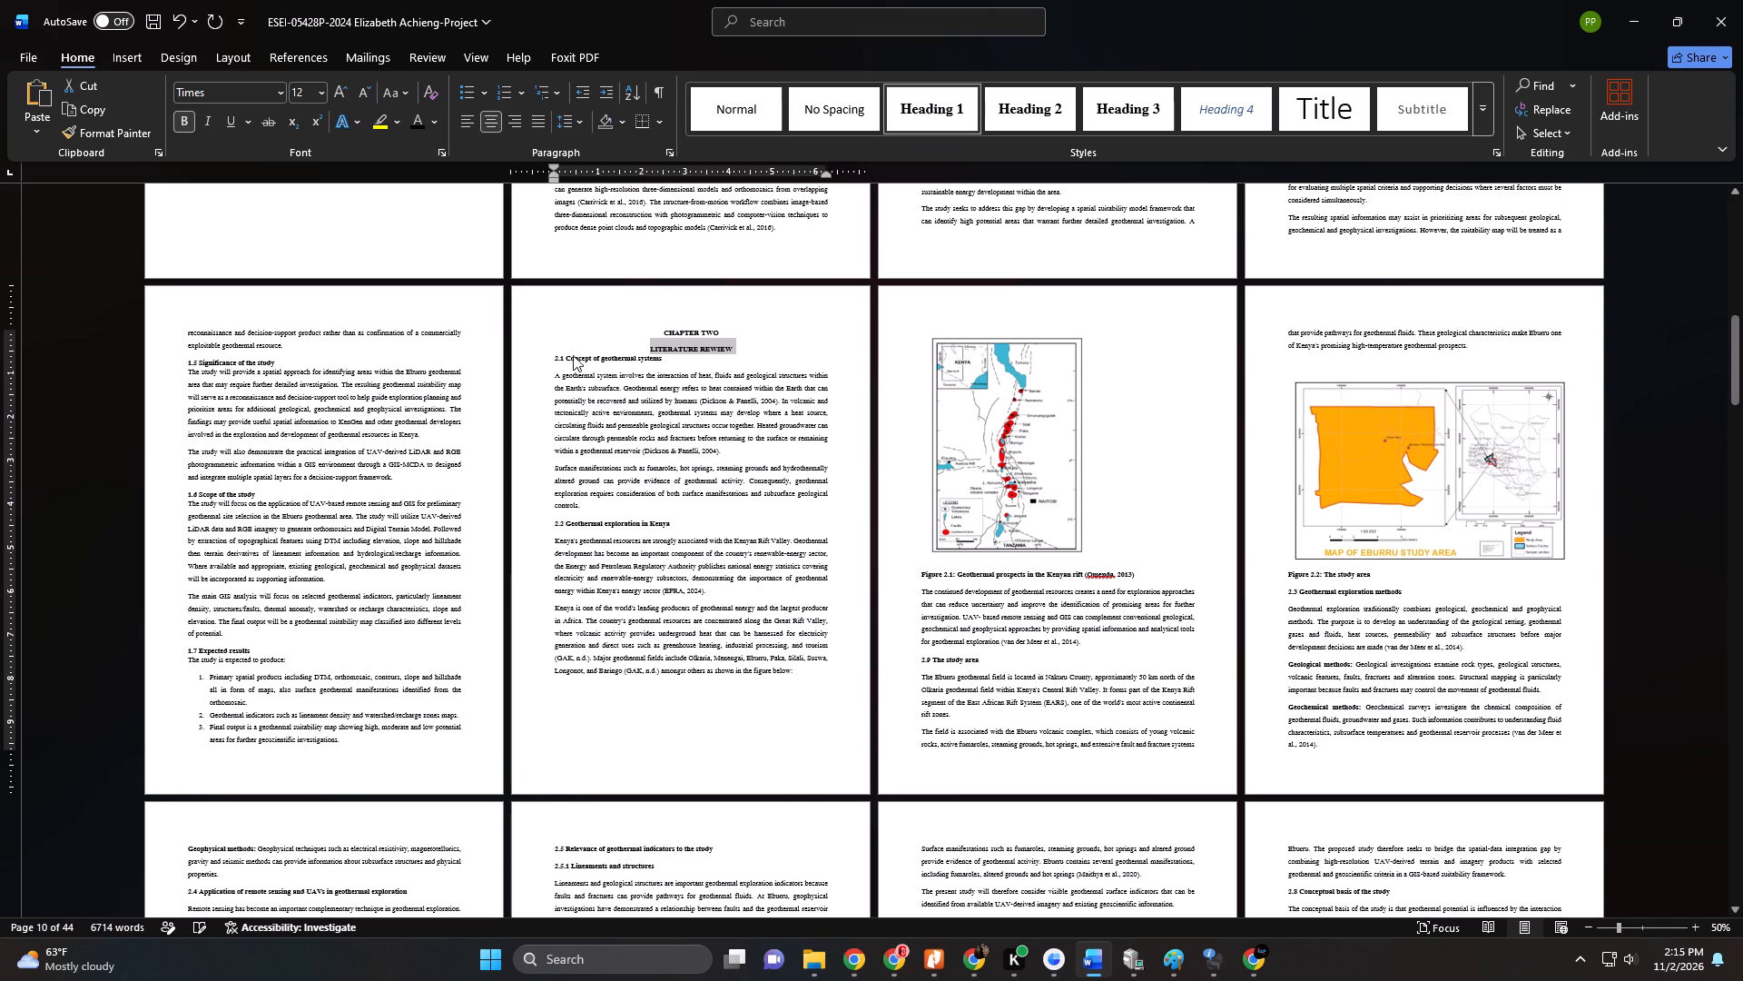
Apply the Heading 2 style to the 2.1 Concept of geothermal systems and 2.2 Geothermal exploration in Kenya headings.
{"action": "left_click", "coordinate": [530, 367]}
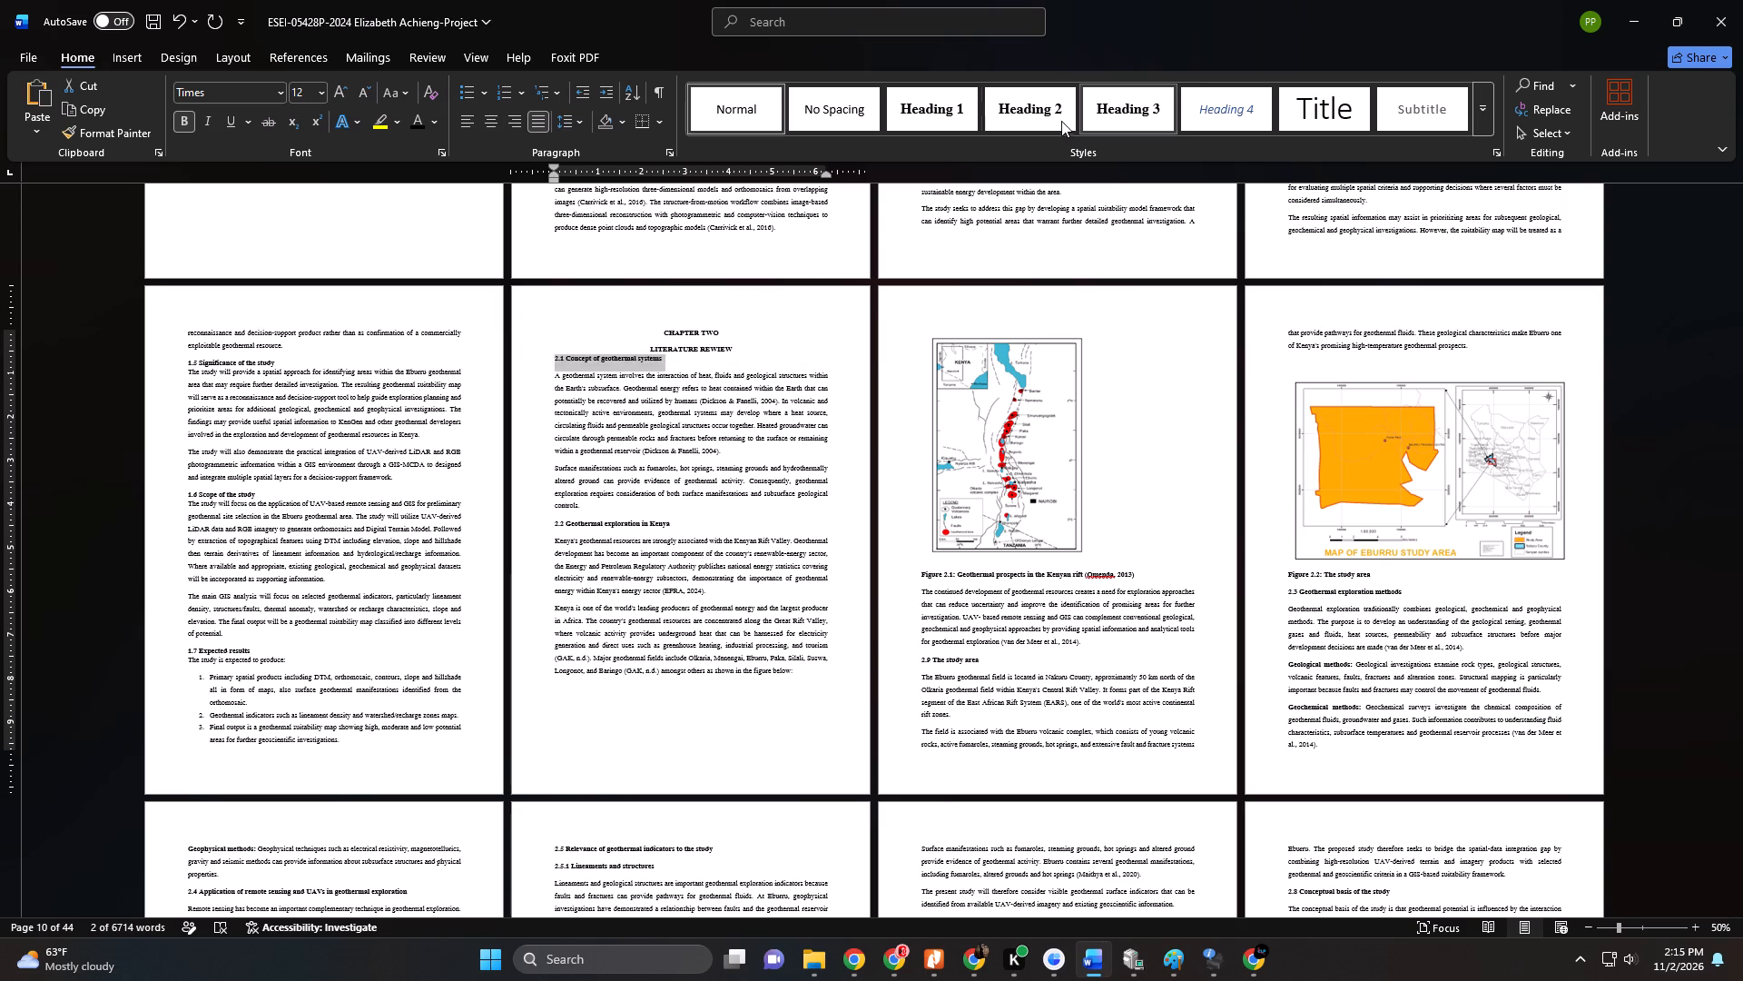
{"action": "left_click", "coordinate": [1061, 121]}
{"action": "left_click", "coordinate": [527, 521]}
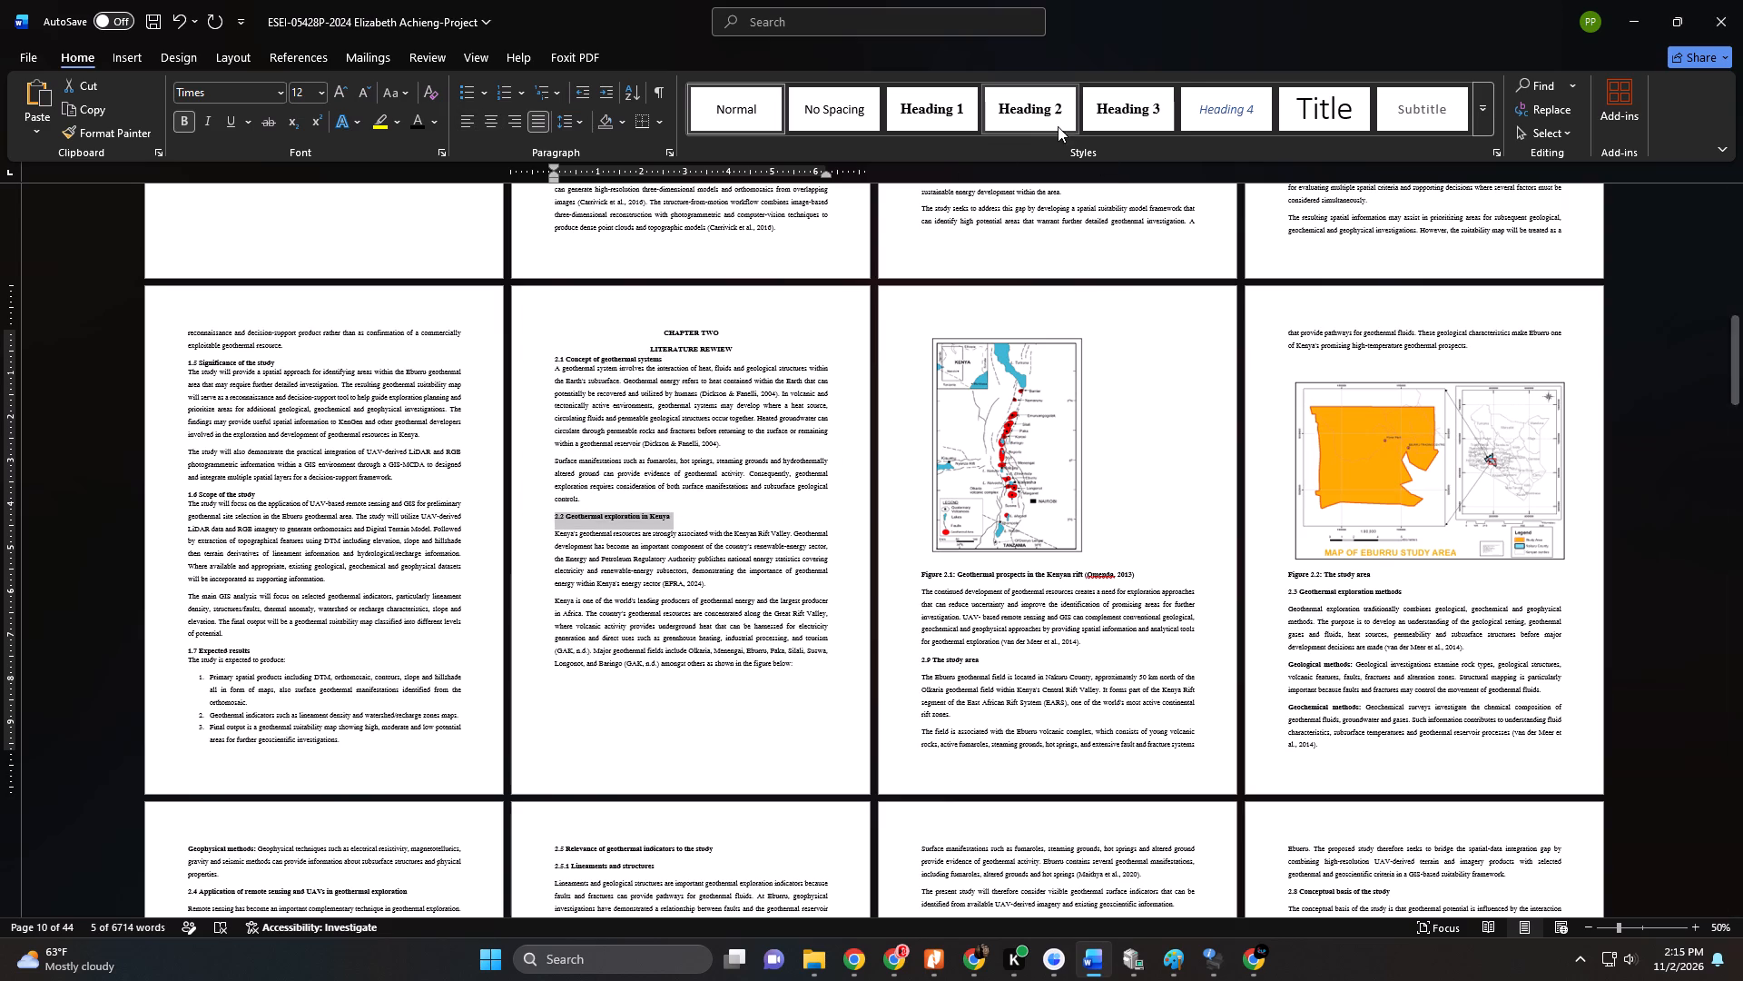
{"action": "left_click", "coordinate": [1043, 118]}
Centre the Kenyan rift geothermal prospects map picture in section 2.2.
{"action": "left_click", "coordinate": [1014, 436]}
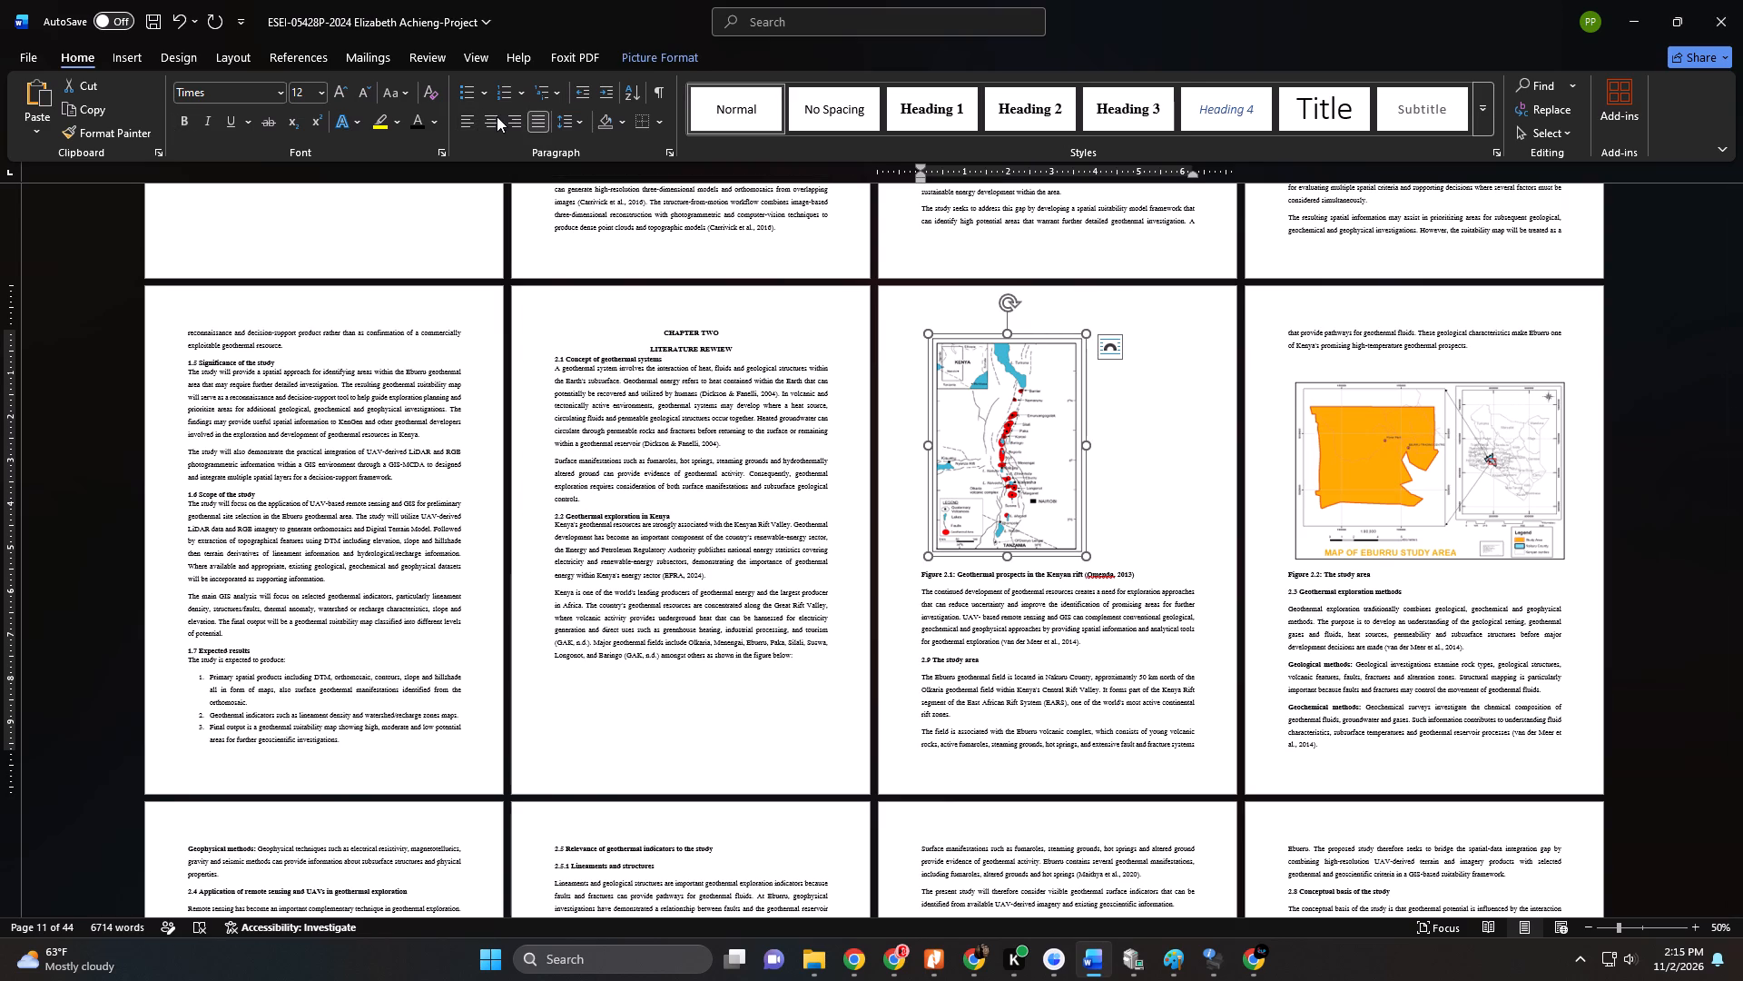
{"action": "left_click", "coordinate": [497, 116]}
Cut the description text from the manual caption under the Kenyan rift map and delete the remaining Figure 2.1: label.
{"action": "scroll", "coordinate": [1194, 311], "scroll_direction": "down", "scroll_amount": 1}
{"action": "scroll", "coordinate": [1208, 332], "scroll_direction": "up", "scroll_amount": 1}
{"action": "scroll", "coordinate": [1207, 336], "scroll_direction": "down", "scroll_amount": 1}
{"action": "scroll", "coordinate": [1207, 336], "scroll_direction": "up", "scroll_amount": 1}
{"action": "scroll", "coordinate": [1207, 336], "scroll_direction": "down", "scroll_amount": 1}
{"action": "scroll", "coordinate": [1139, 540], "scroll_direction": "down", "scroll_amount": 2}
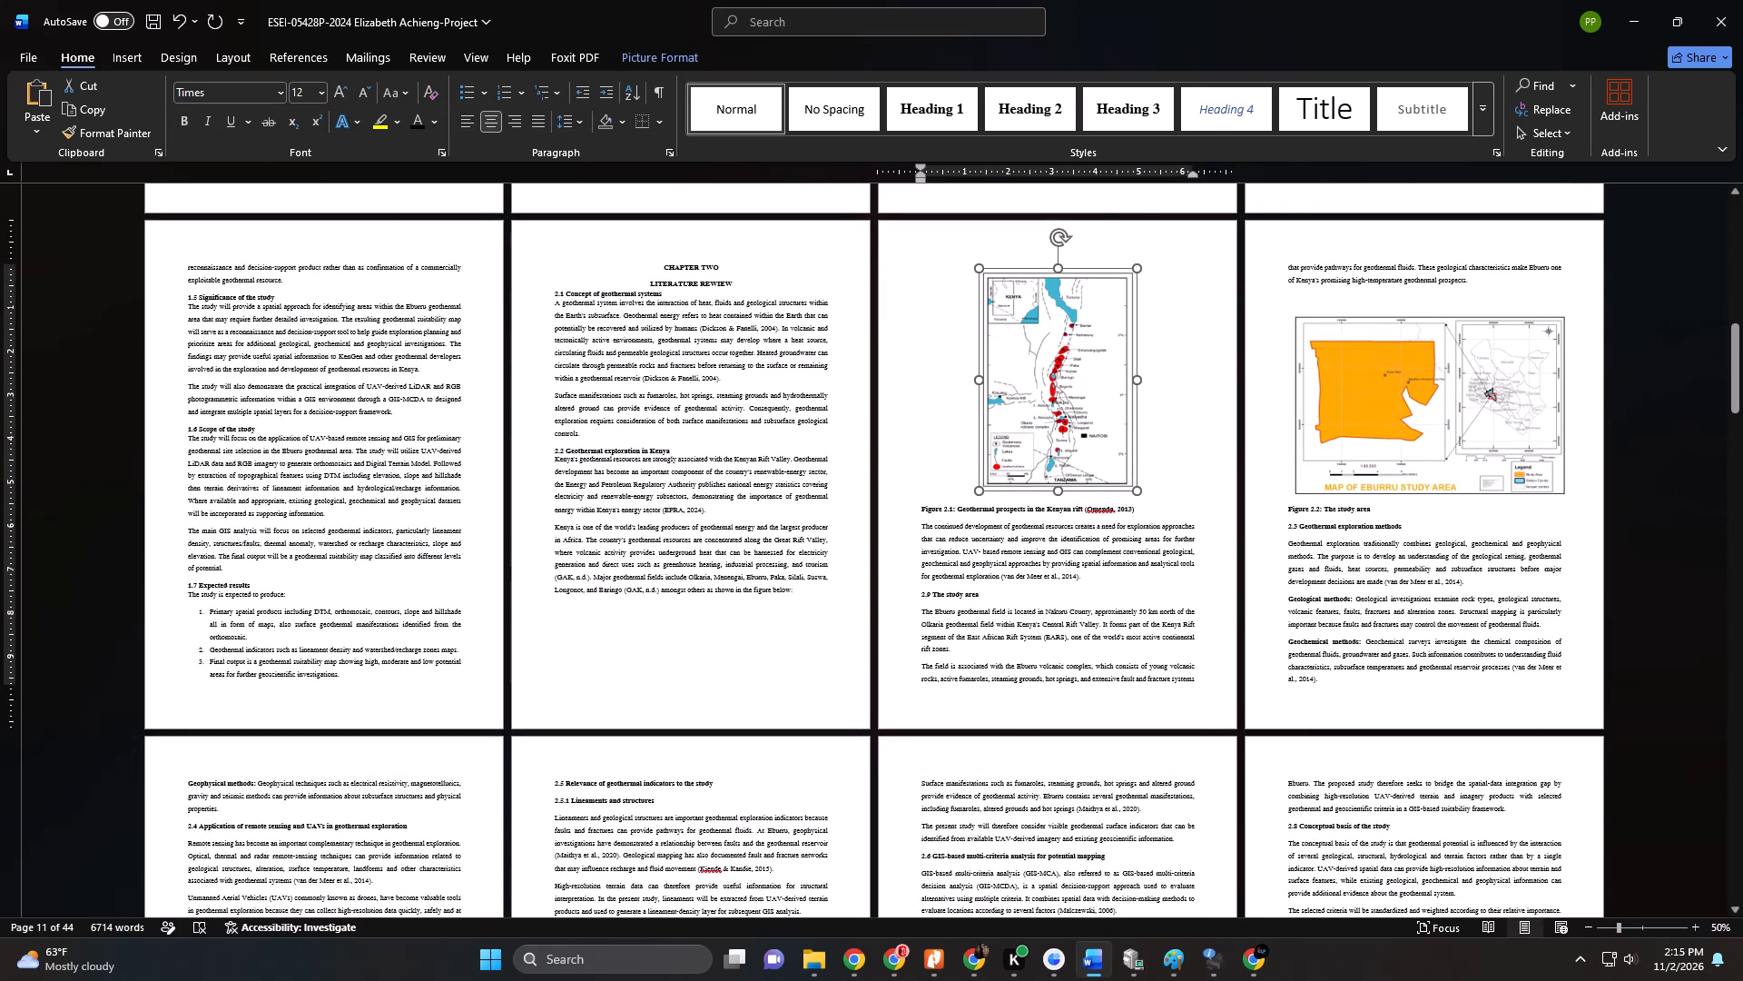
{"action": "left_click_drag", "start_coordinate": [1143, 511], "coordinate": [960, 509]}
{"action": "right_click", "coordinate": [969, 512]}
{"action": "right_click", "coordinate": [969, 512]}
{"action": "left_click", "coordinate": [1031, 552]}
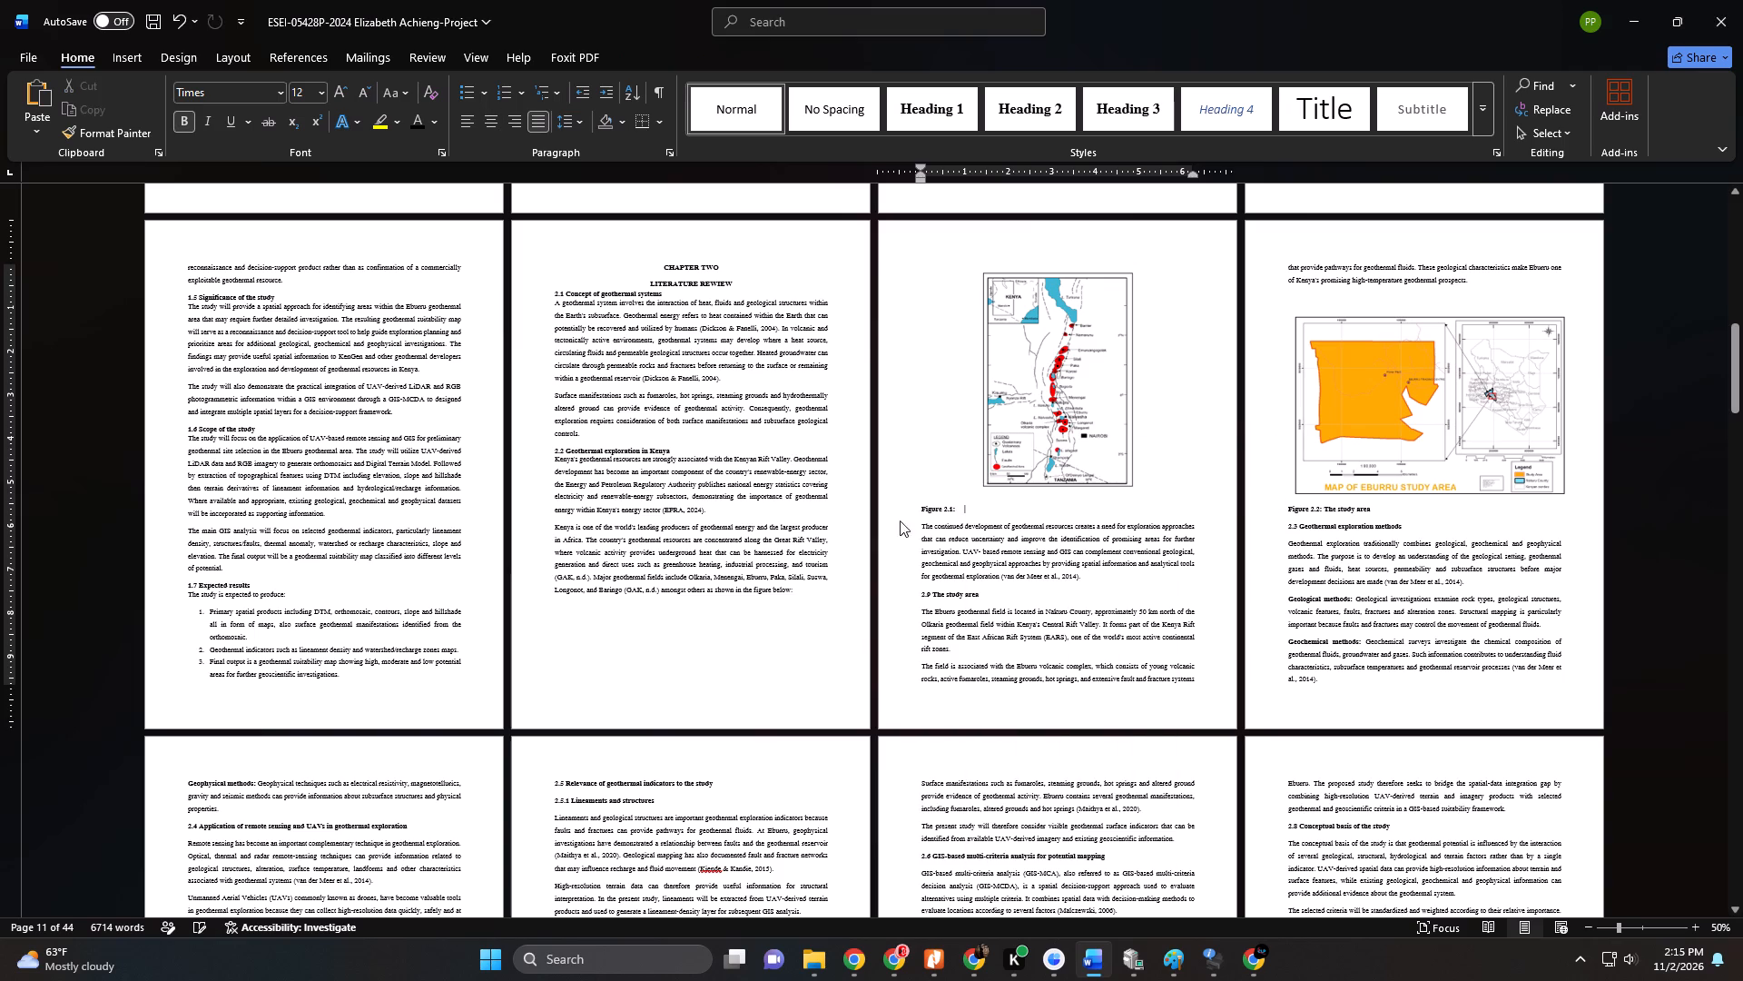
{"action": "left_click", "coordinate": [896, 513]}
{"action": "key", "text": "Delete"}
{"action": "key", "text": "Return"}
Insert a Figure caption below the Kenyan rift map, adding a colon and the cut text Geothermal prospects in the Kenyan rift (Omenda, 2013).
{"action": "left_click", "coordinate": [947, 500]}
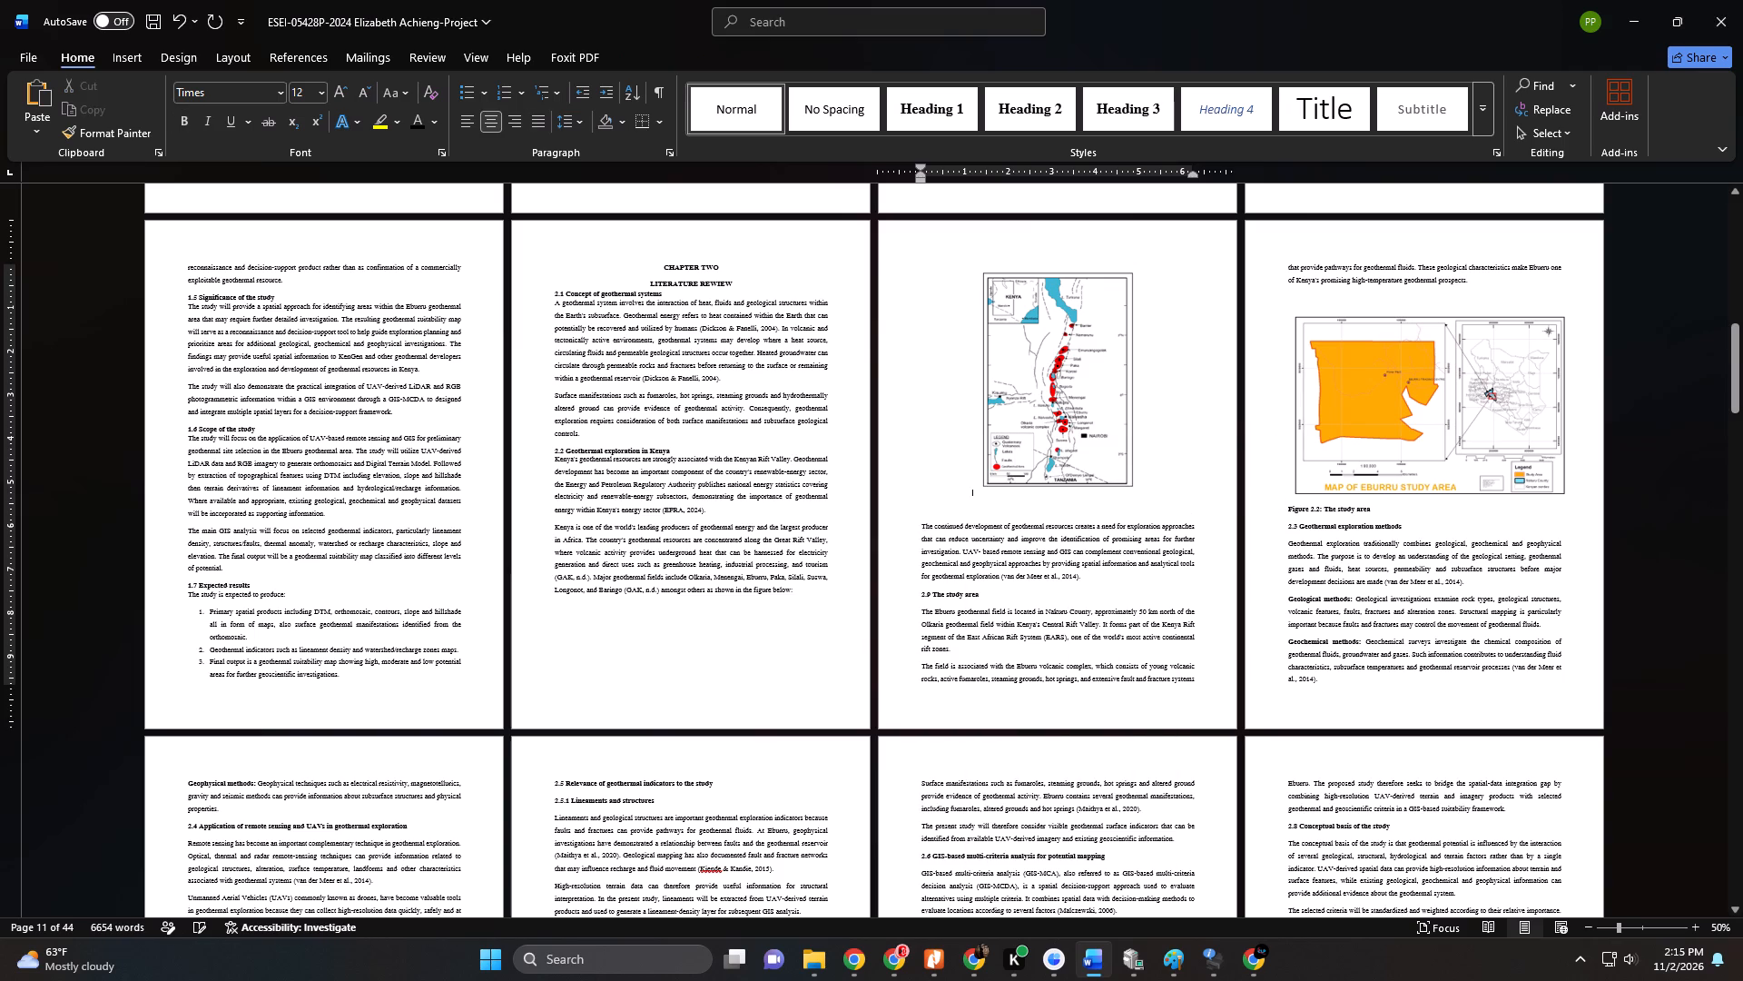
{"action": "left_click", "coordinate": [948, 512]}
{"action": "left_click", "coordinate": [285, 57]}
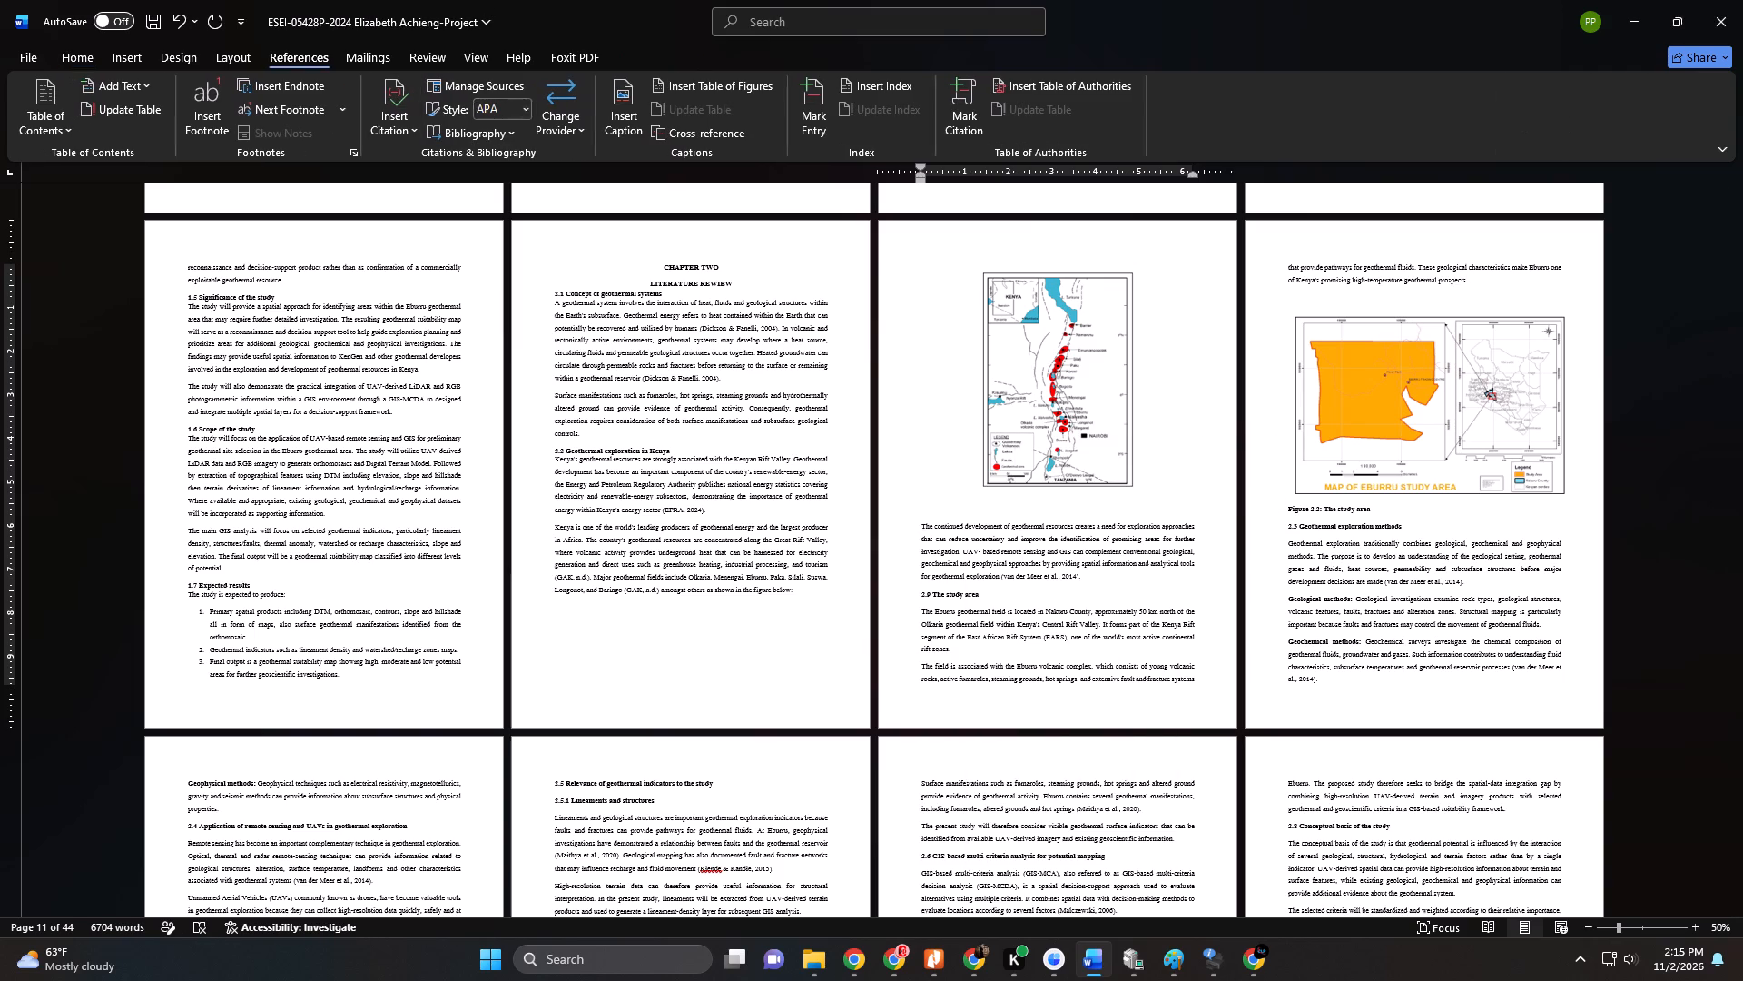
{"action": "left_click", "coordinate": [616, 103]}
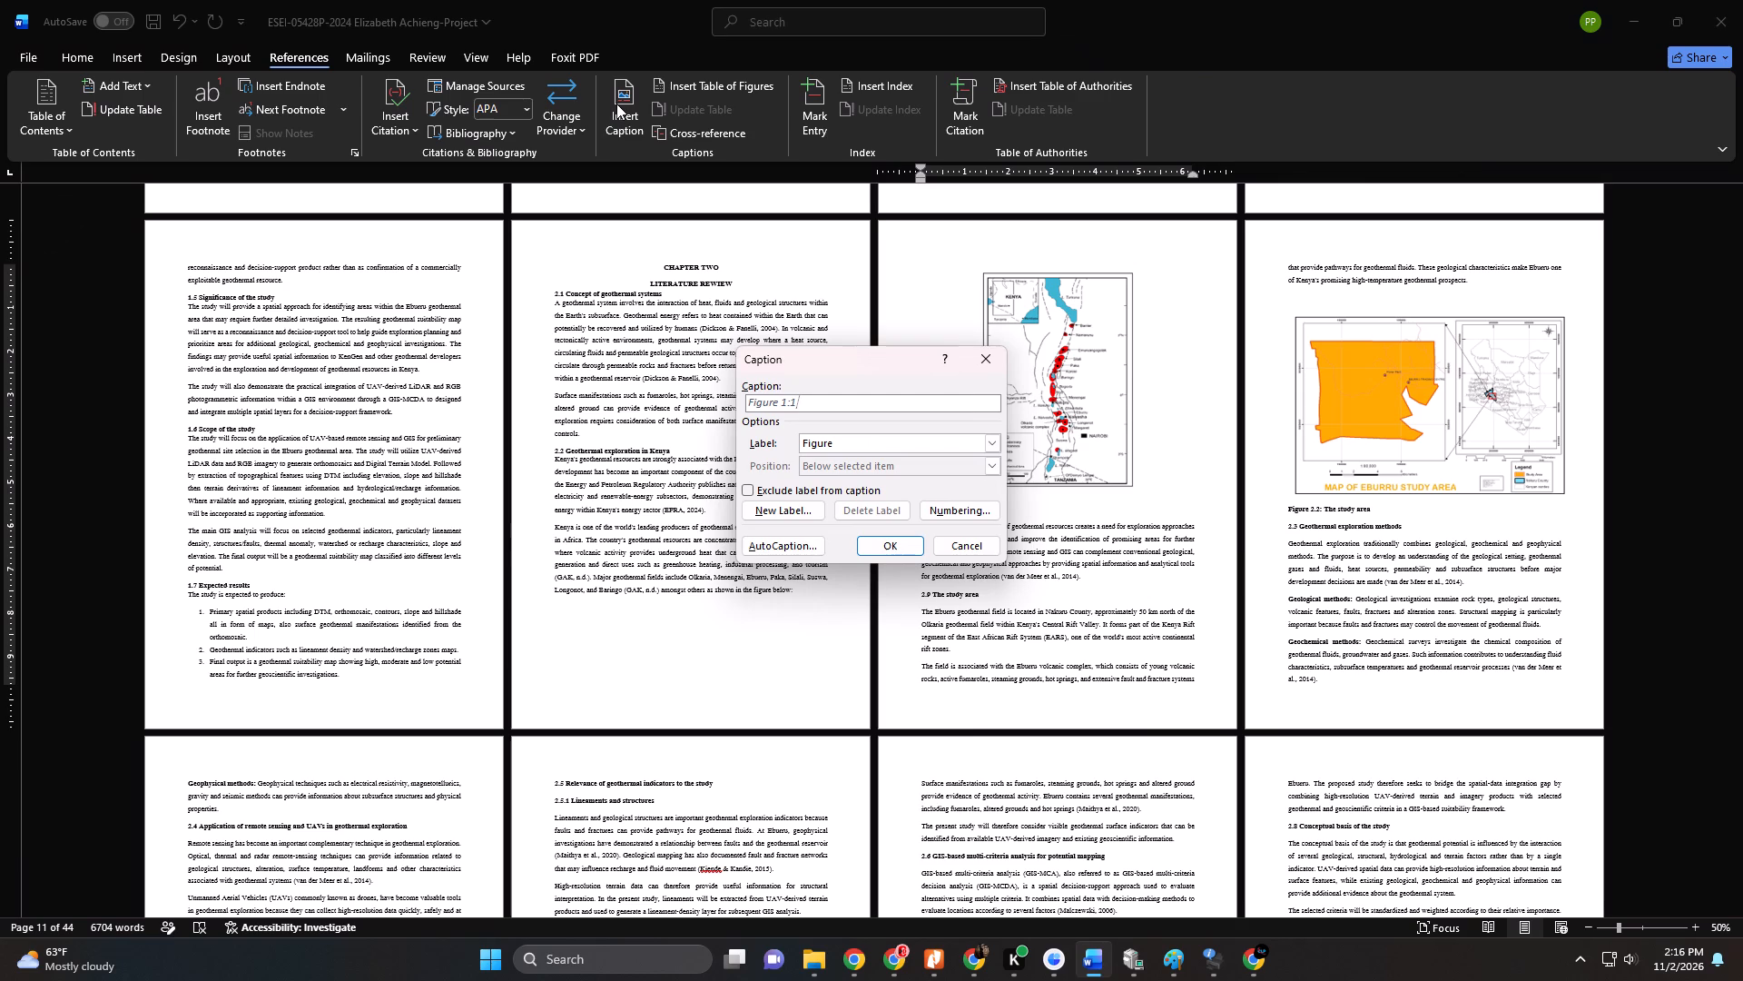
{"action": "key", "text": "shift+colon"}
{"action": "key", "text": "ctrl+v"}
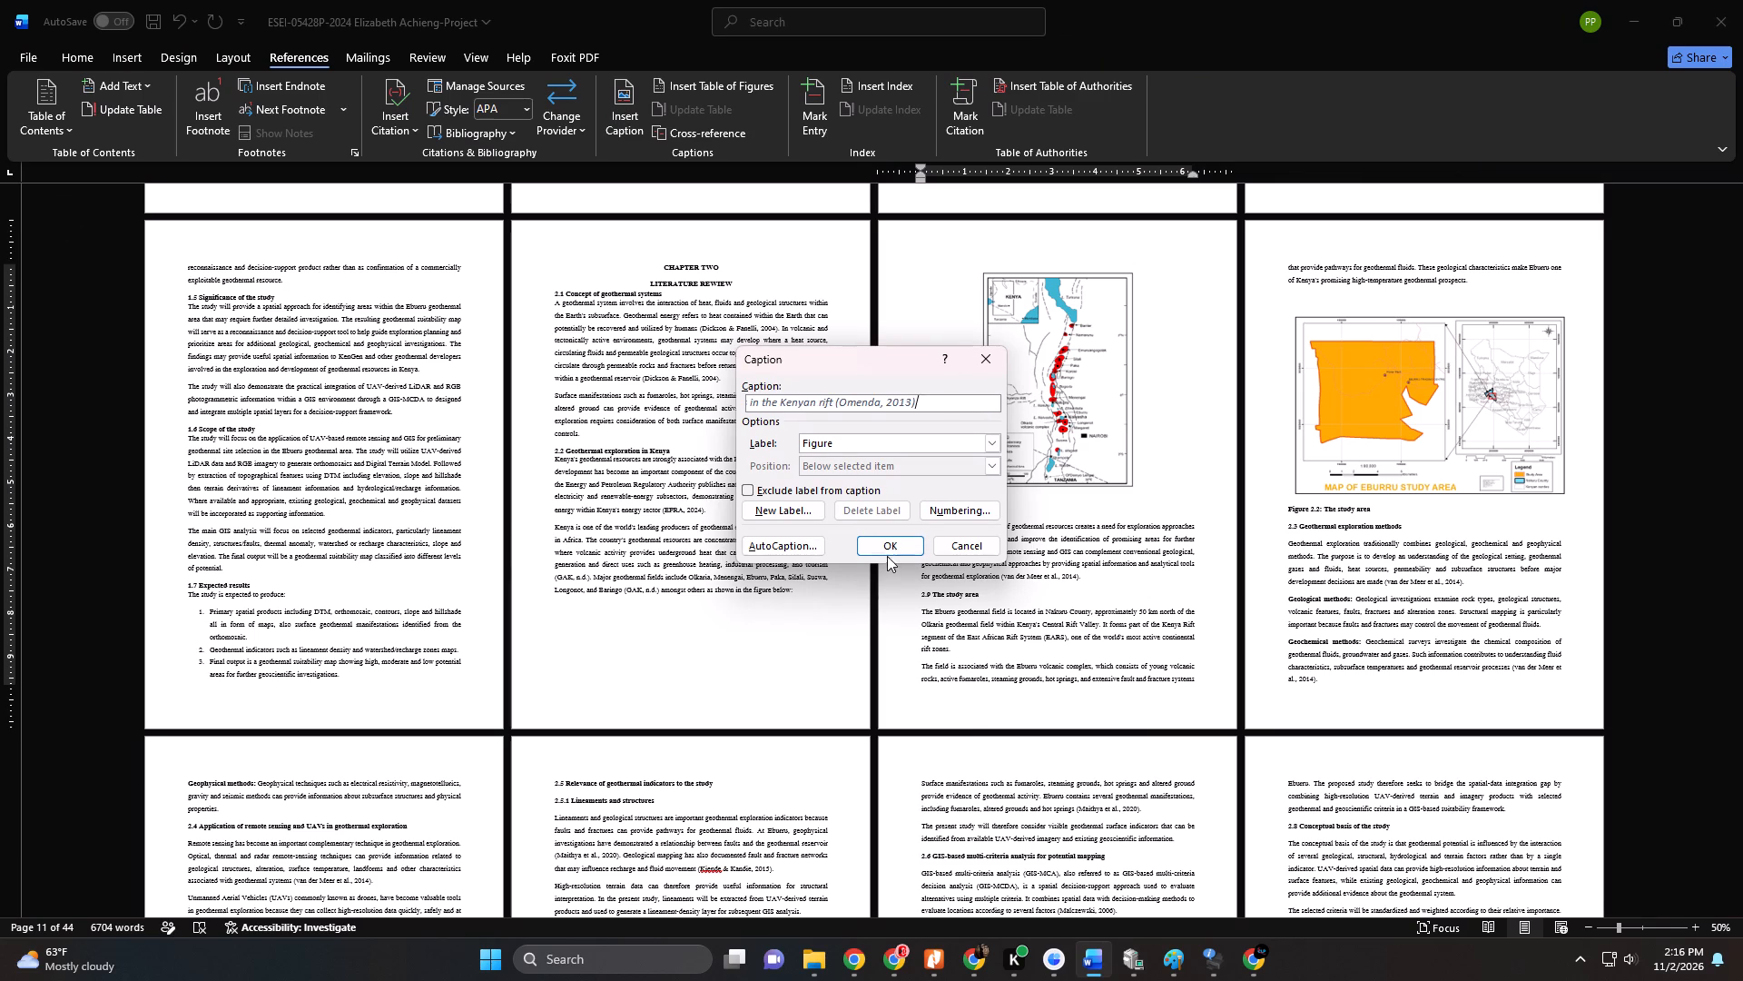
{"action": "left_click", "coordinate": [887, 550]}
Format the Kenyan rift map's caption as Times, 12 pt, bold, non-italic and centred, using the current font colour.
{"action": "left_click", "coordinate": [886, 509]}
{"action": "left_click", "coordinate": [900, 475]}
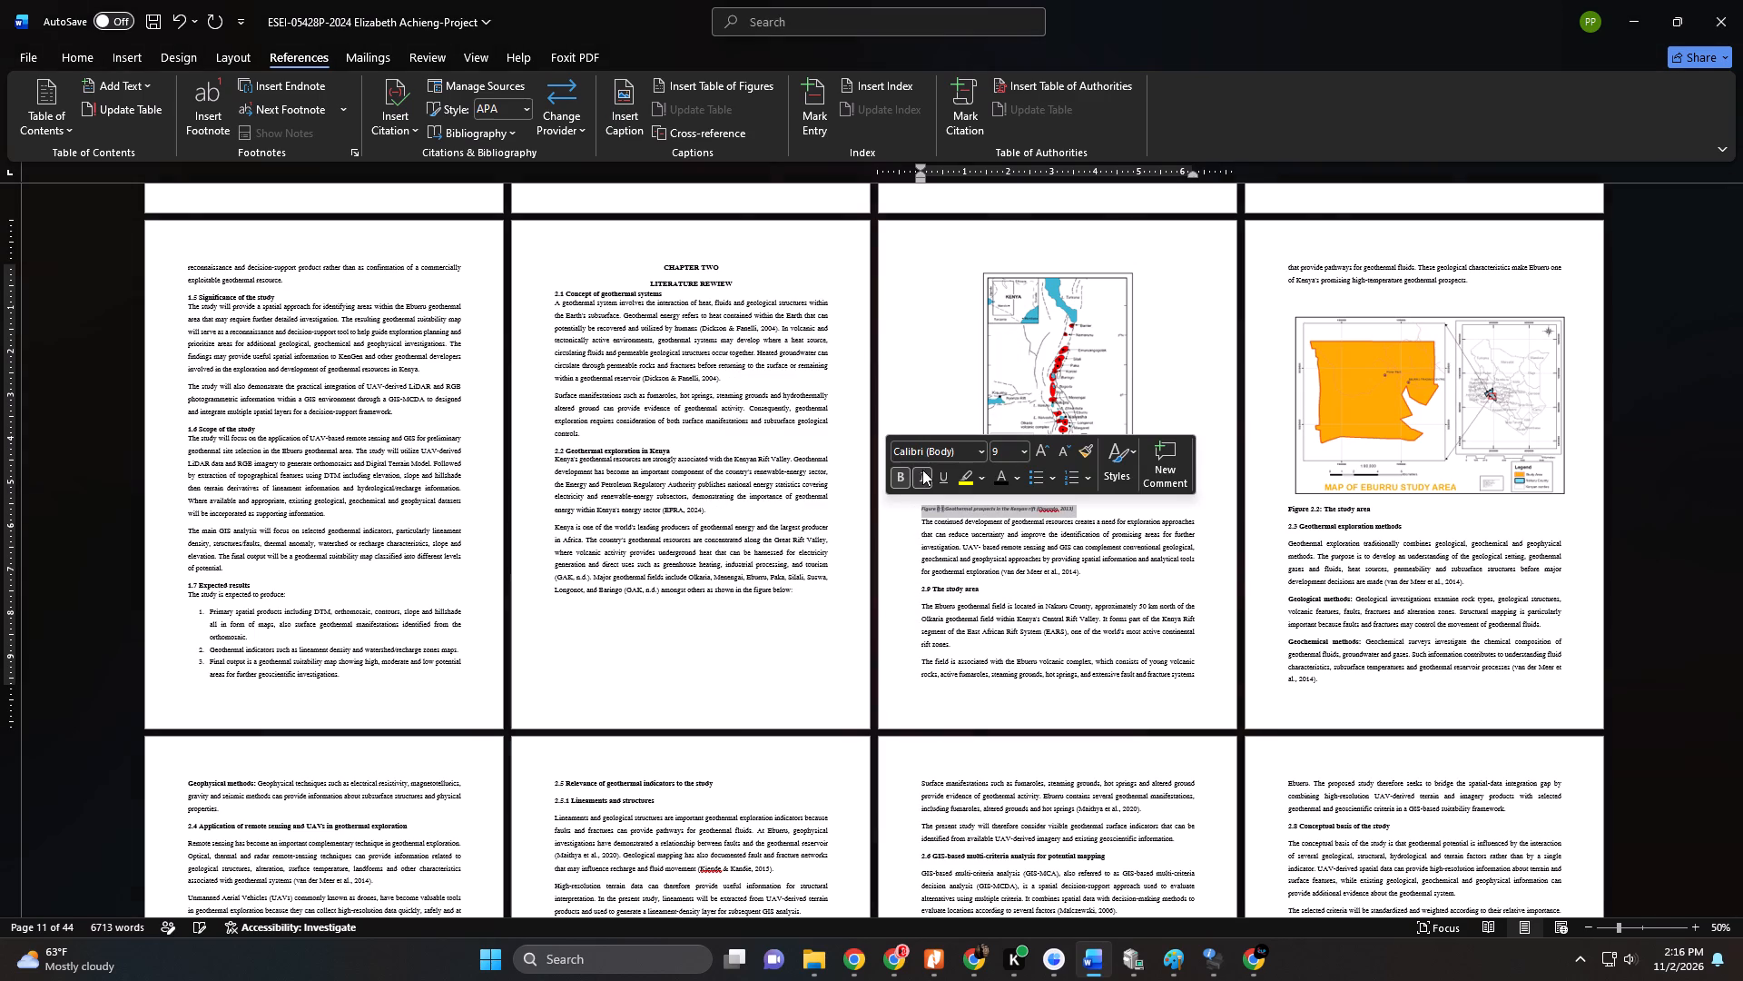
{"action": "triple_click", "coordinate": [1043, 452]}
{"action": "left_click", "coordinate": [1003, 478]}
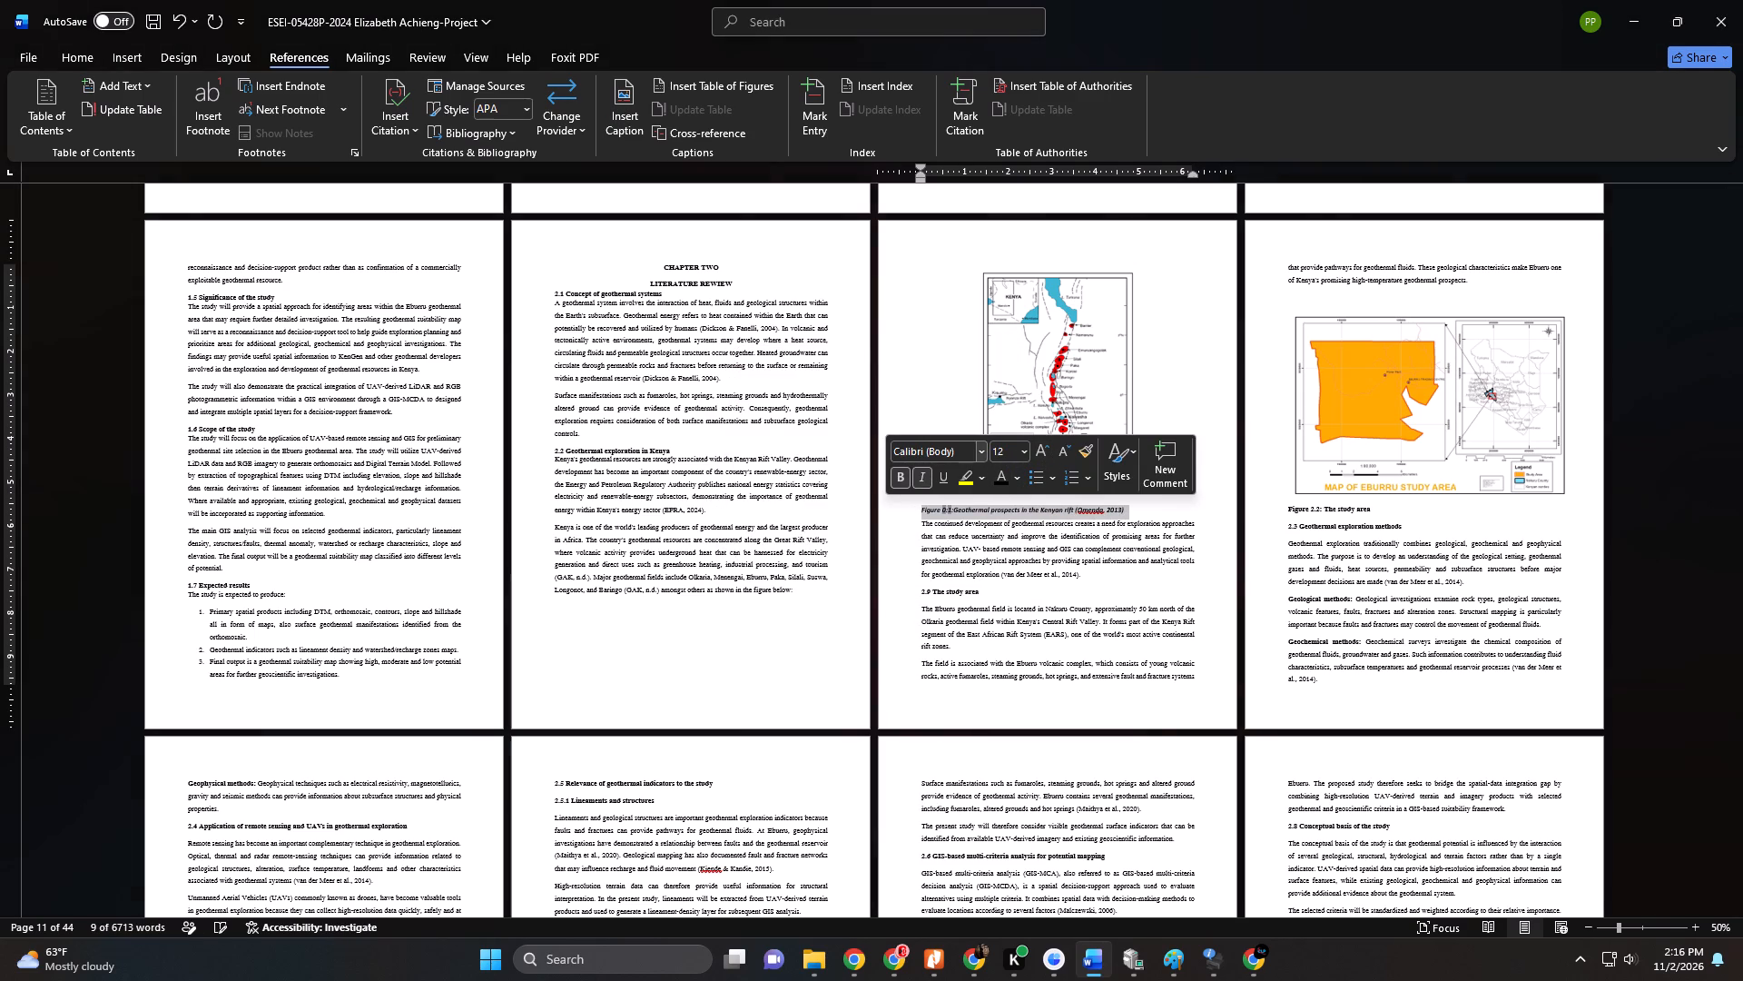
{"action": "left_click", "coordinate": [981, 456]}
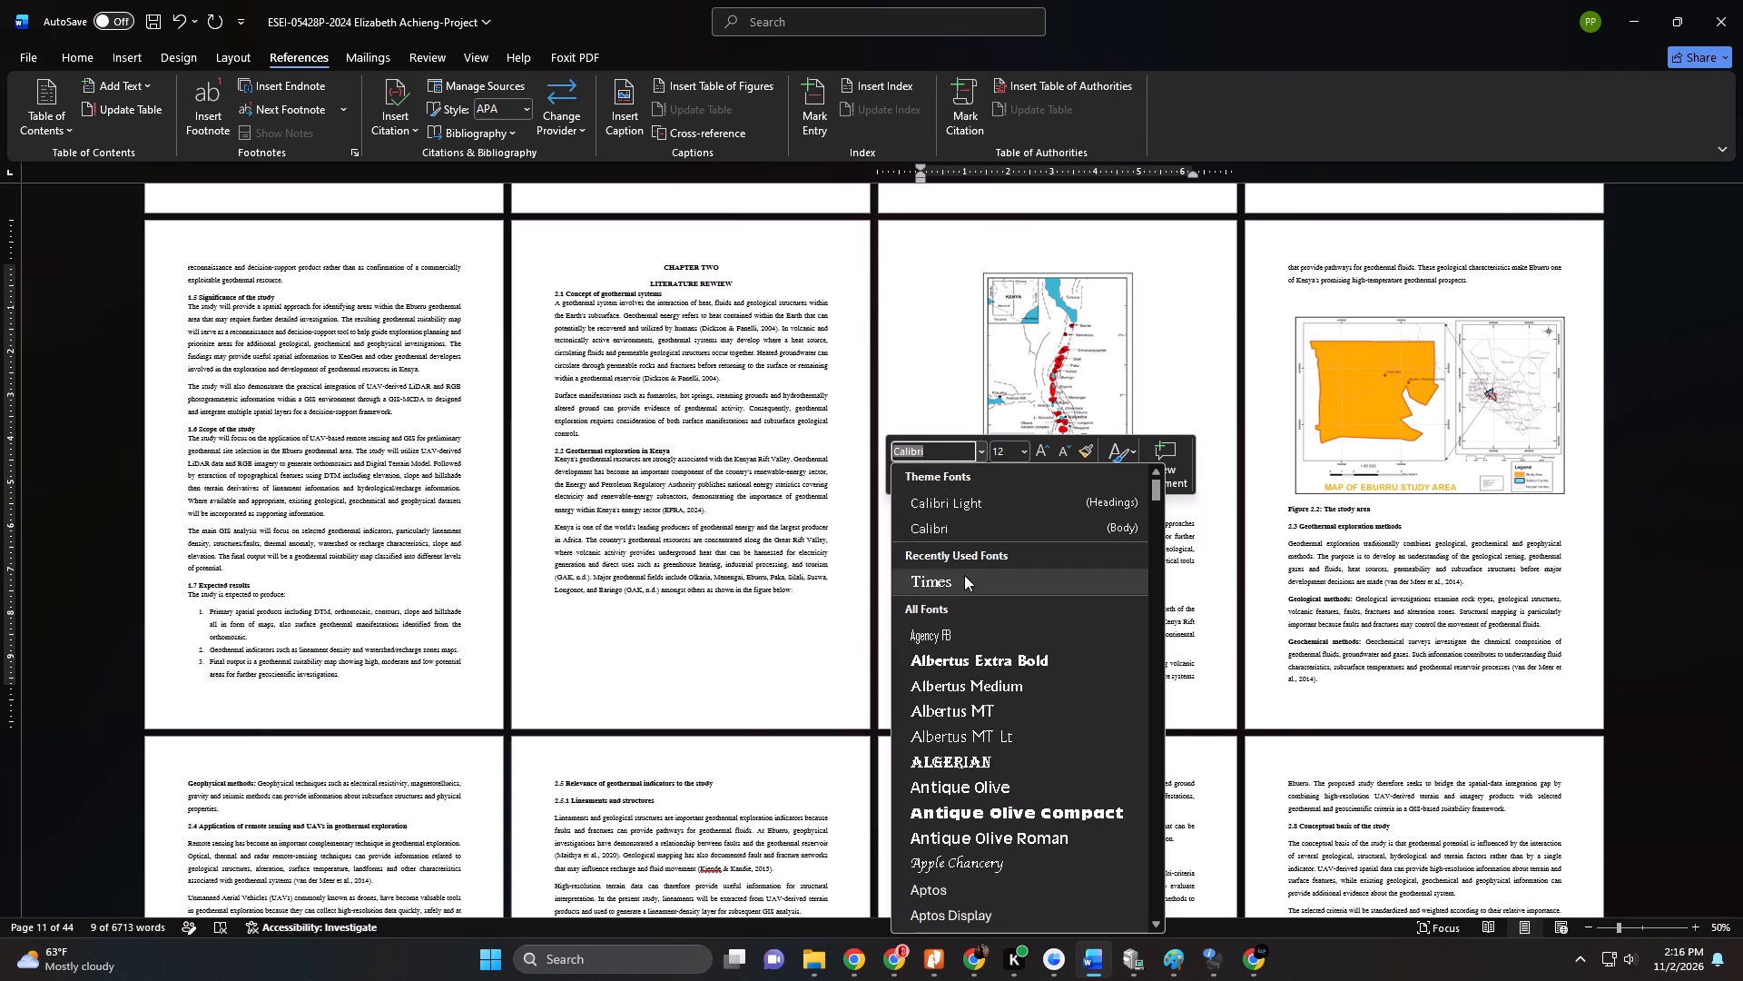
{"action": "left_click", "coordinate": [964, 580]}
{"action": "left_click", "coordinate": [923, 474]}
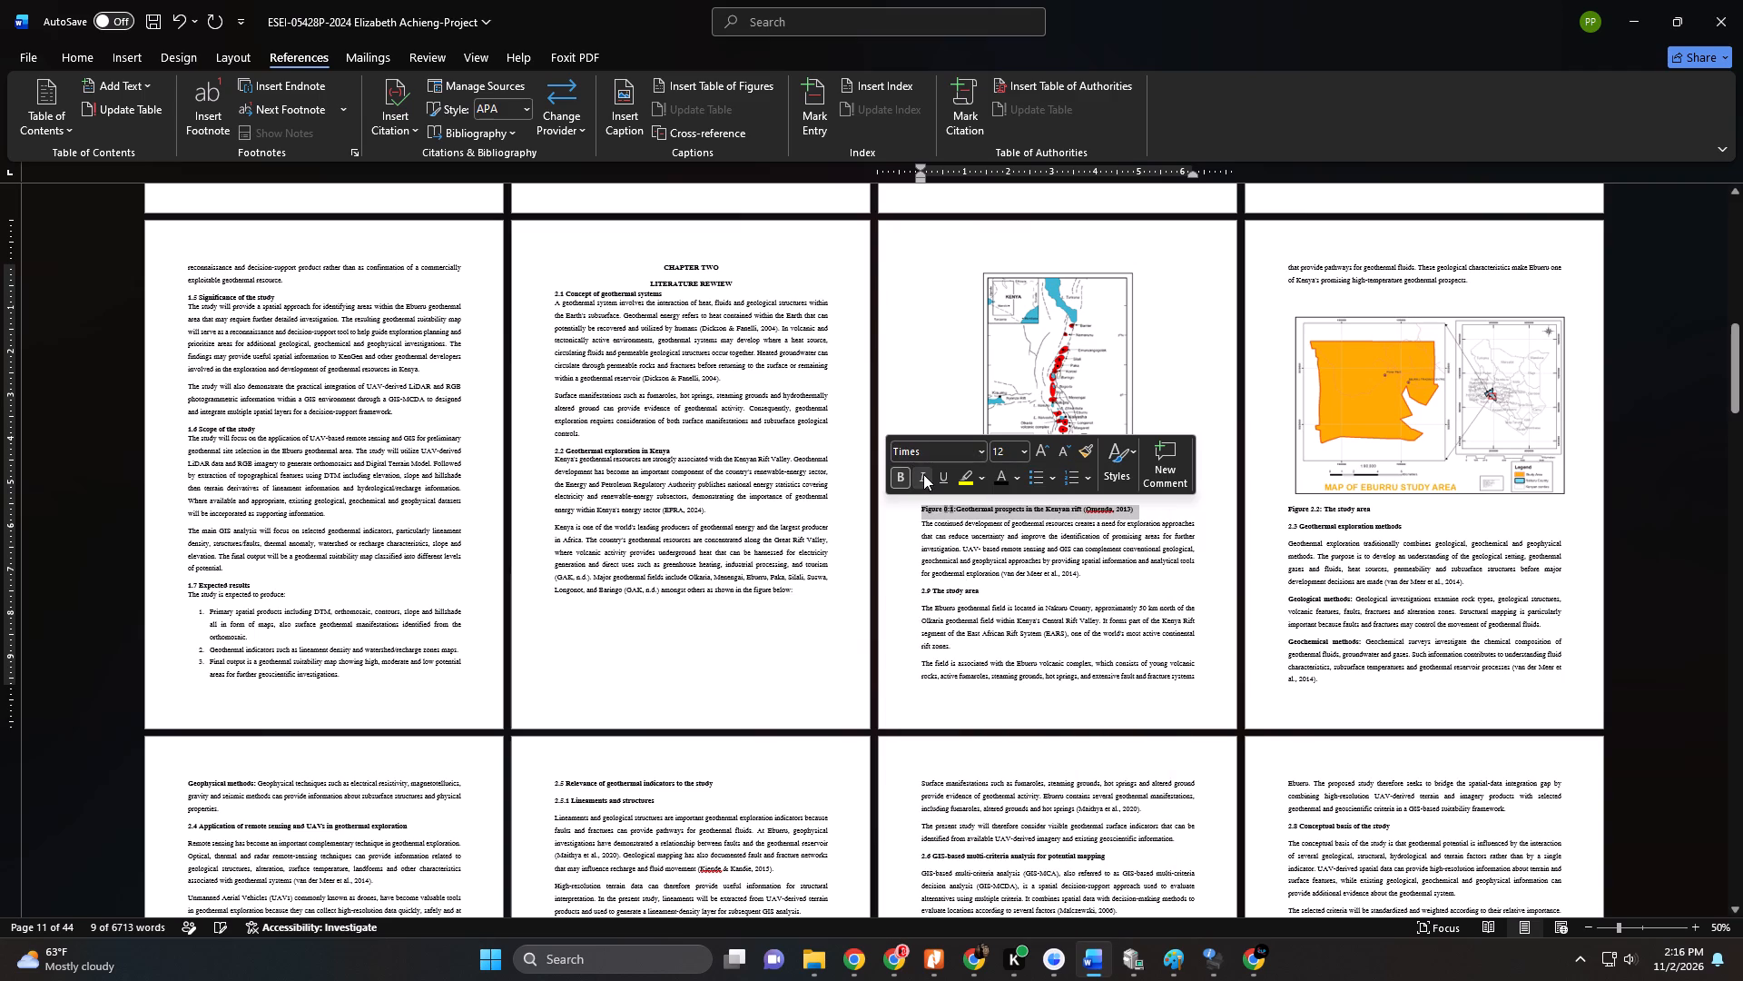
{"action": "left_click", "coordinate": [94, 54]}
{"action": "left_click", "coordinate": [491, 123]}
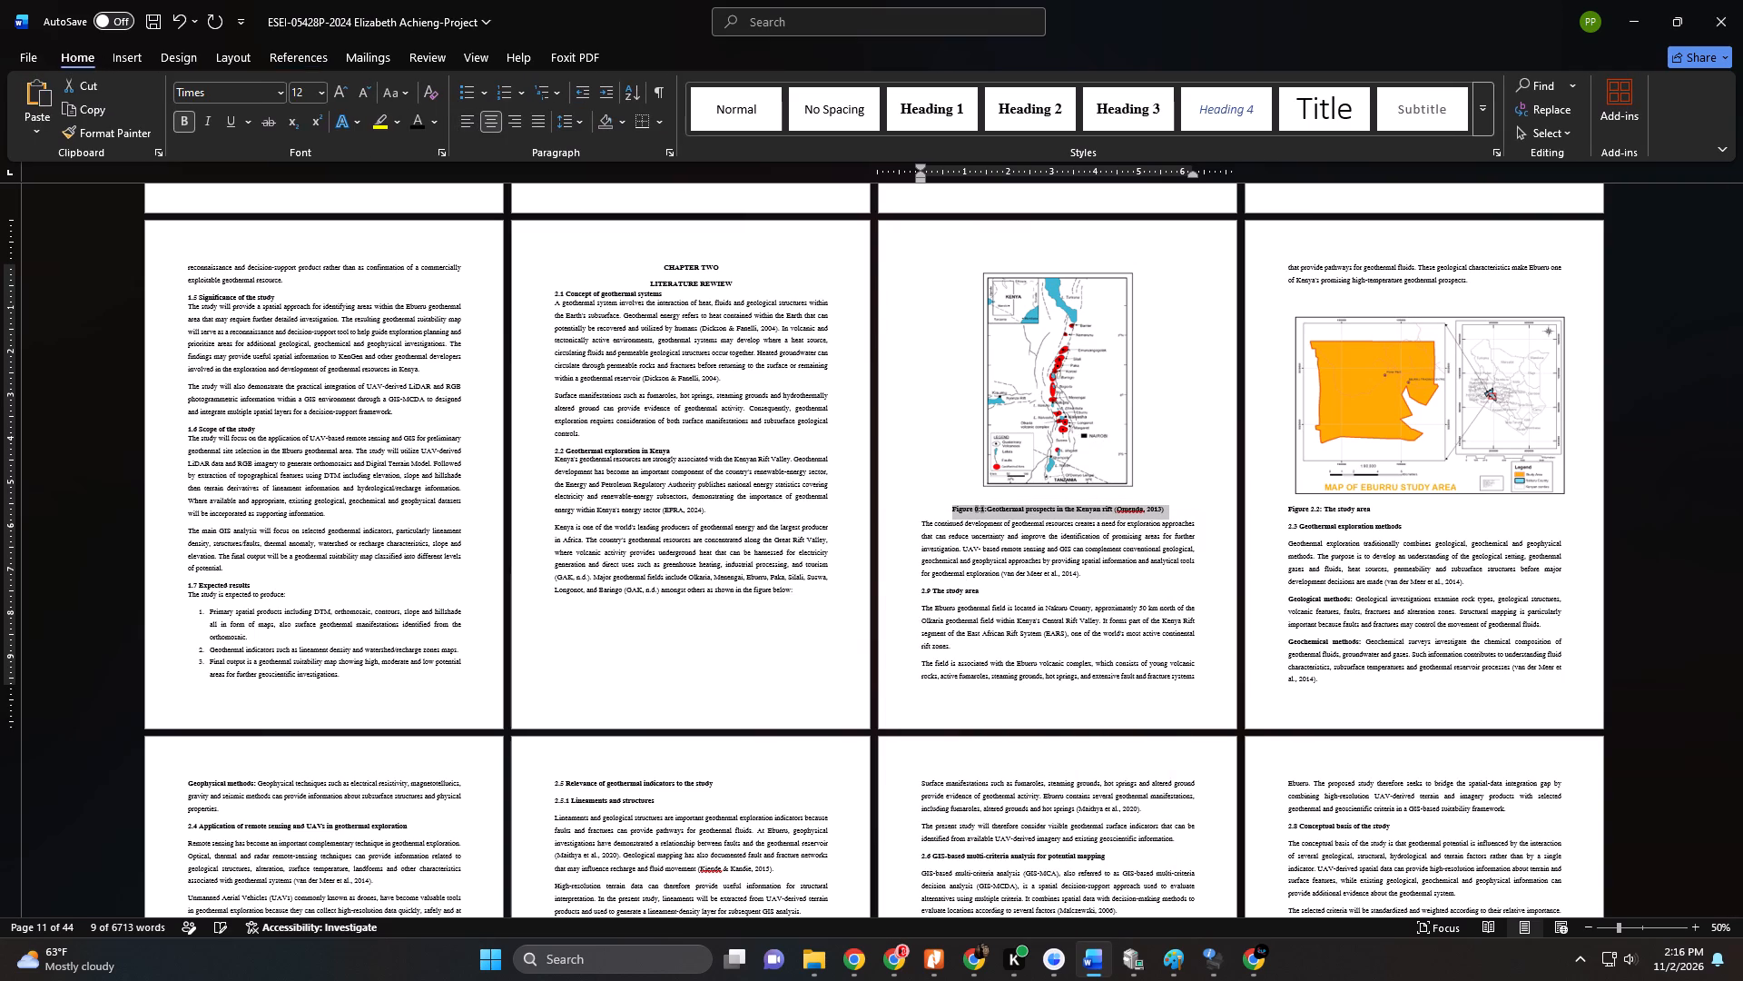
{"action": "left_click", "coordinate": [418, 119]}
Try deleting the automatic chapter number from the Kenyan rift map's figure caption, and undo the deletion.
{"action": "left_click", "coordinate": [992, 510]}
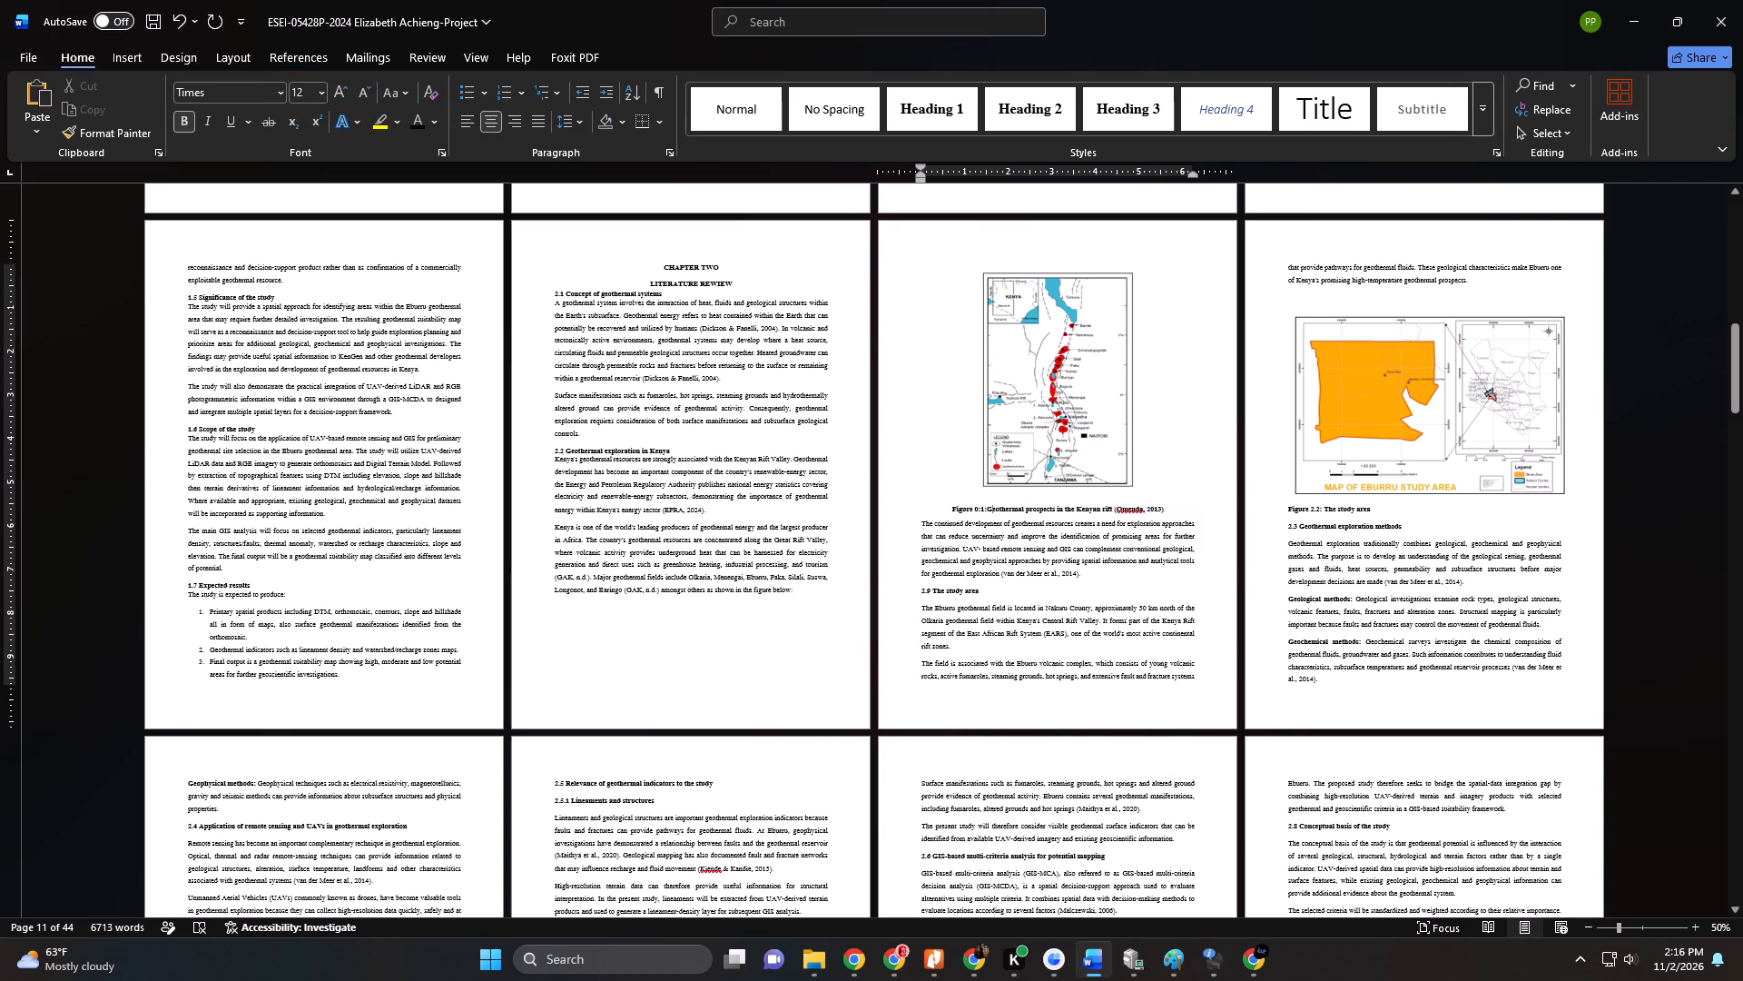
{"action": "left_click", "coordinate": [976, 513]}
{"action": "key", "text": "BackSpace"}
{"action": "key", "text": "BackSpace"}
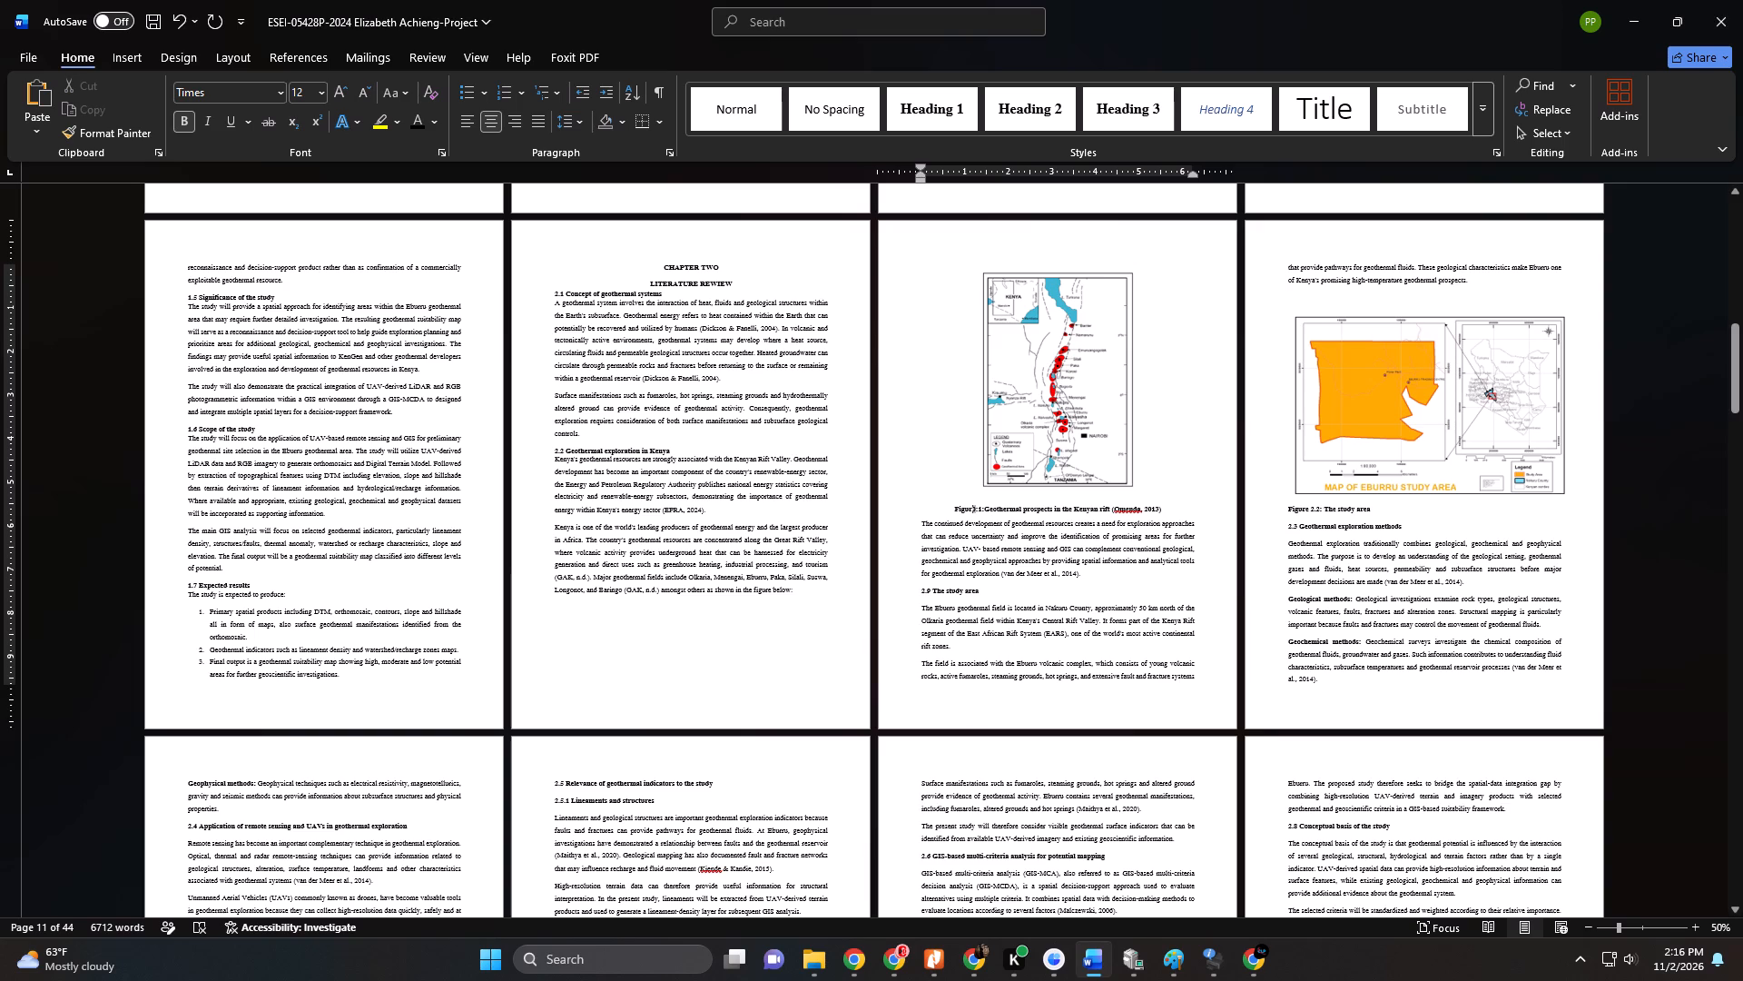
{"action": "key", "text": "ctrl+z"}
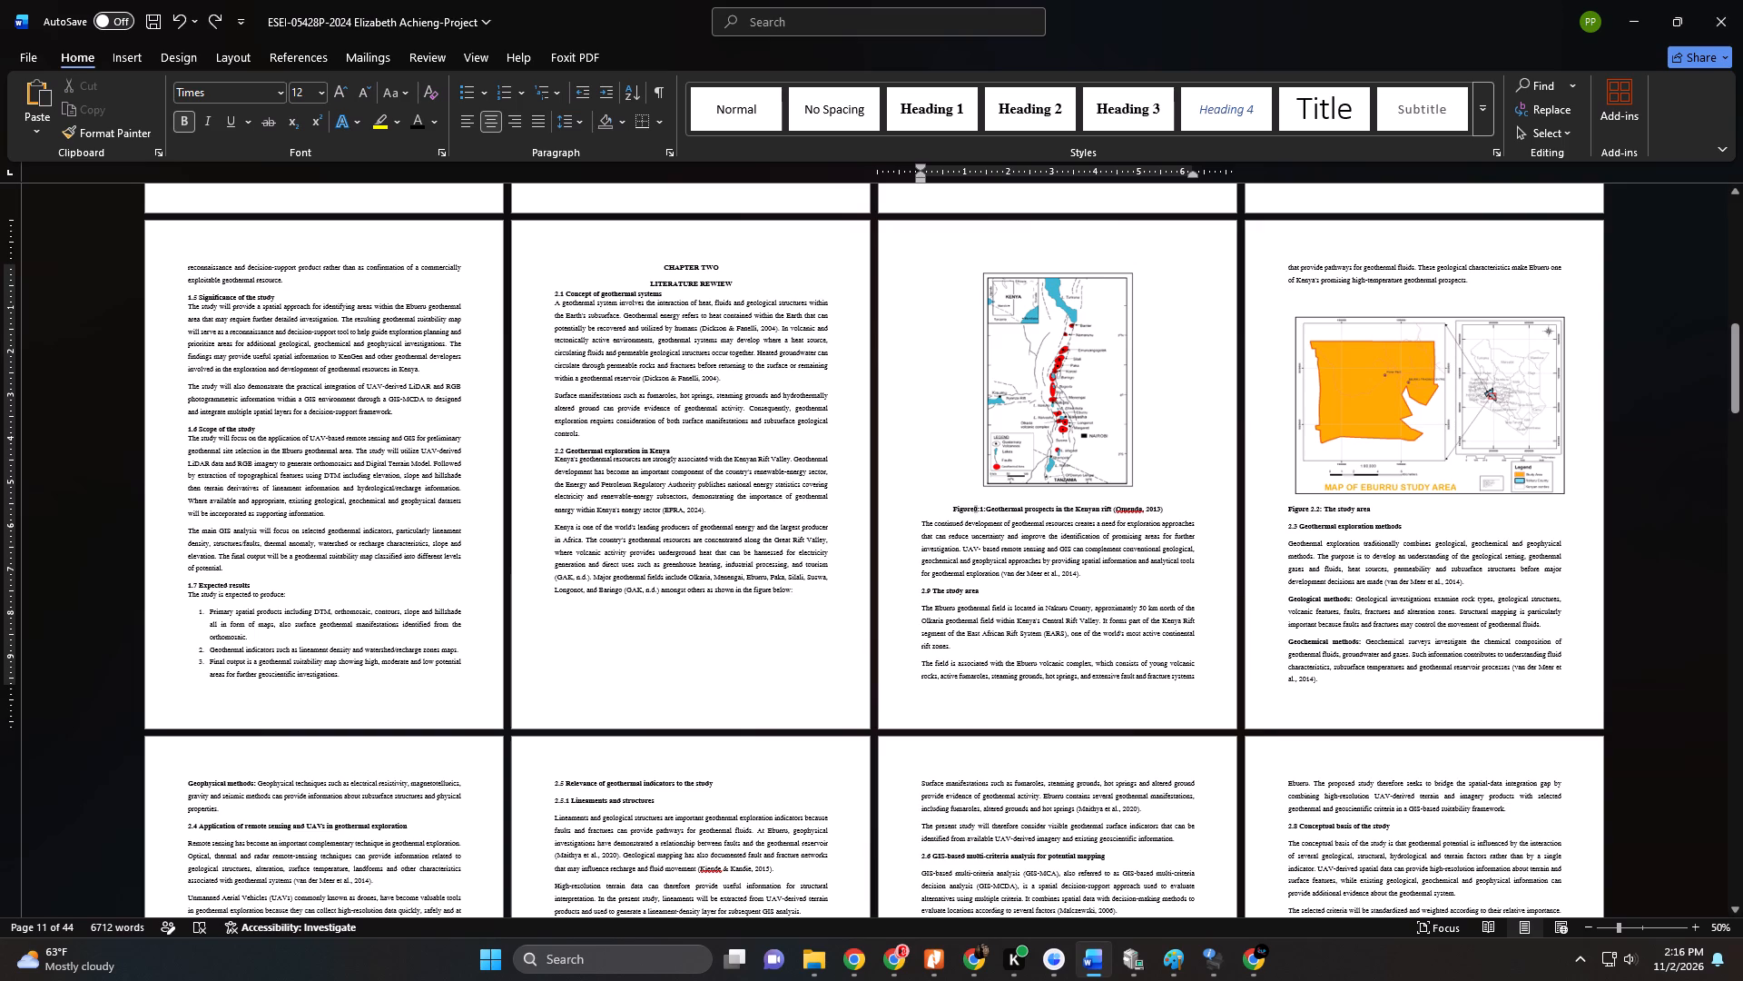
Replace the automatic chapter number in the Kenyan rift map's figure caption with 2.
{"action": "key", "text": "Delete"}
{"action": "key", "text": "Delete"}
{"action": "key", "text": "space"}
{"action": "key", "text": "2"}
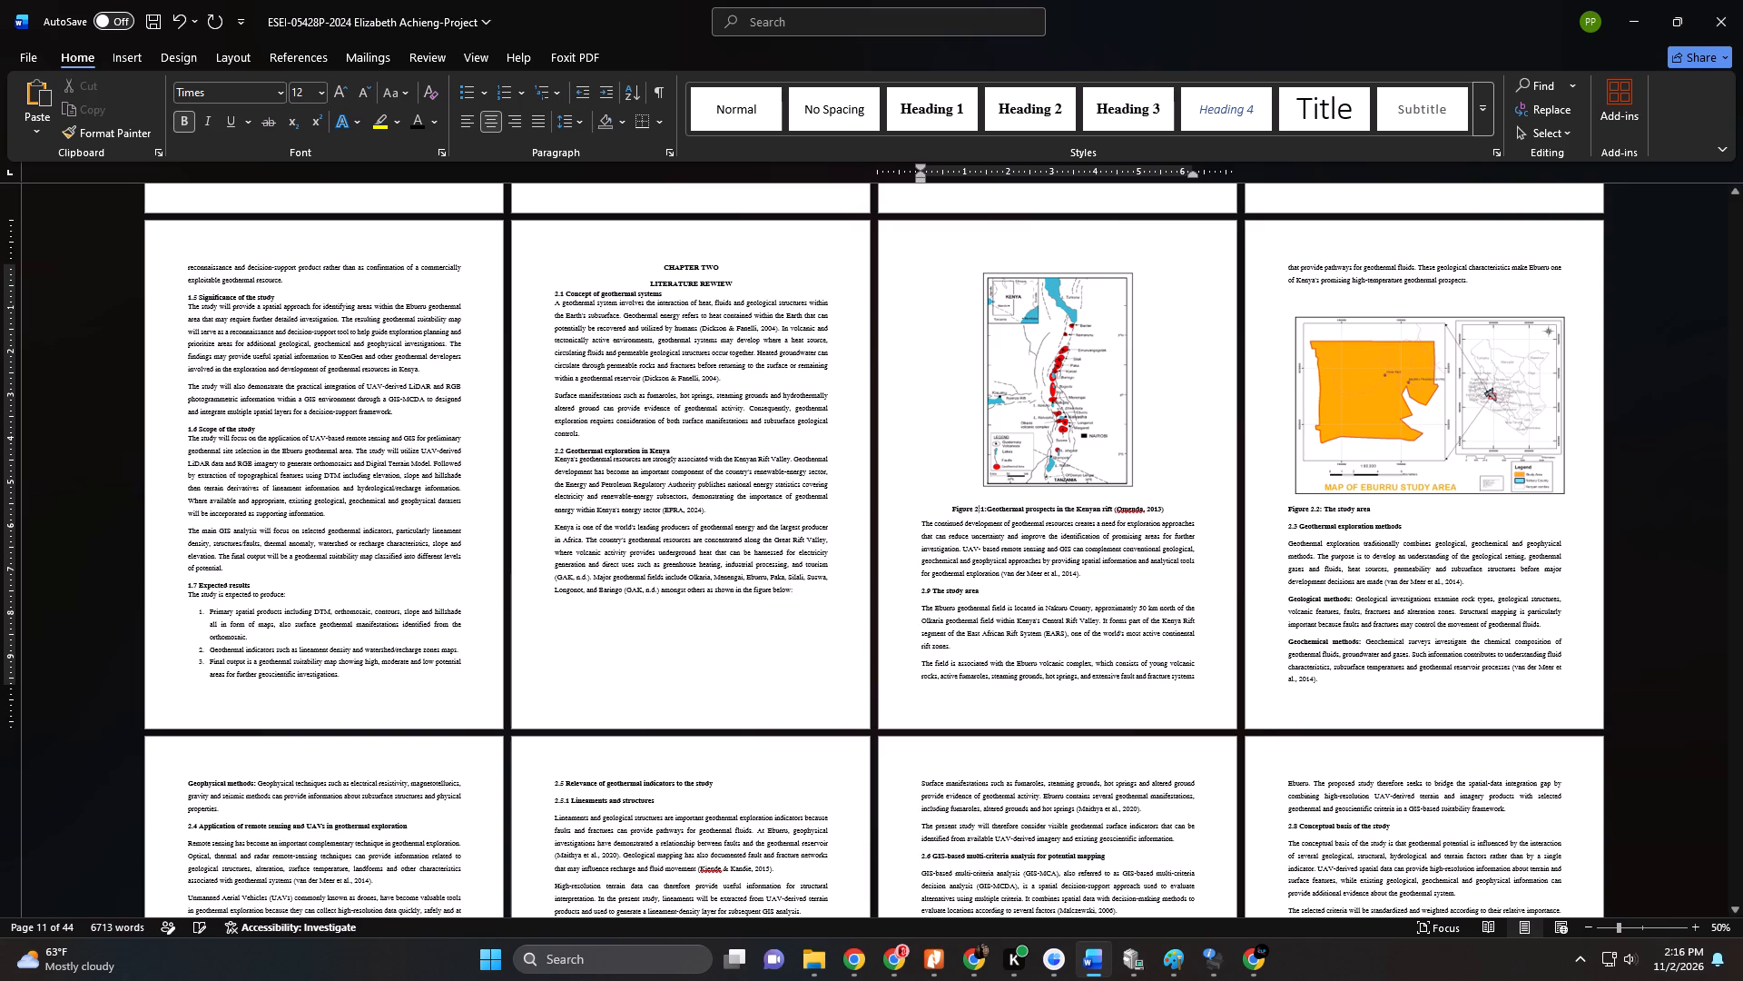
Cut the description The study area from the manual caption under the Eburru study area map and delete the remaining Figure 2.2: label.
{"action": "scroll", "coordinate": [1729, 548], "scroll_direction": "down", "scroll_amount": 2}
{"action": "left_click", "coordinate": [1369, 388]}
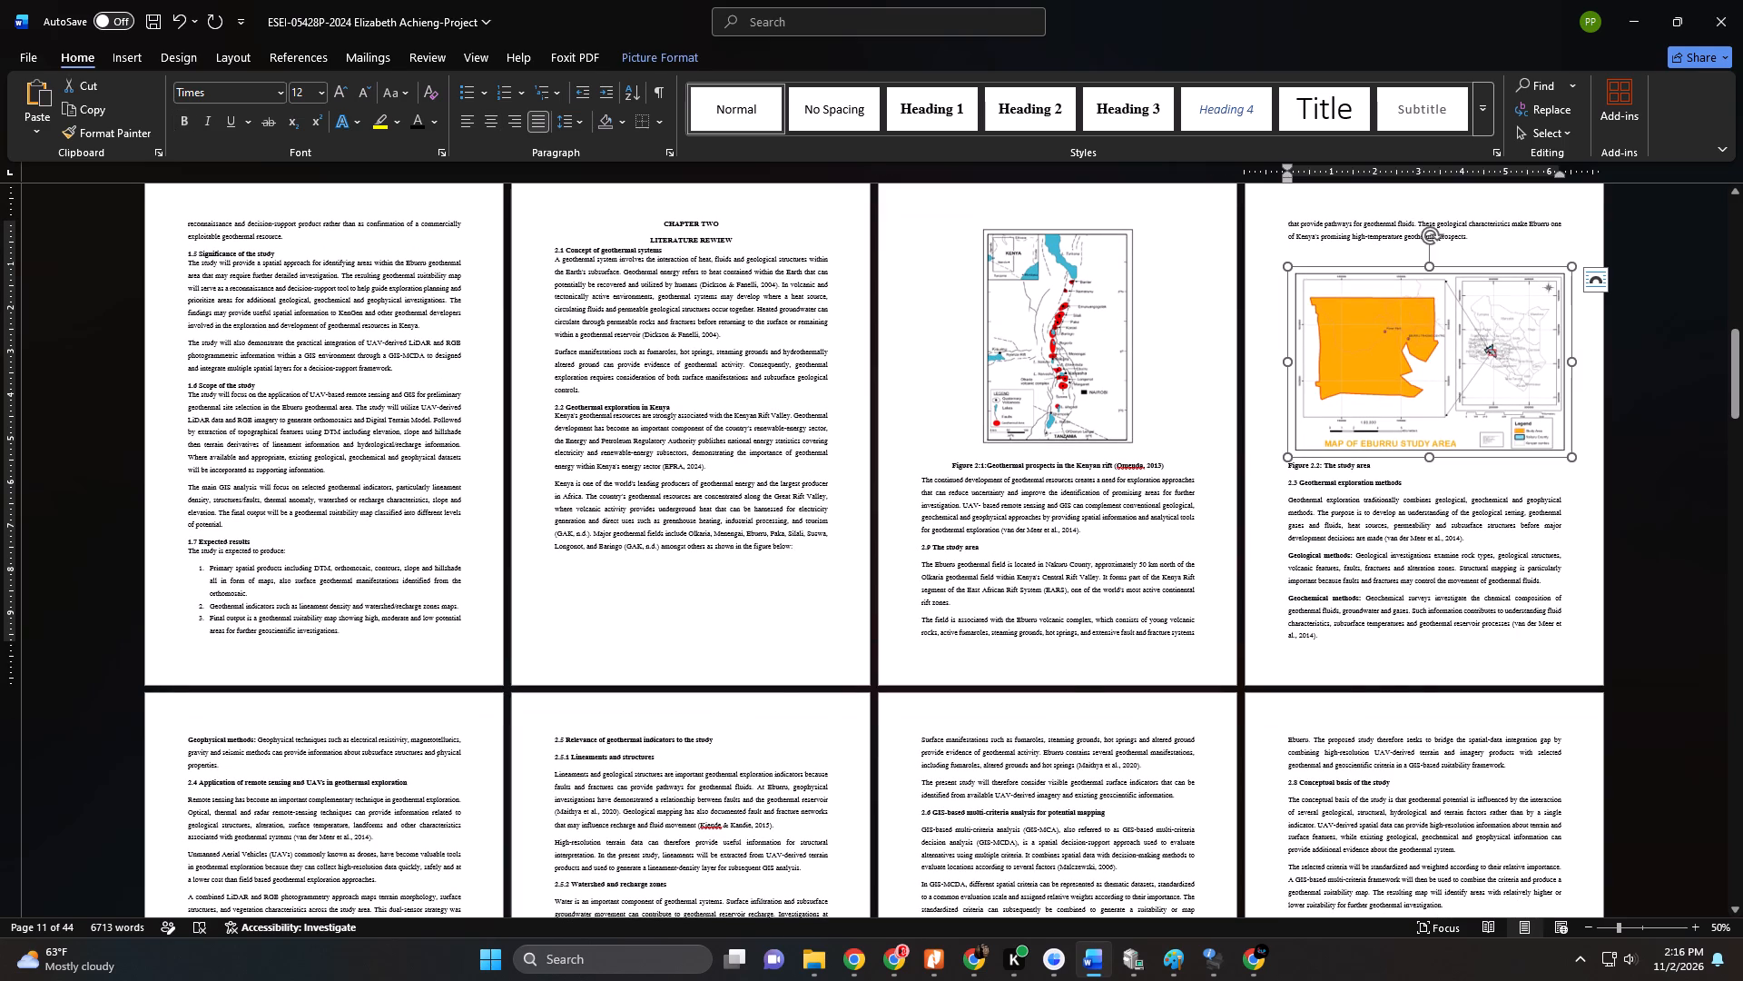
{"action": "left_click_drag", "start_coordinate": [1379, 468], "coordinate": [1330, 469]}
{"action": "right_click", "coordinate": [1334, 469]}
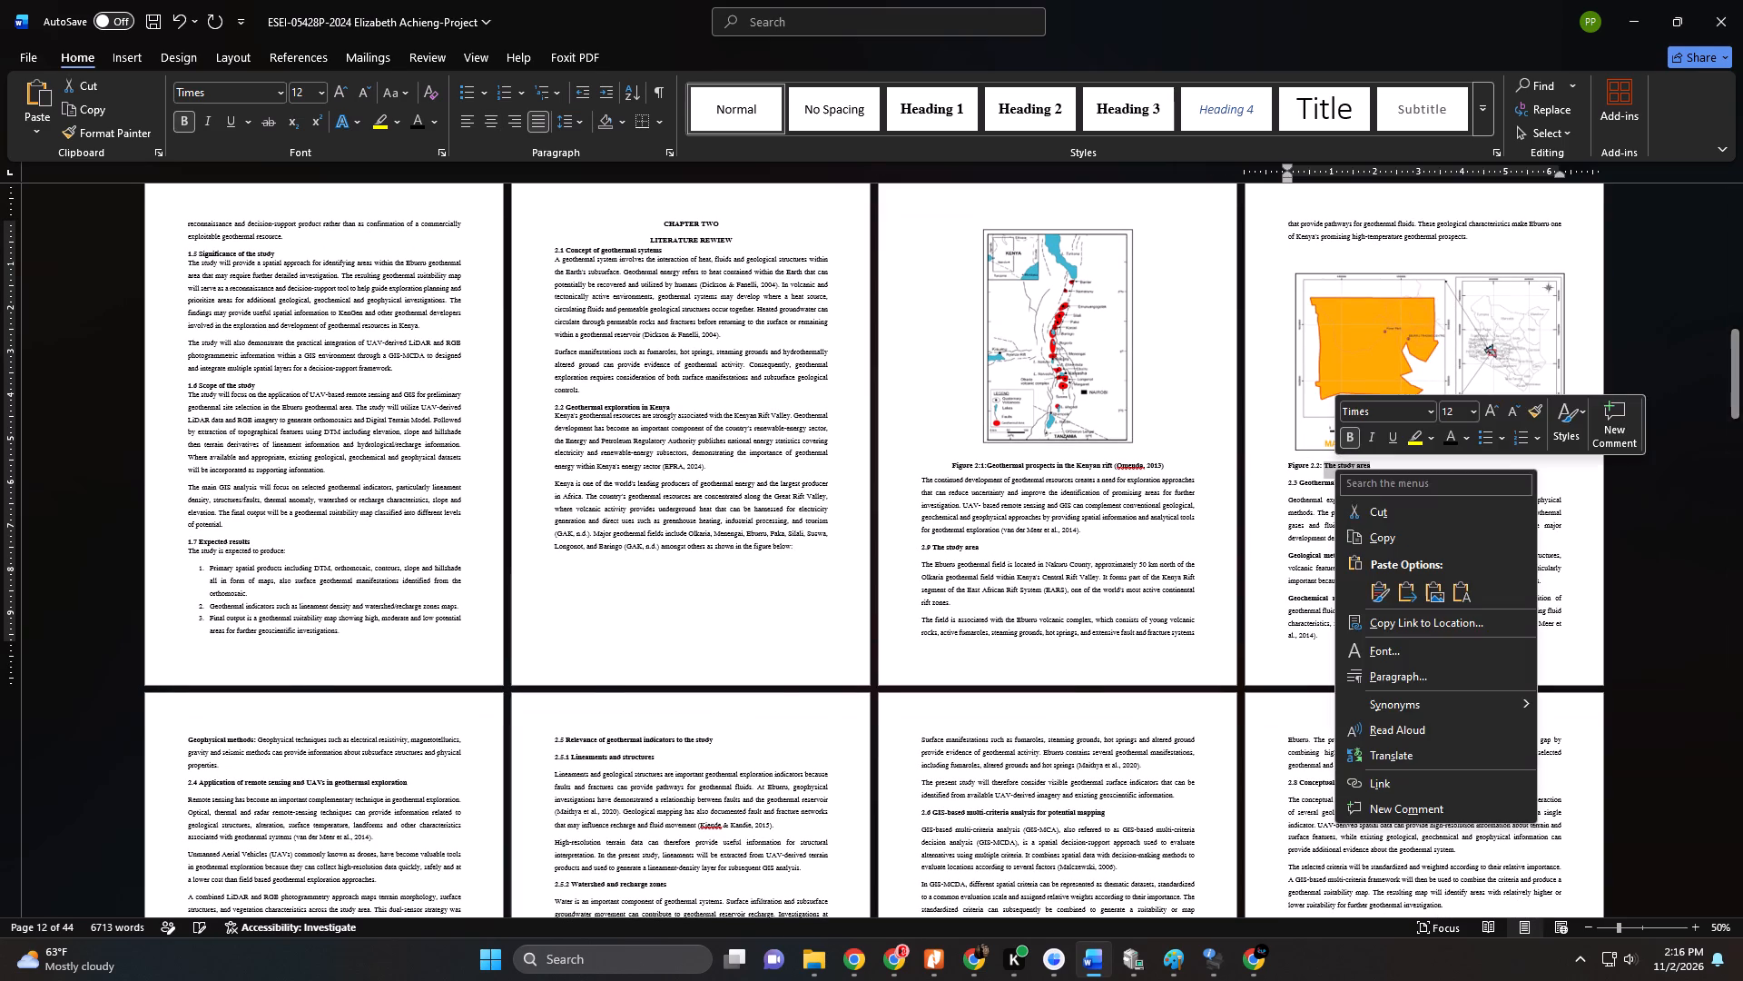
{"action": "left_click", "coordinate": [1385, 516]}
{"action": "left_click", "coordinate": [1268, 469]}
{"action": "key", "text": "Delete"}
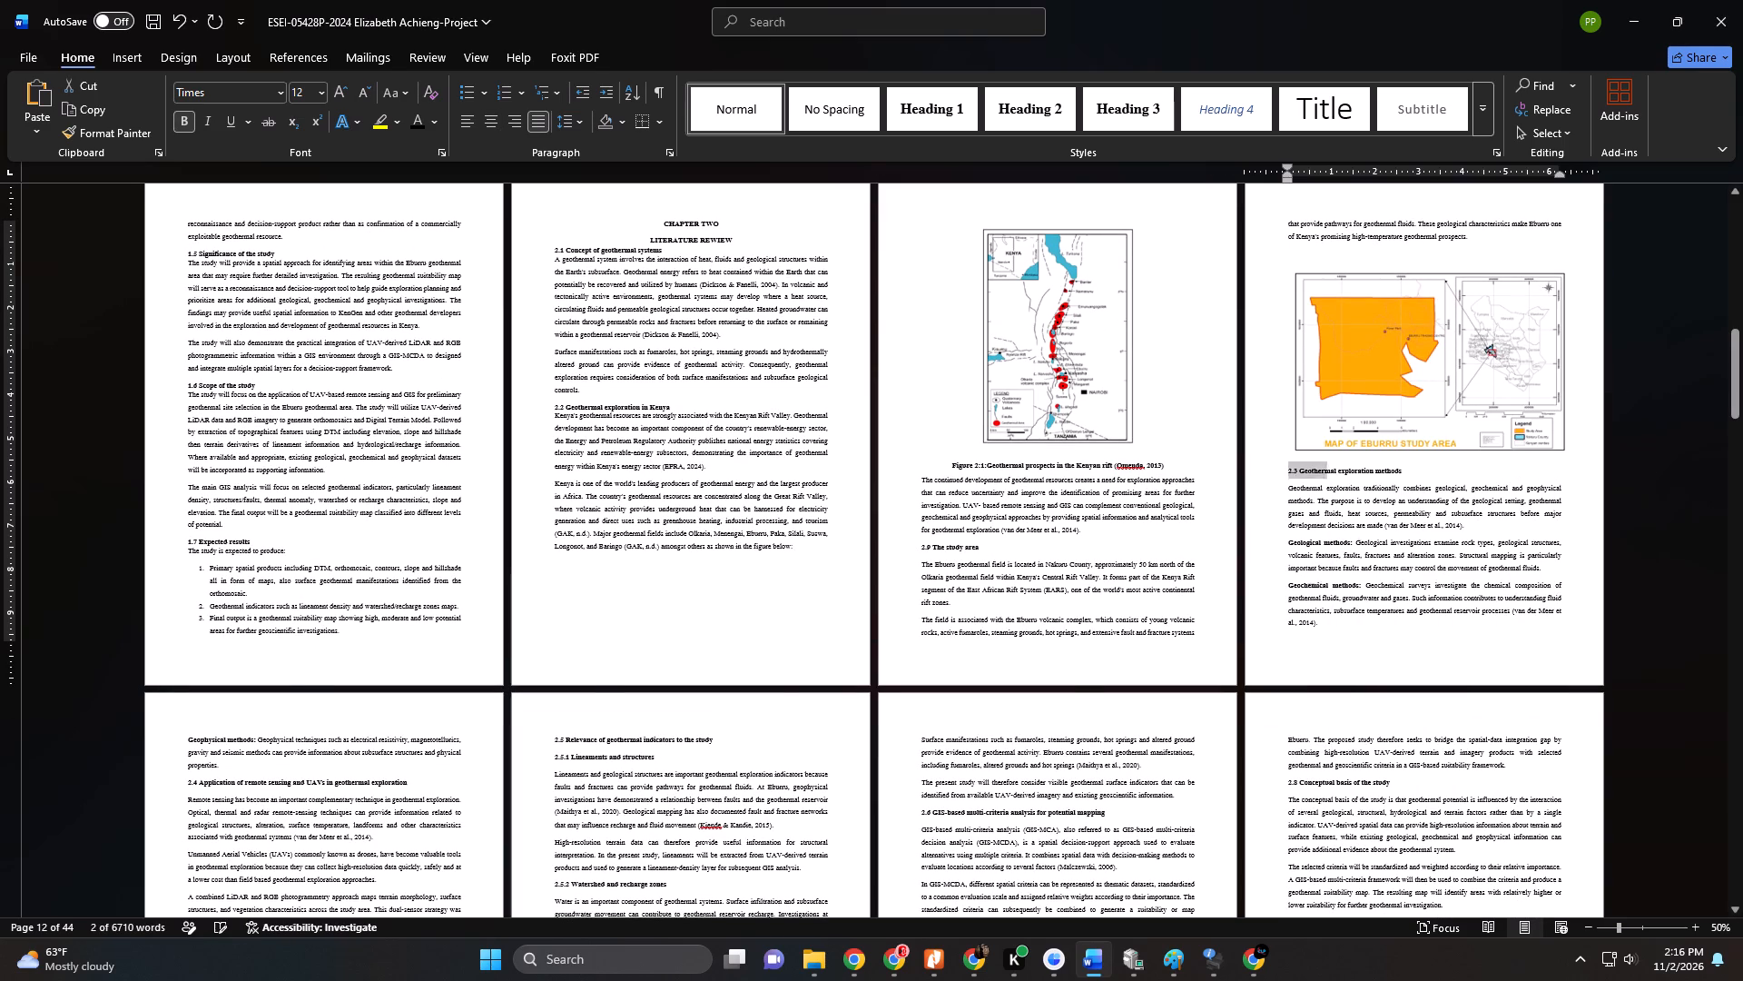
Insert a Figure caption at the Eburru study area map, adding a colon and the cut text The study area.
{"action": "left_click", "coordinate": [1315, 467]}
{"action": "left_click", "coordinate": [1315, 460]}
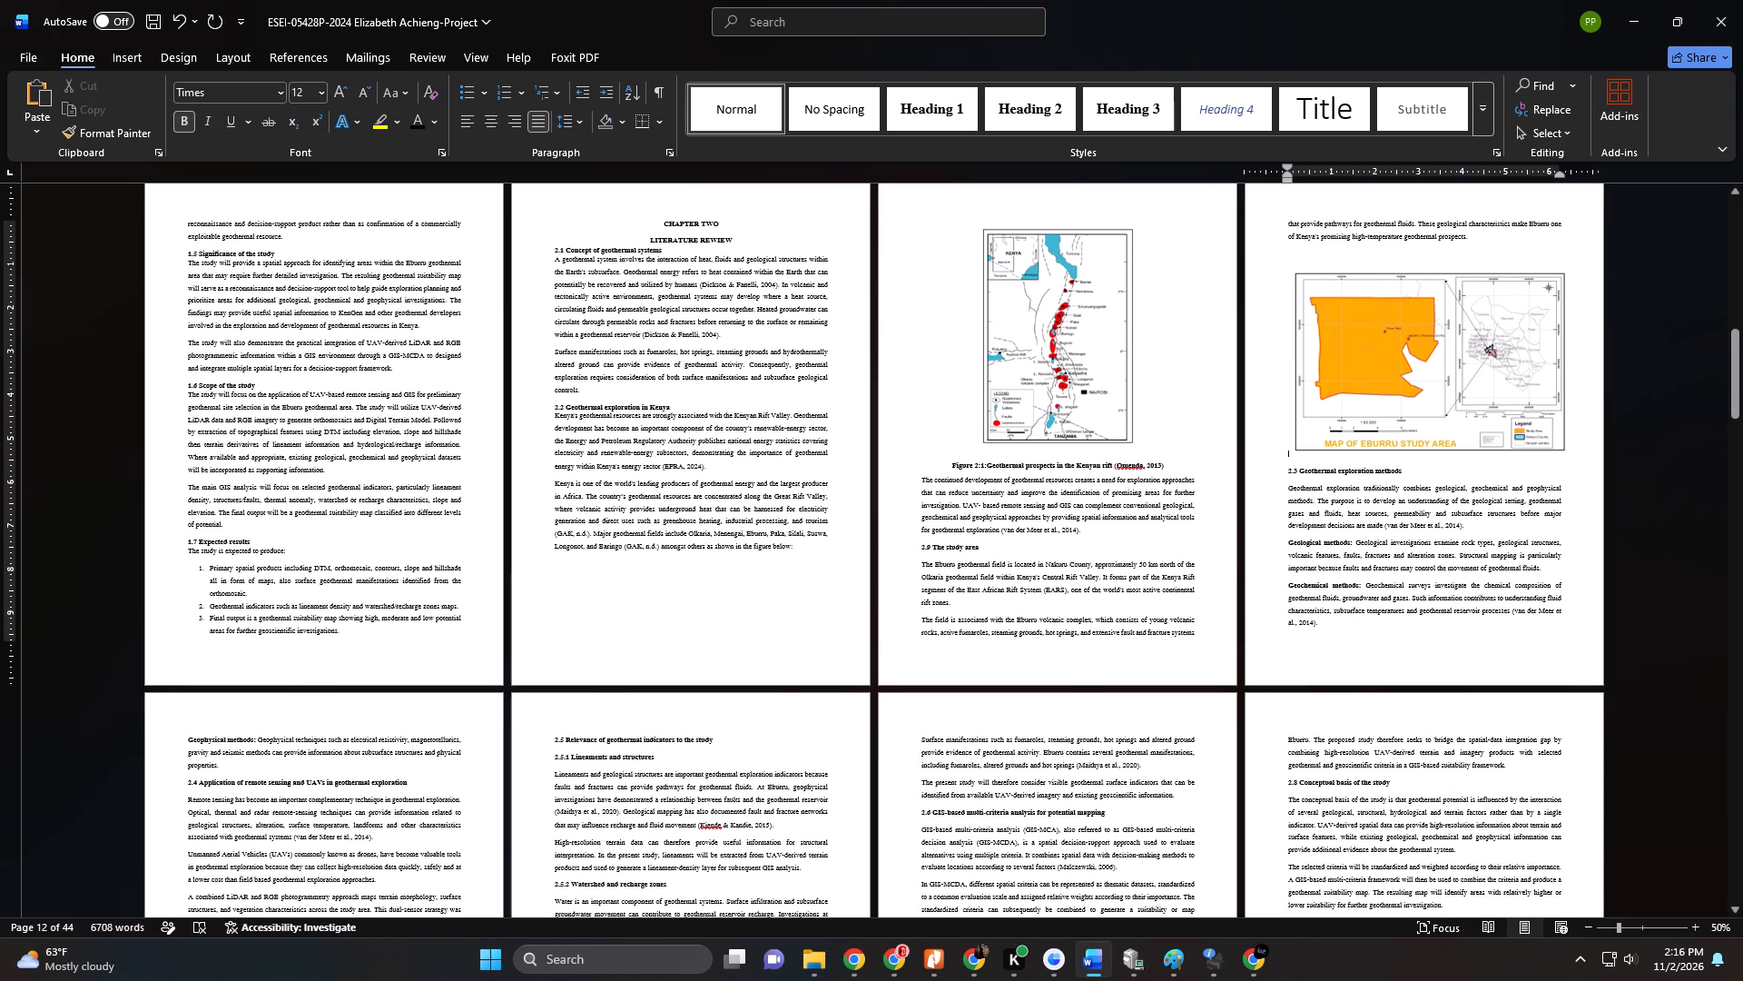
{"action": "left_click", "coordinate": [287, 54]}
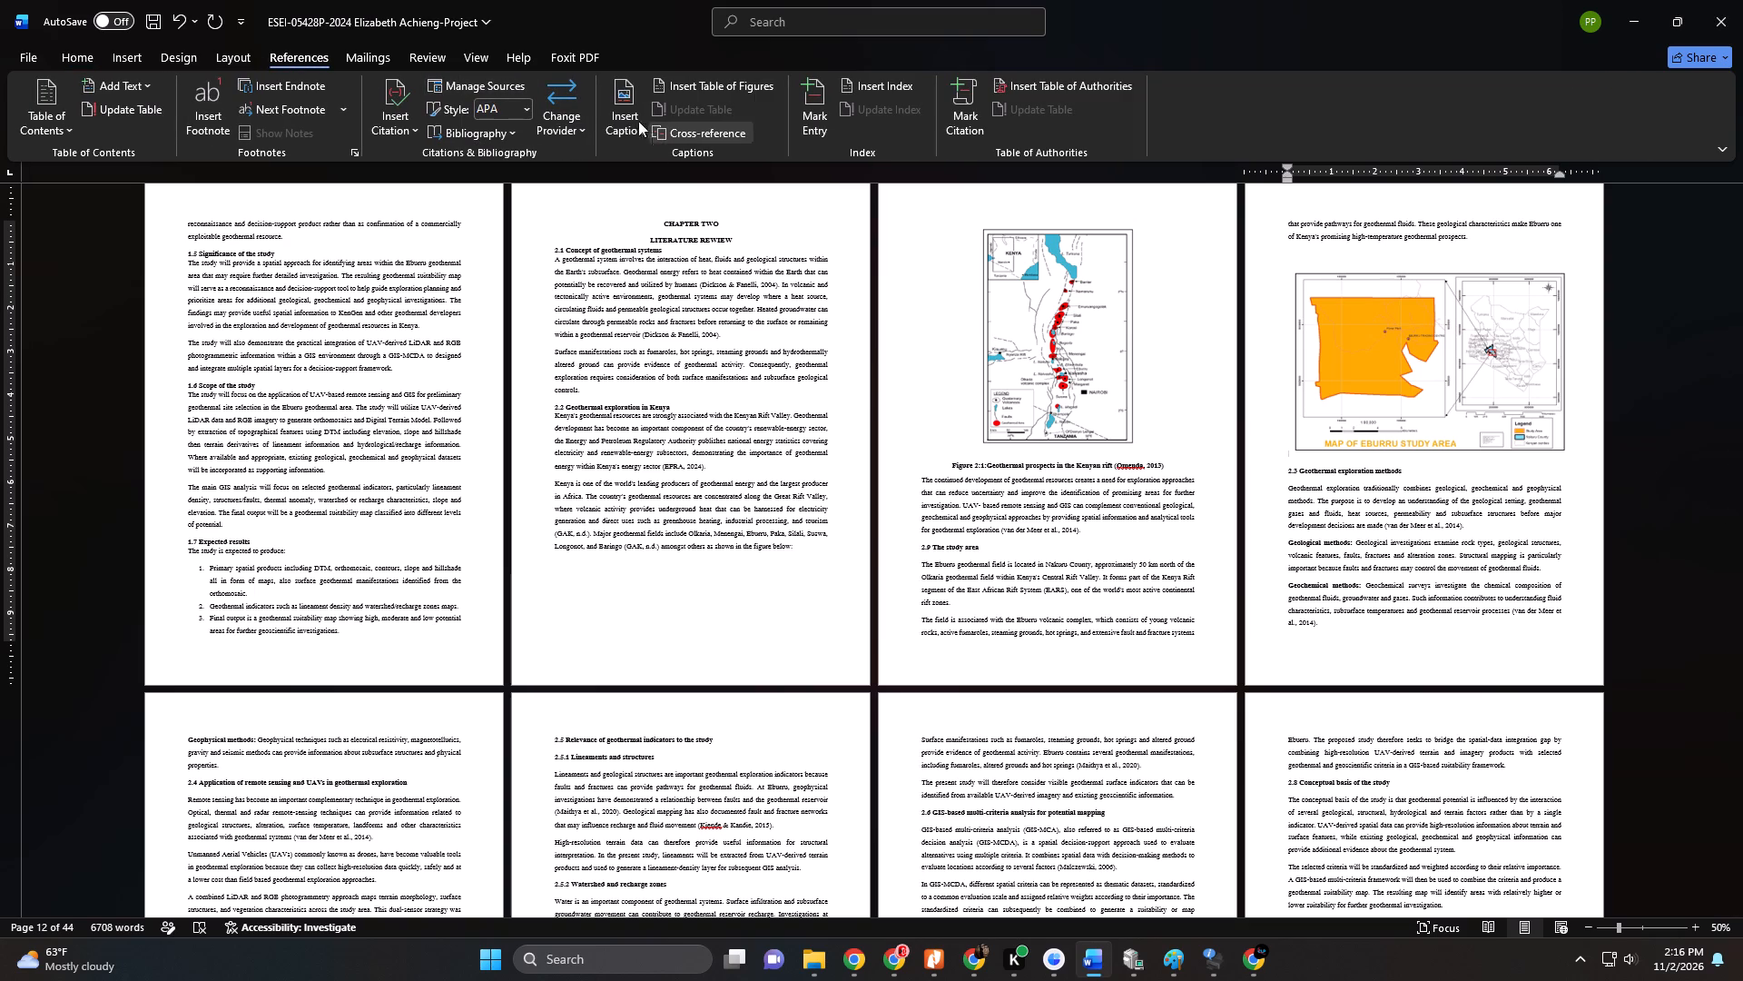
{"action": "left_click", "coordinate": [625, 115]}
{"action": "key", "text": "shift+colon"}
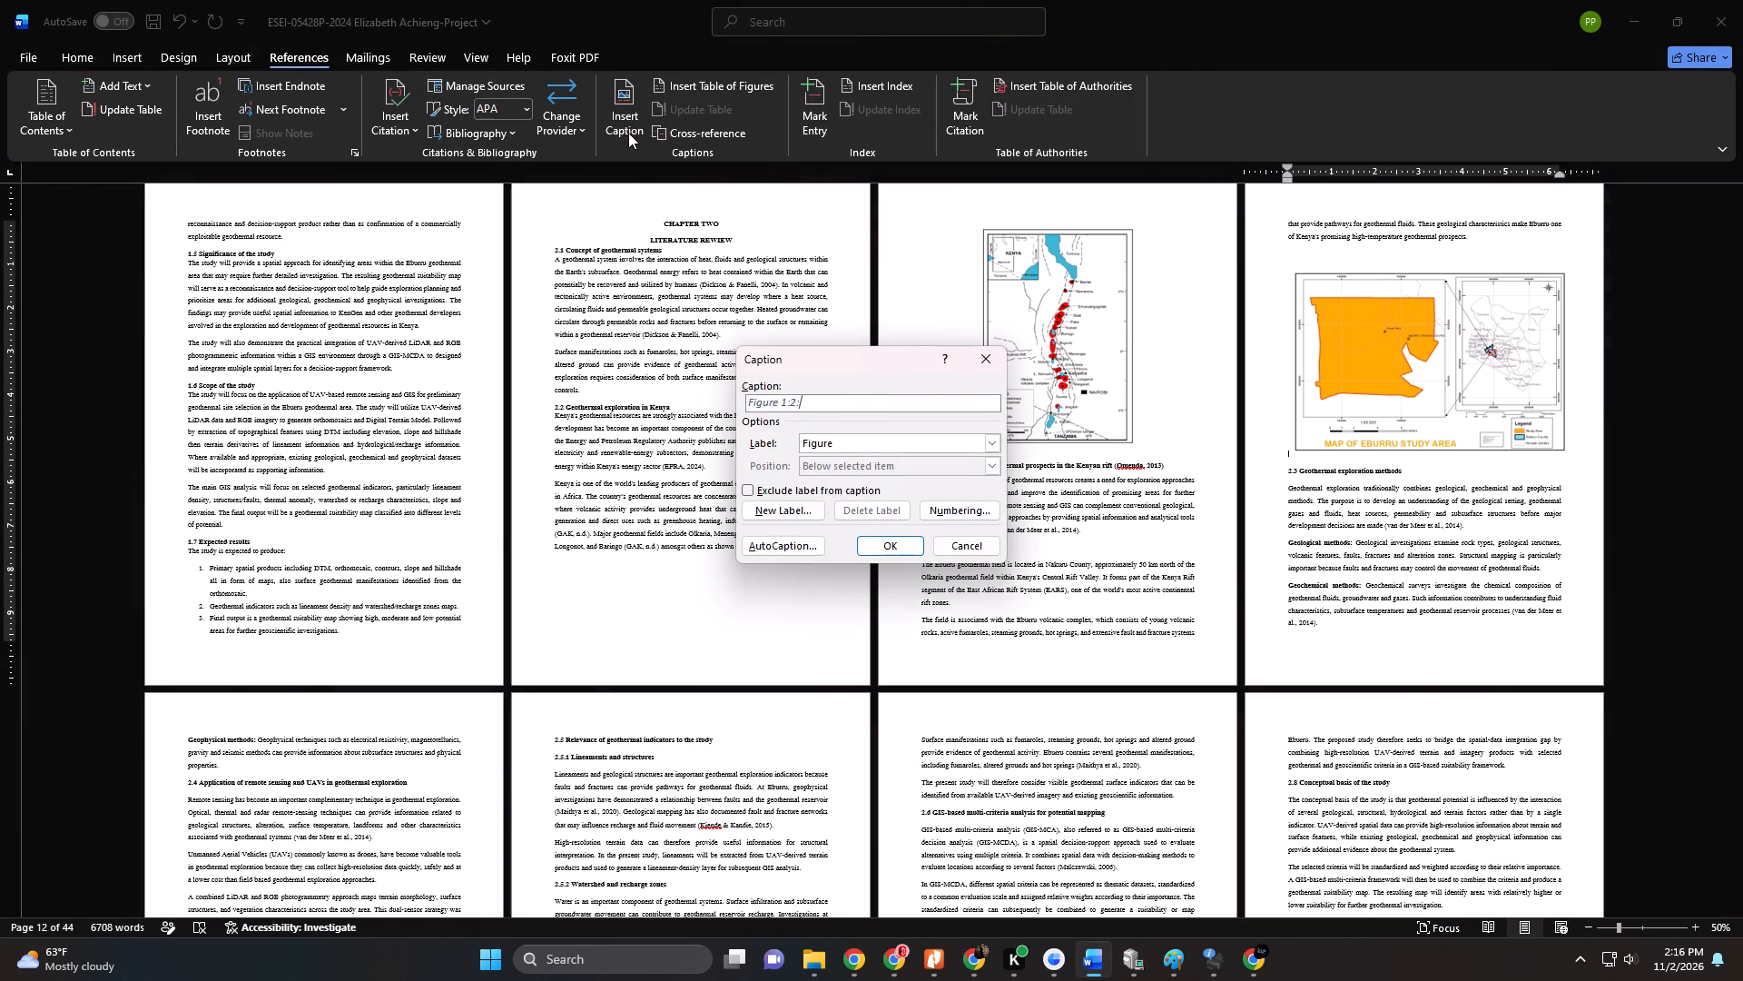
{"action": "key", "text": "ctrl+v"}
{"action": "left_click", "coordinate": [874, 543]}
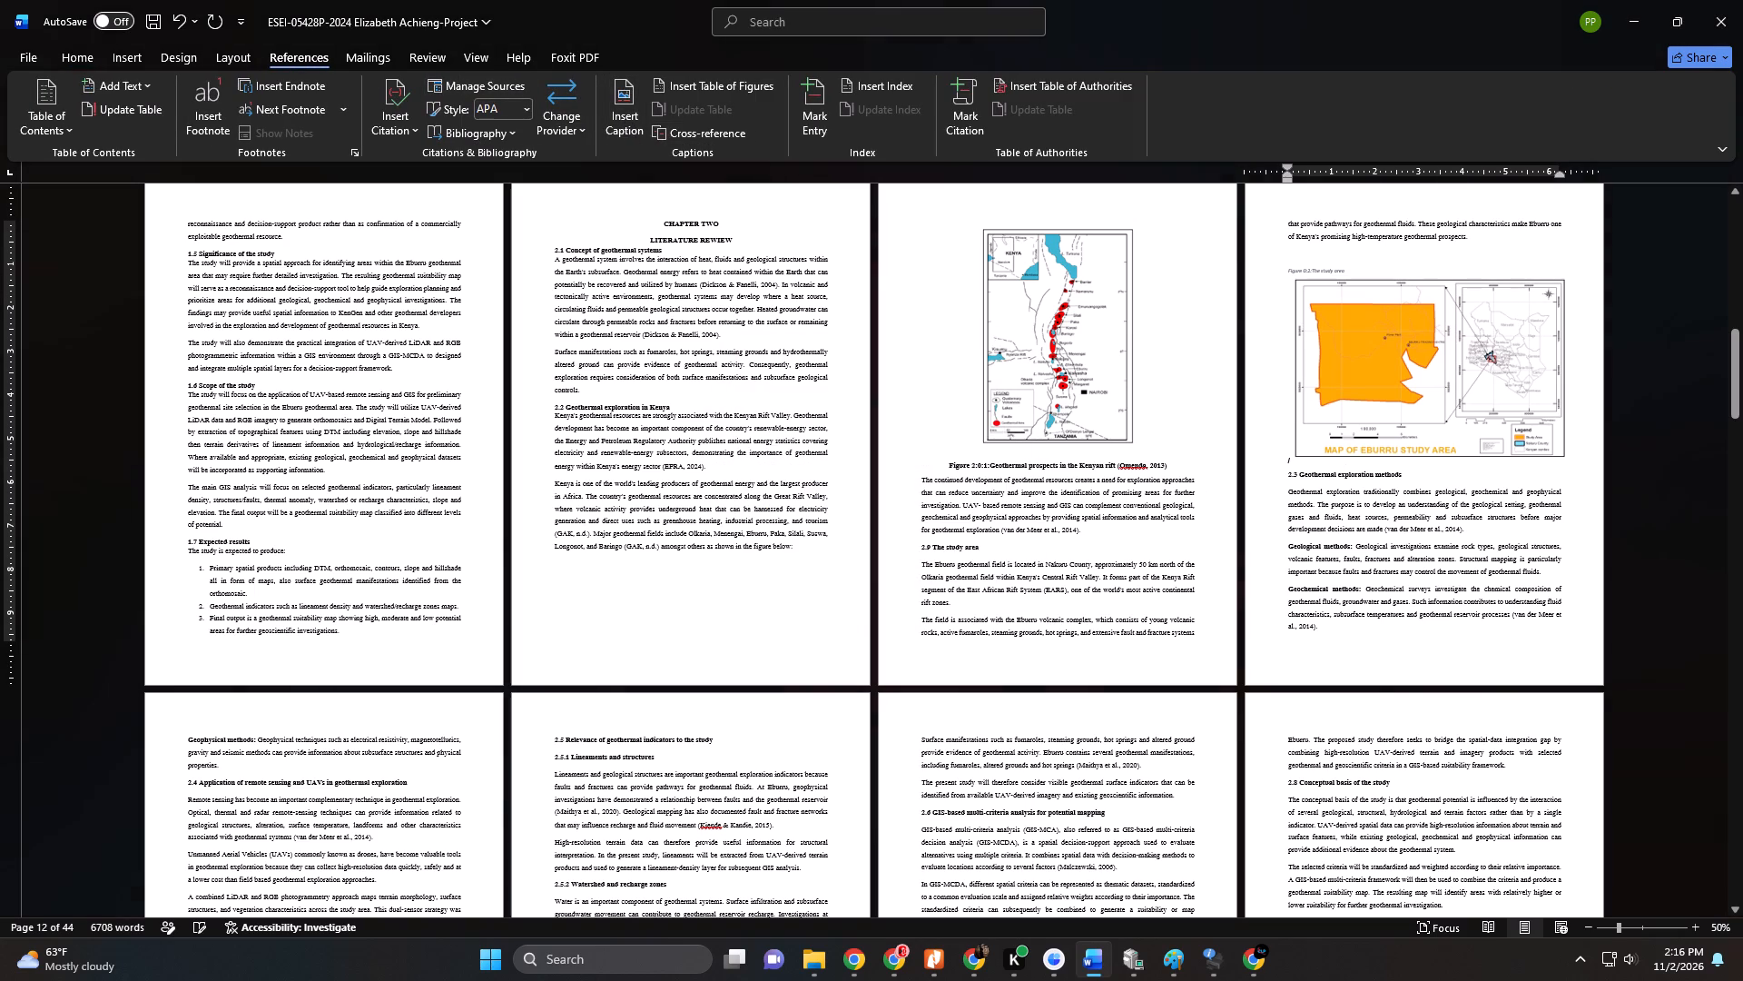
Move the Eburru study area map above its new caption by cutting and pasting the picture.
{"action": "left_click", "coordinate": [1371, 317]}
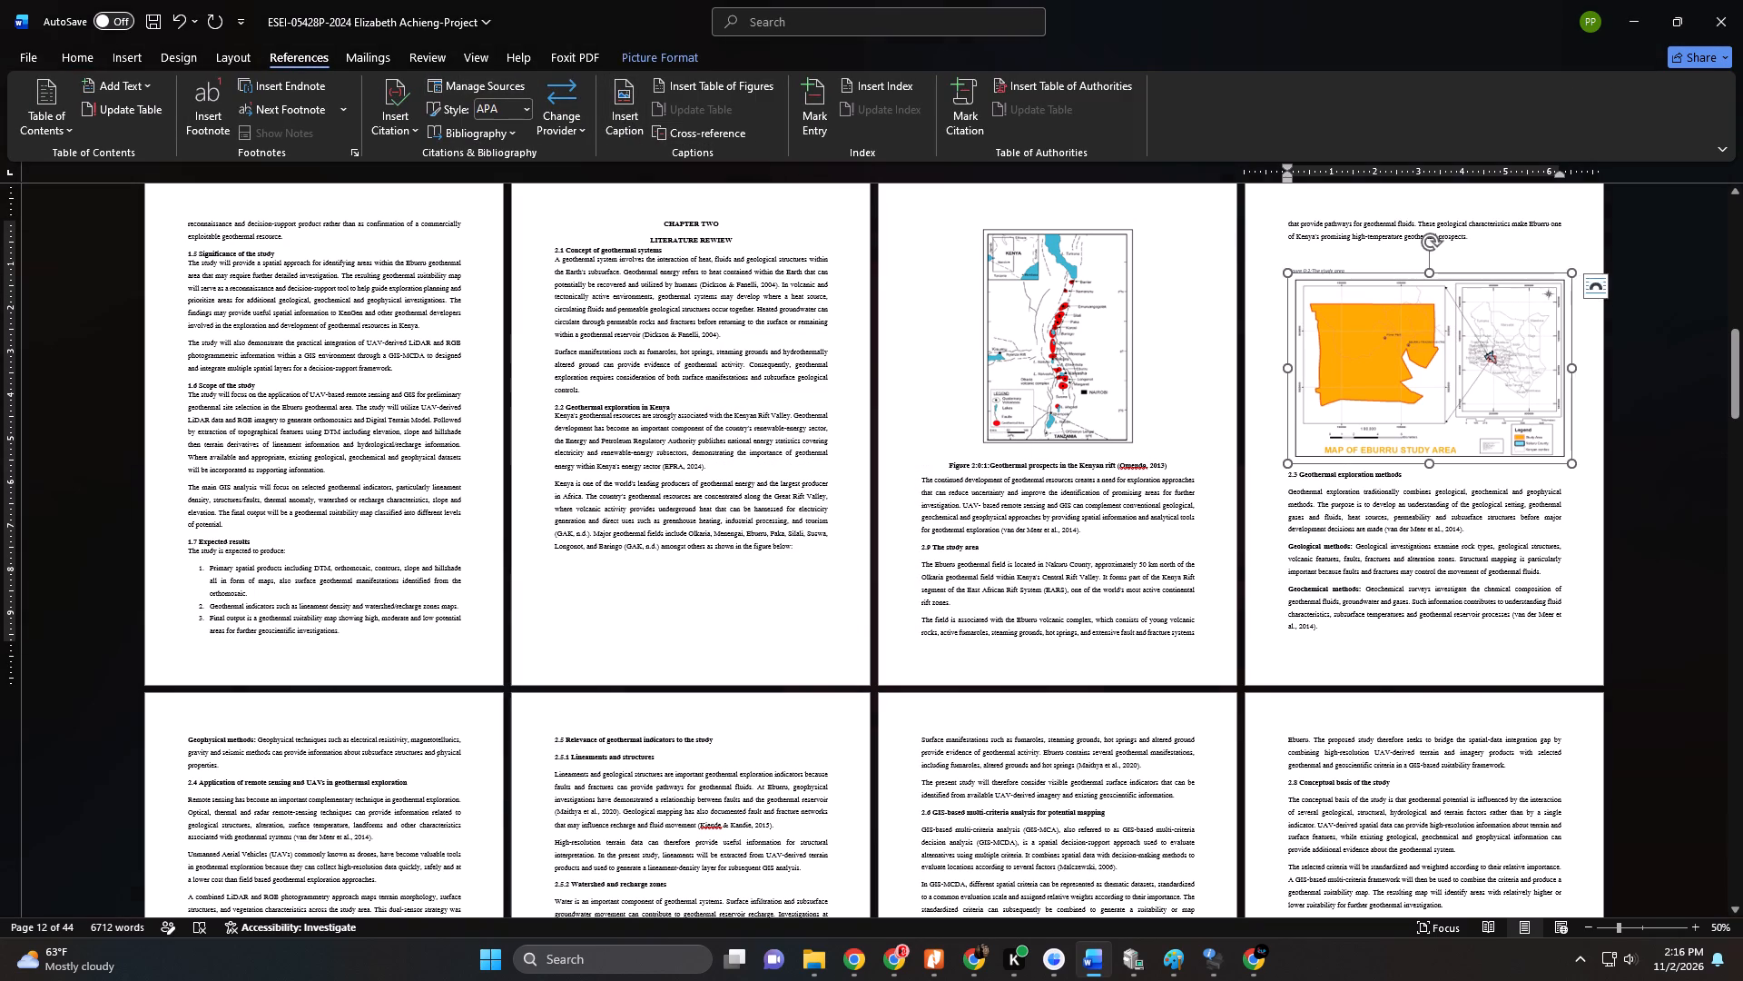
{"action": "left_click_drag", "start_coordinate": [1374, 358], "coordinate": [1363, 269]}
{"action": "left_click", "coordinate": [1384, 345]}
{"action": "right_click", "coordinate": [1384, 345]}
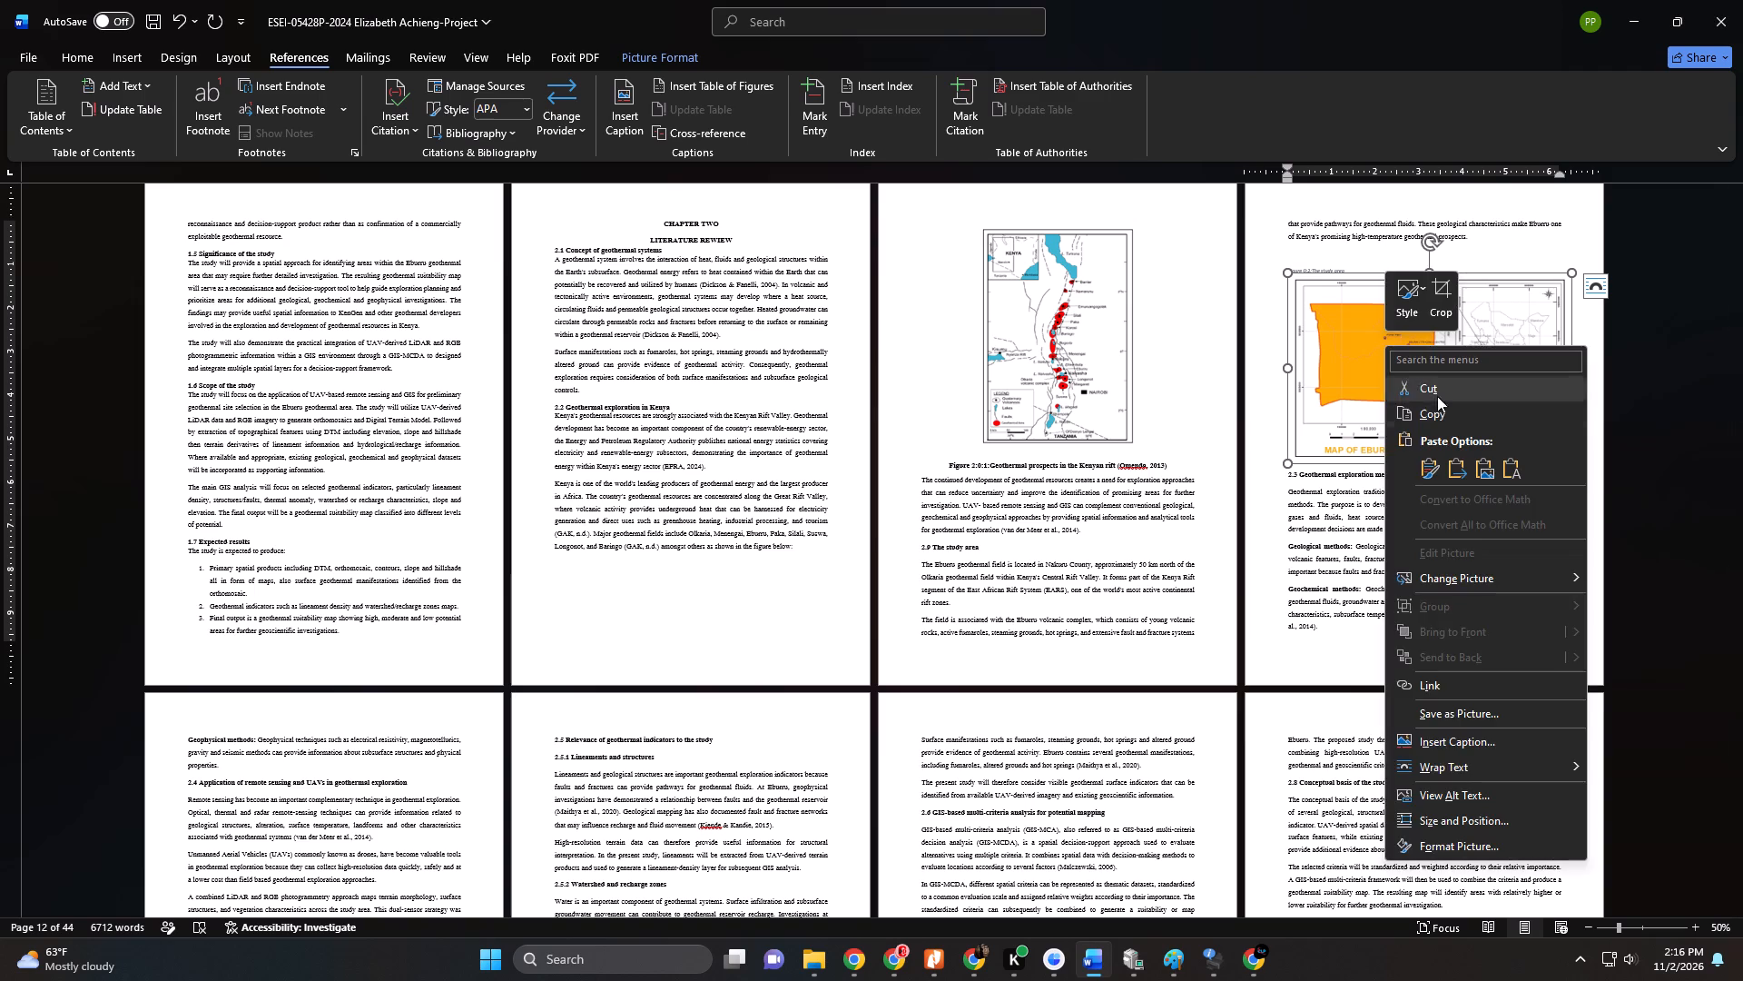
{"action": "left_click", "coordinate": [1444, 397]}
{"action": "left_click", "coordinate": [1303, 254]}
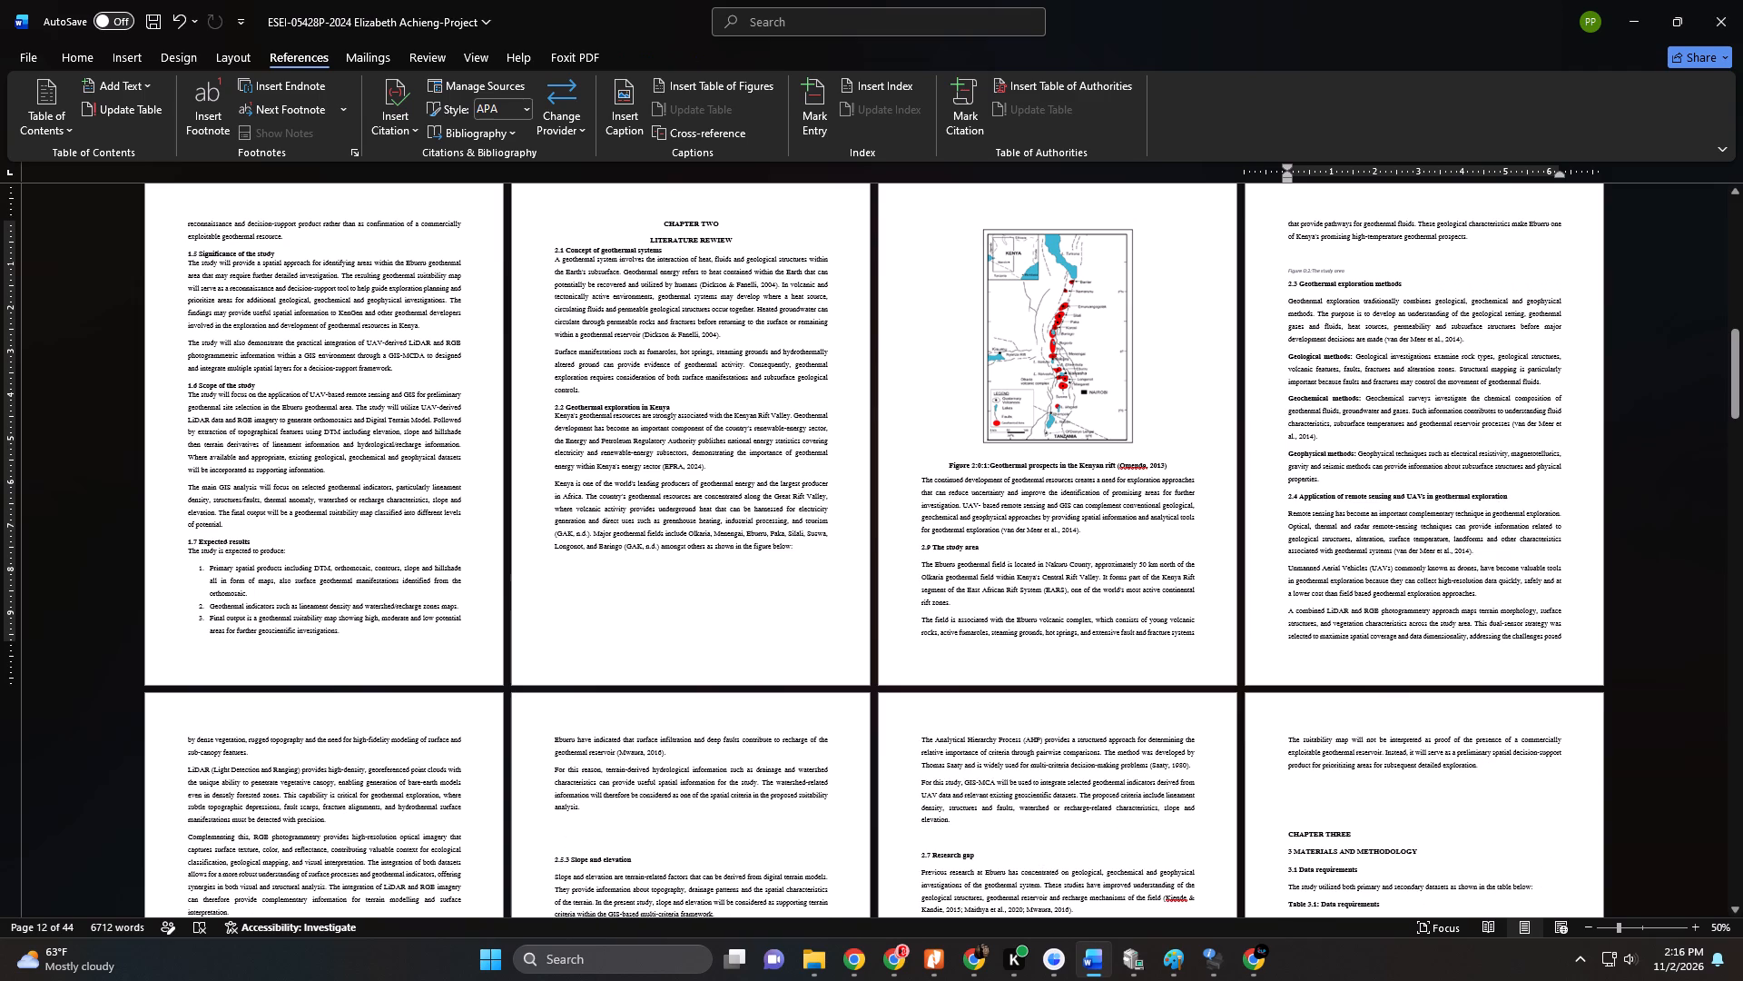
{"action": "key", "text": "ctrl+v"}
Format the Eburru map's caption as Times, 12 pt, bold, non-italic and centred, using the current font colour.
{"action": "left_click", "coordinate": [1268, 447]}
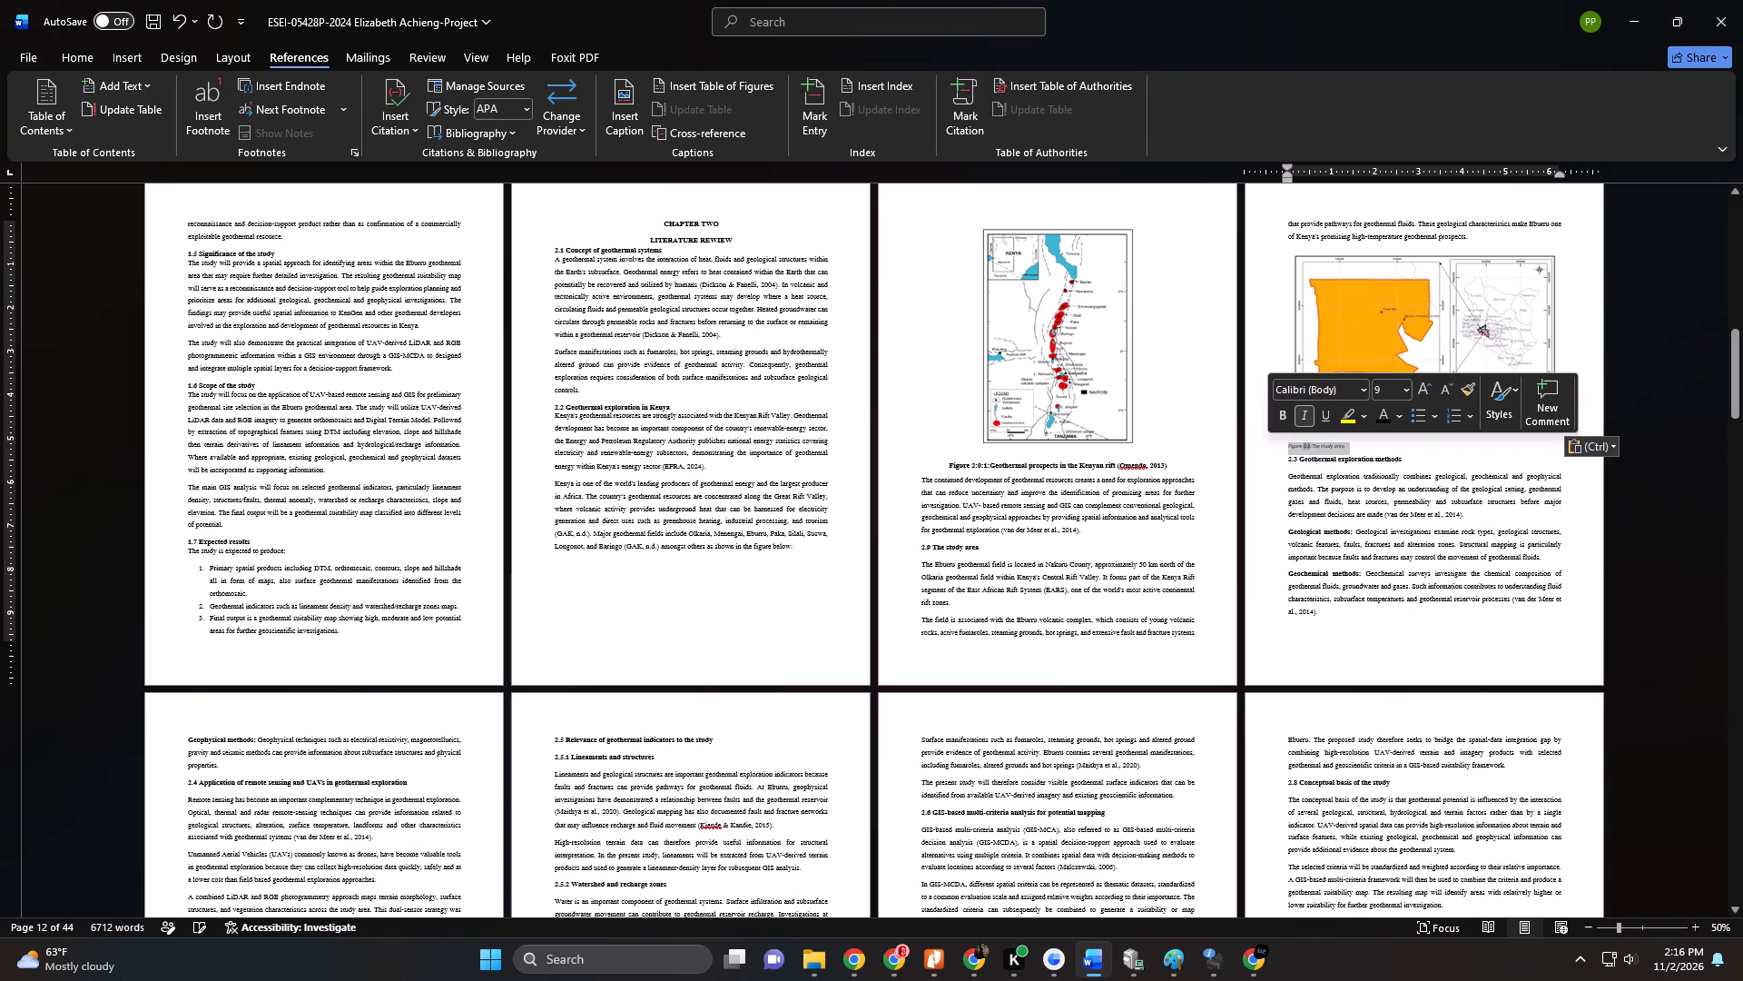
{"action": "left_click", "coordinate": [1305, 414]}
{"action": "left_click", "coordinate": [1286, 413]}
{"action": "left_click", "coordinate": [1436, 390]}
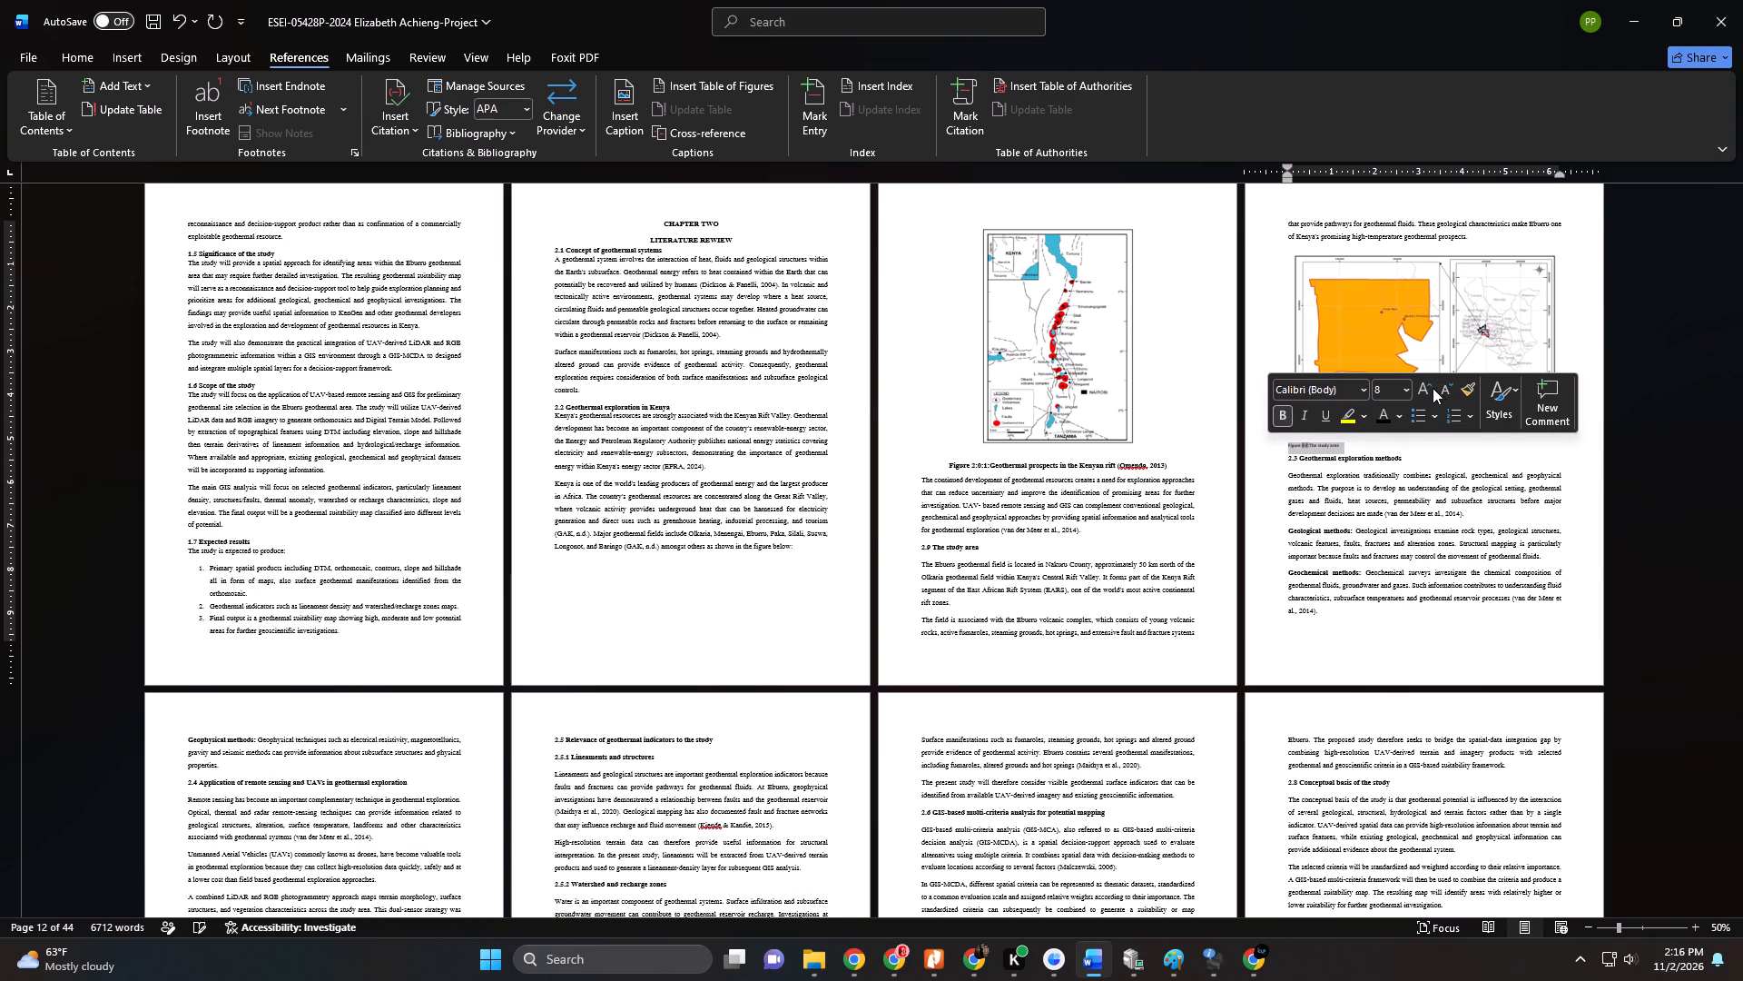
{"action": "triple_click", "coordinate": [1427, 390]}
{"action": "left_click", "coordinate": [1425, 391]}
{"action": "left_click", "coordinate": [1384, 414]}
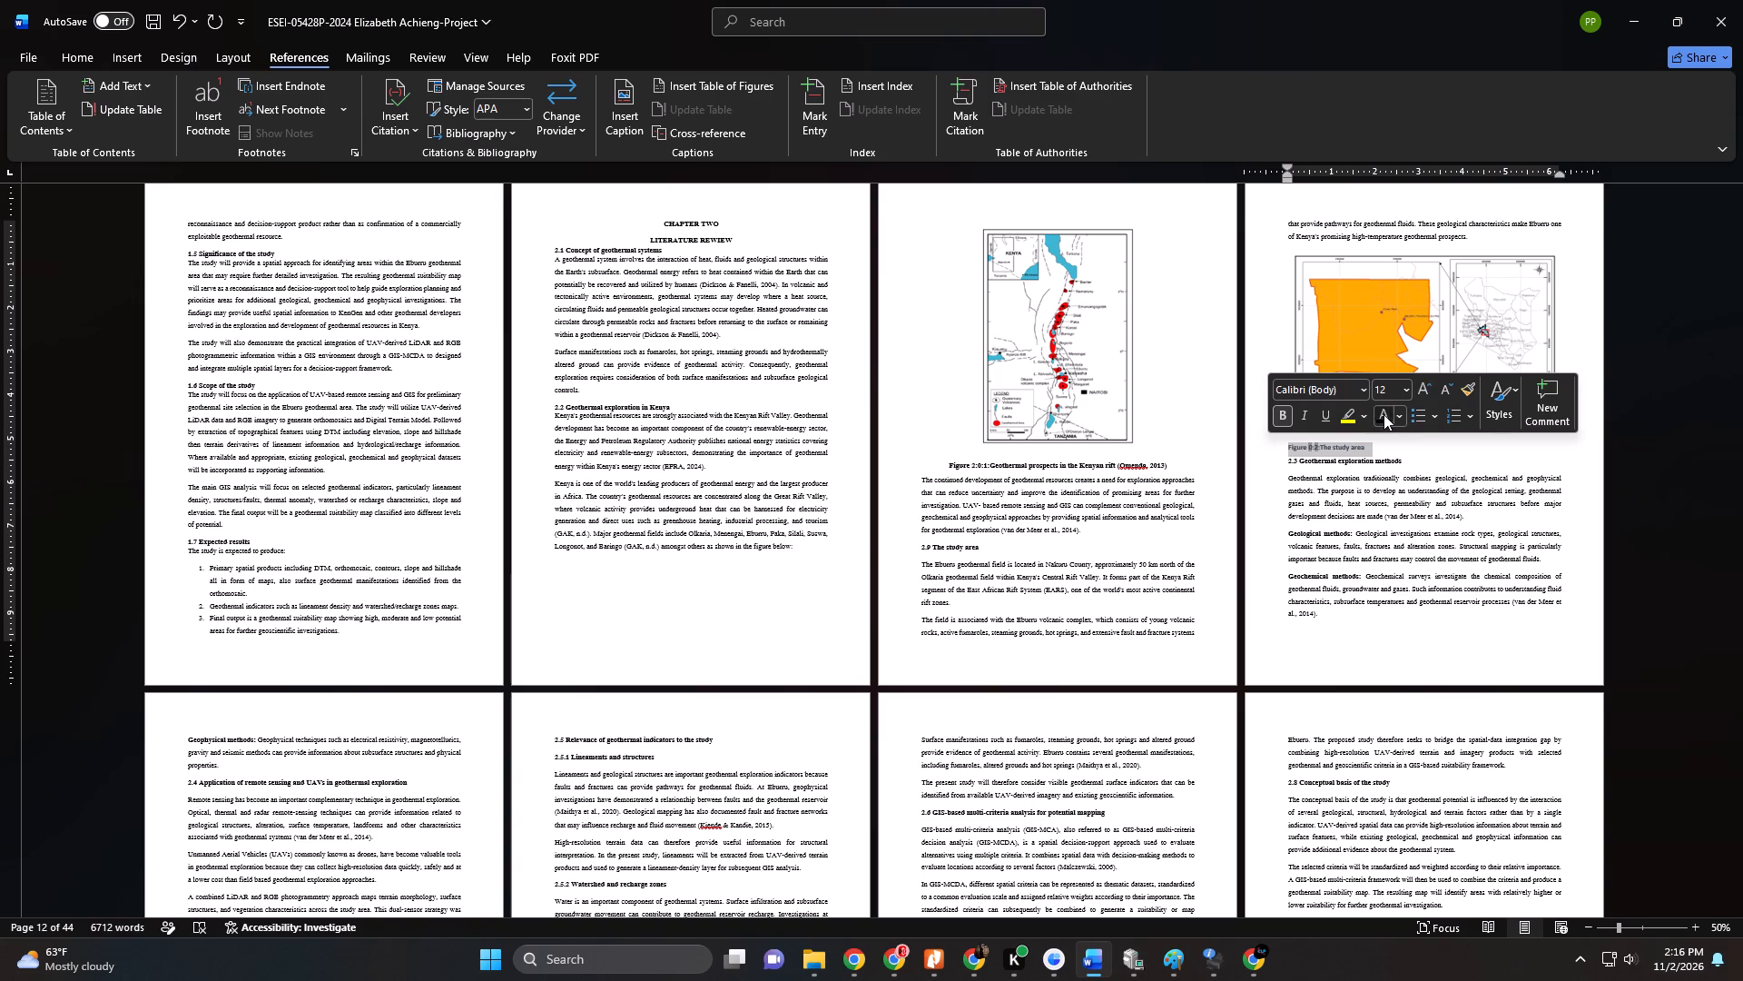
{"action": "left_click", "coordinate": [1359, 390]}
{"action": "left_click", "coordinate": [1354, 520]}
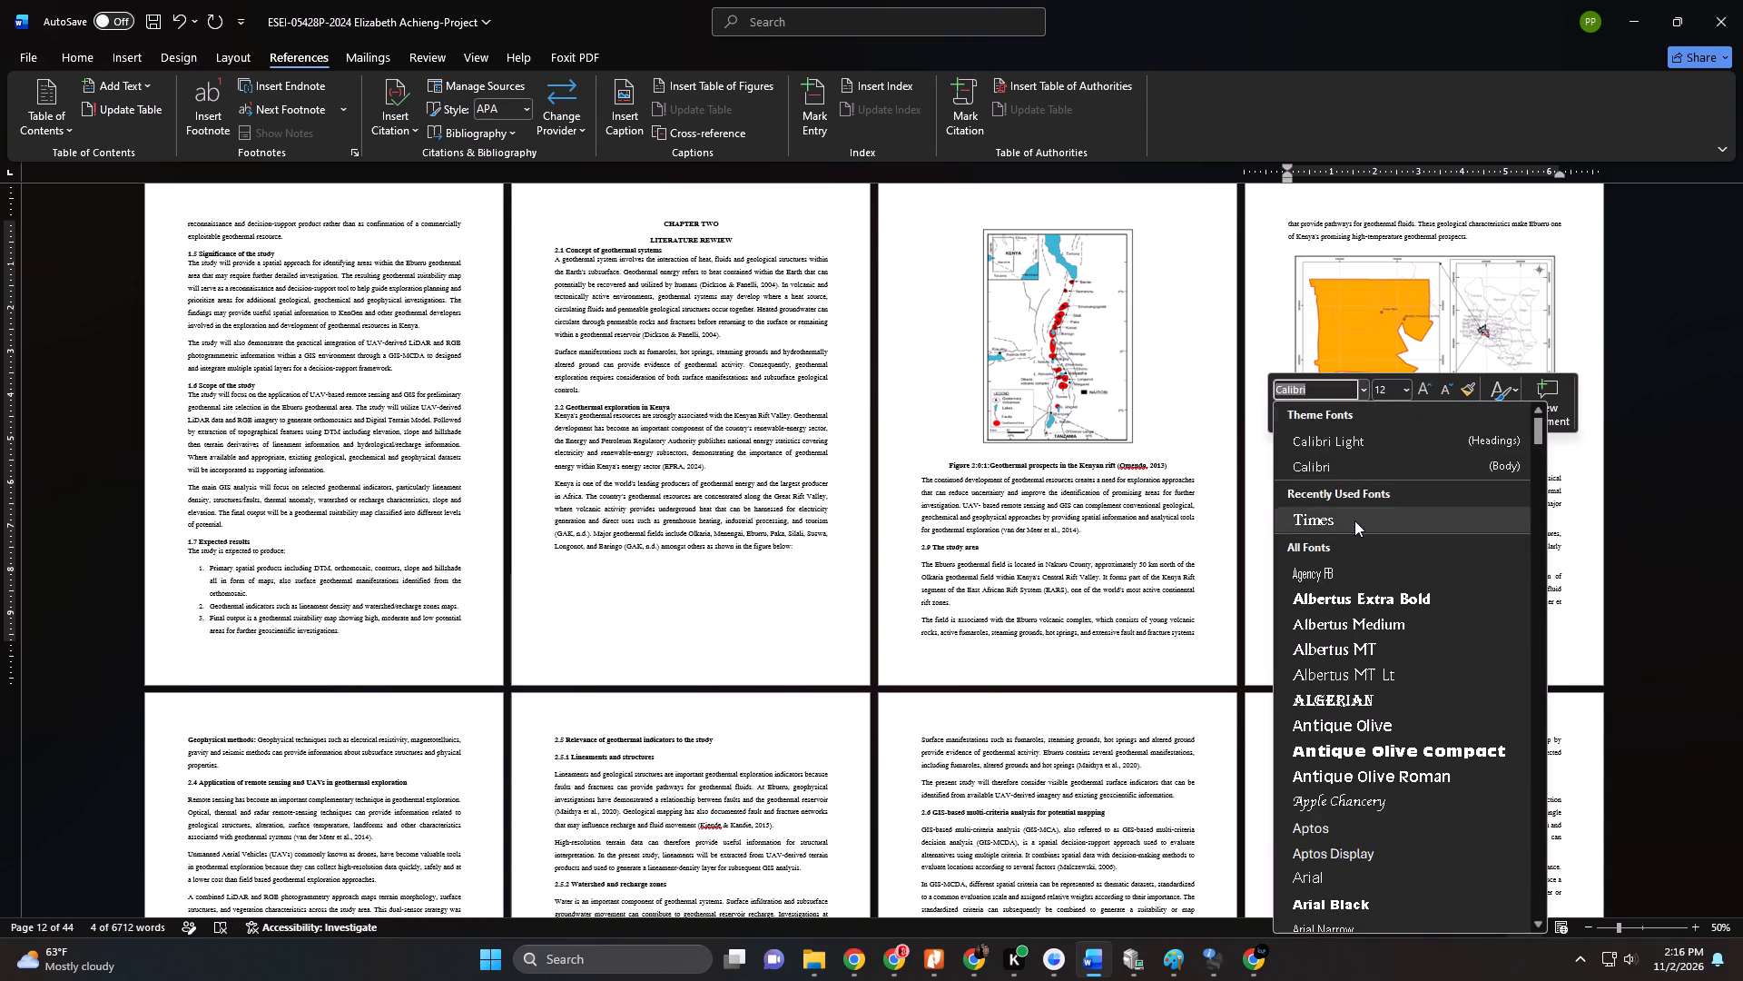
{"action": "left_click", "coordinate": [82, 57]}
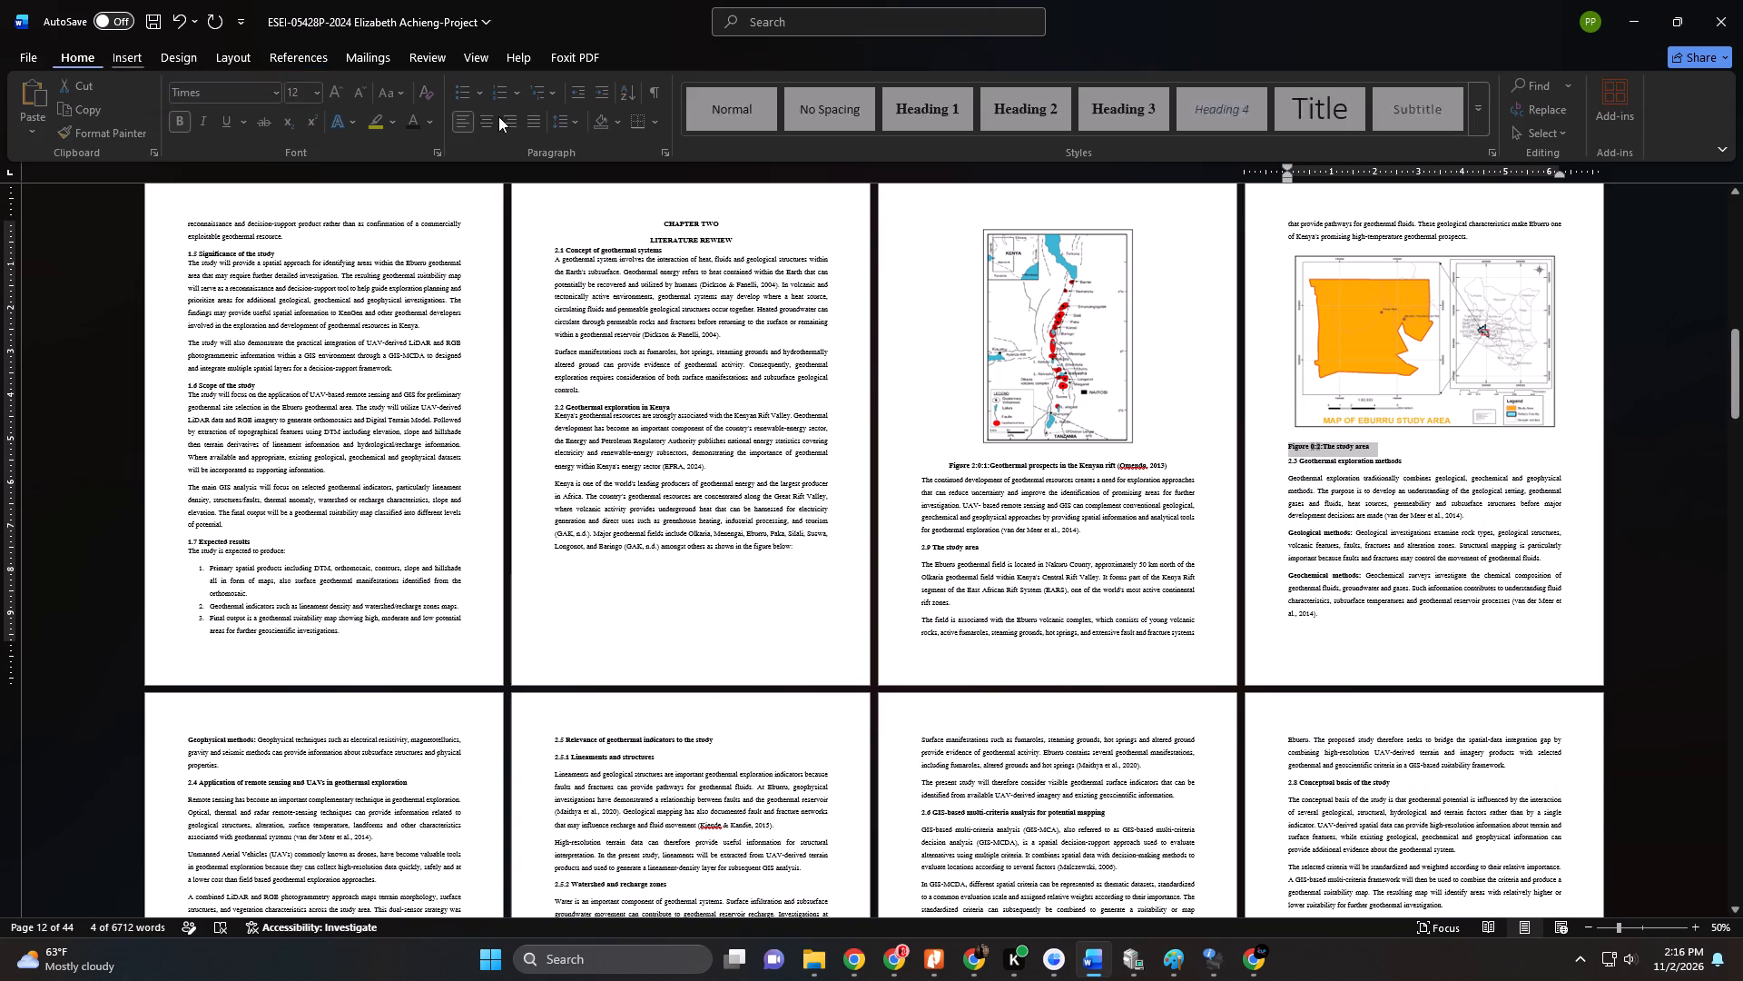
{"action": "left_click", "coordinate": [487, 118]}
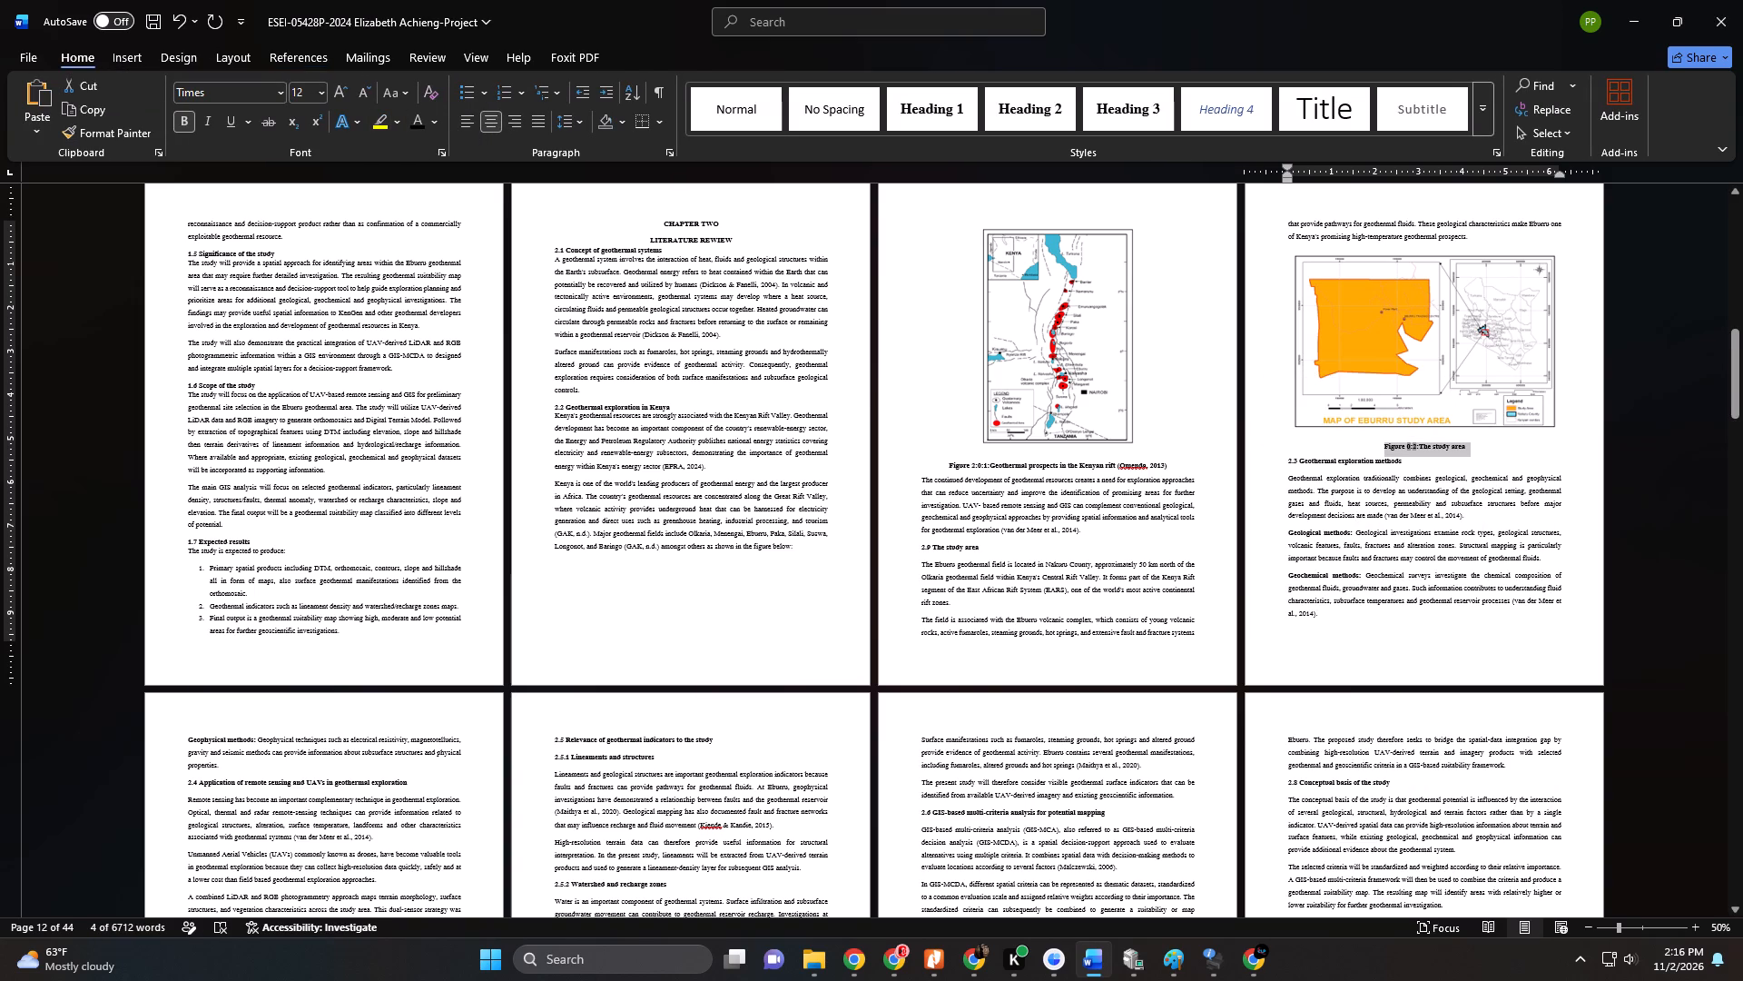
Replace the automatic chapter number in the Eburru map's figure caption with 2.
{"action": "left_click", "coordinate": [1403, 420]}
{"action": "left_click", "coordinate": [1411, 447]}
{"action": "key", "text": "BackSpace"}
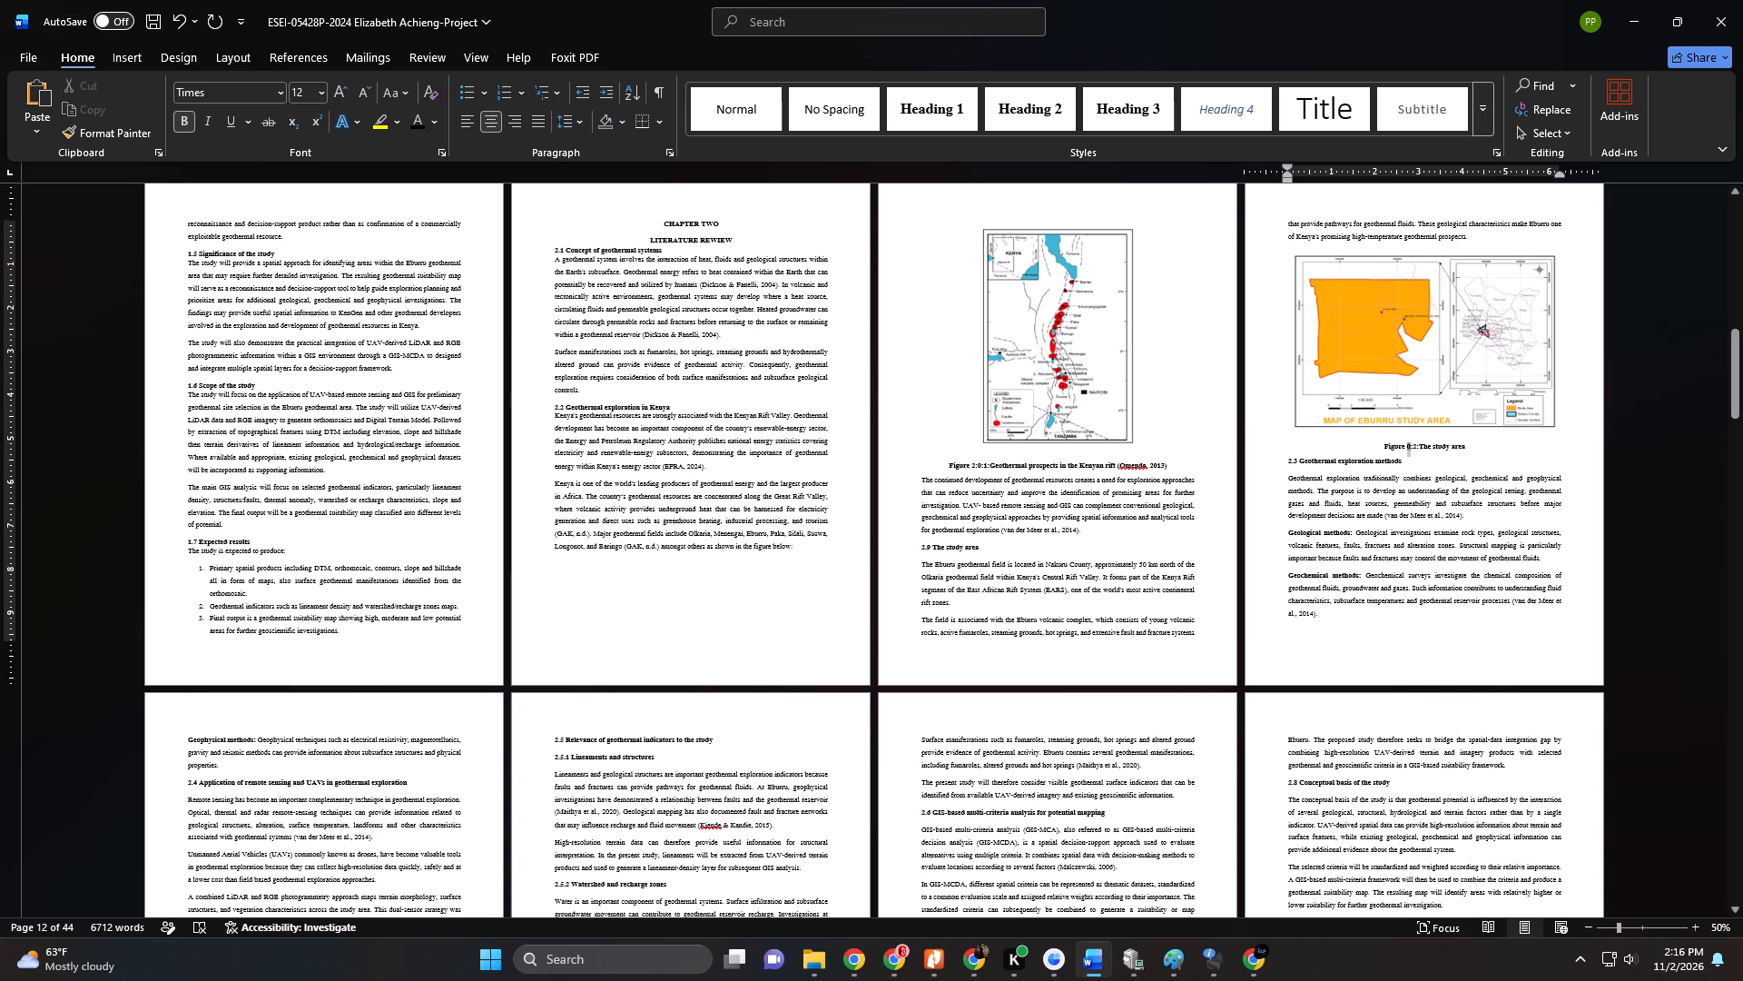
{"action": "key", "text": "BackSpace"}
{"action": "key", "text": "space"}
{"action": "key", "text": "2"}
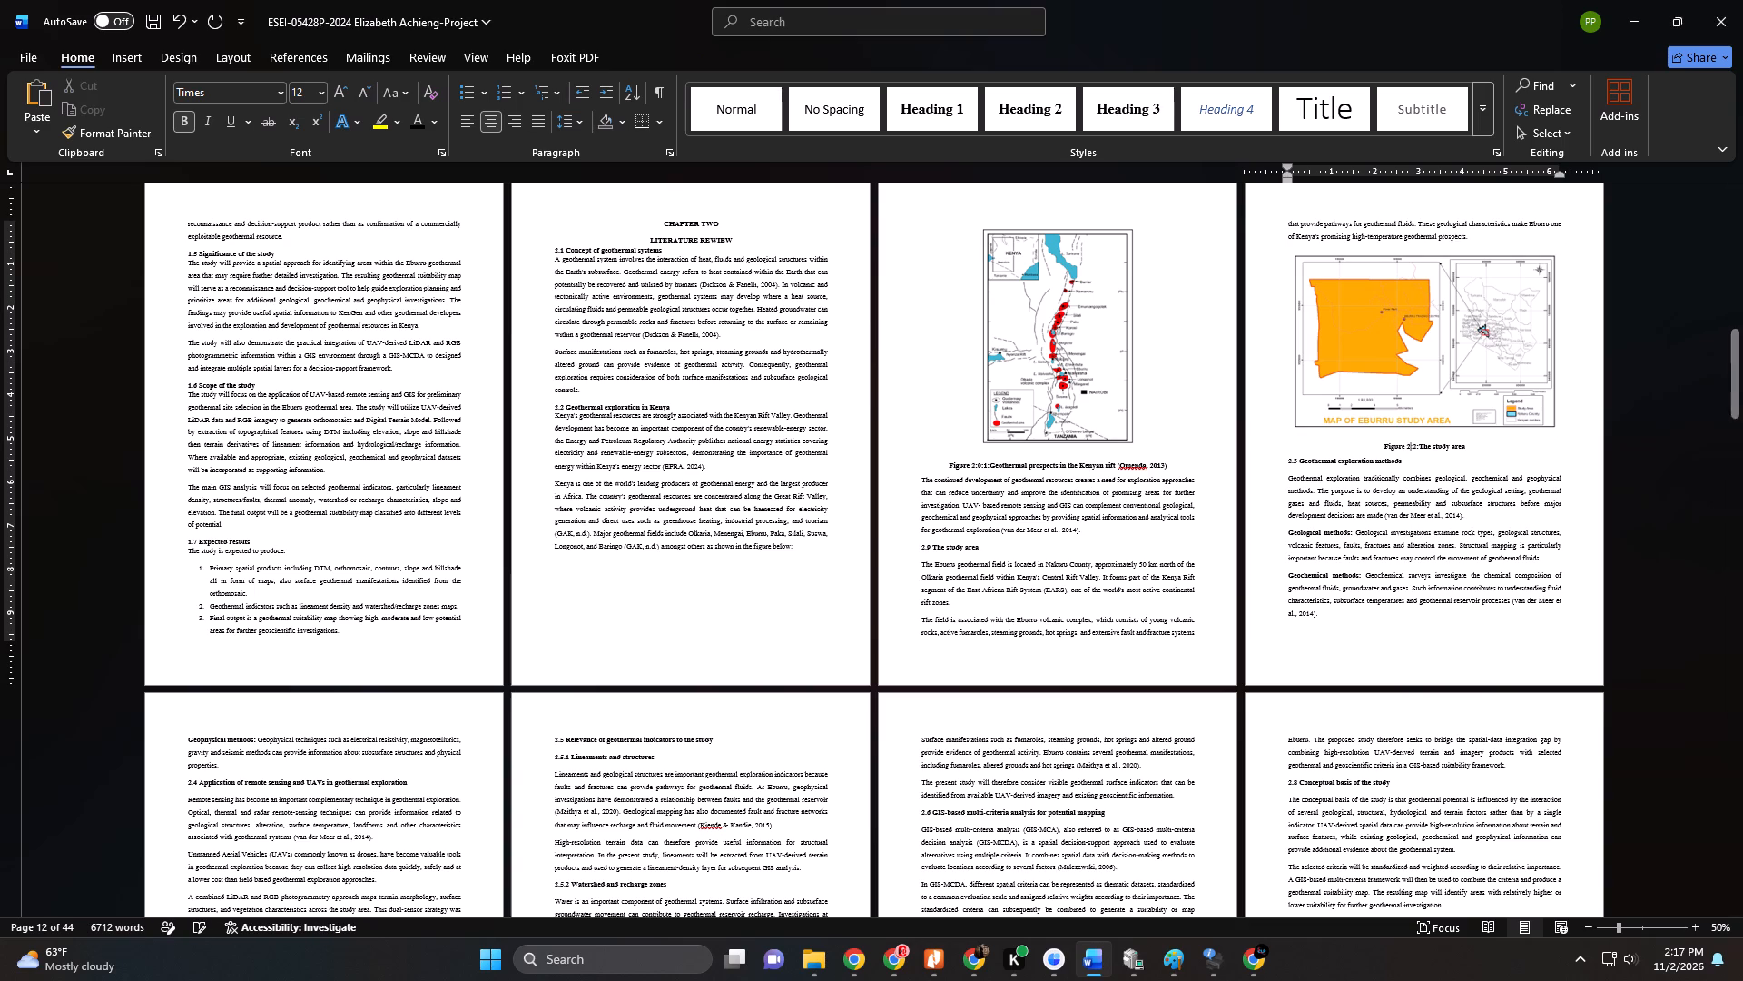
Save the report document.
{"action": "key", "text": "ctrl+s"}
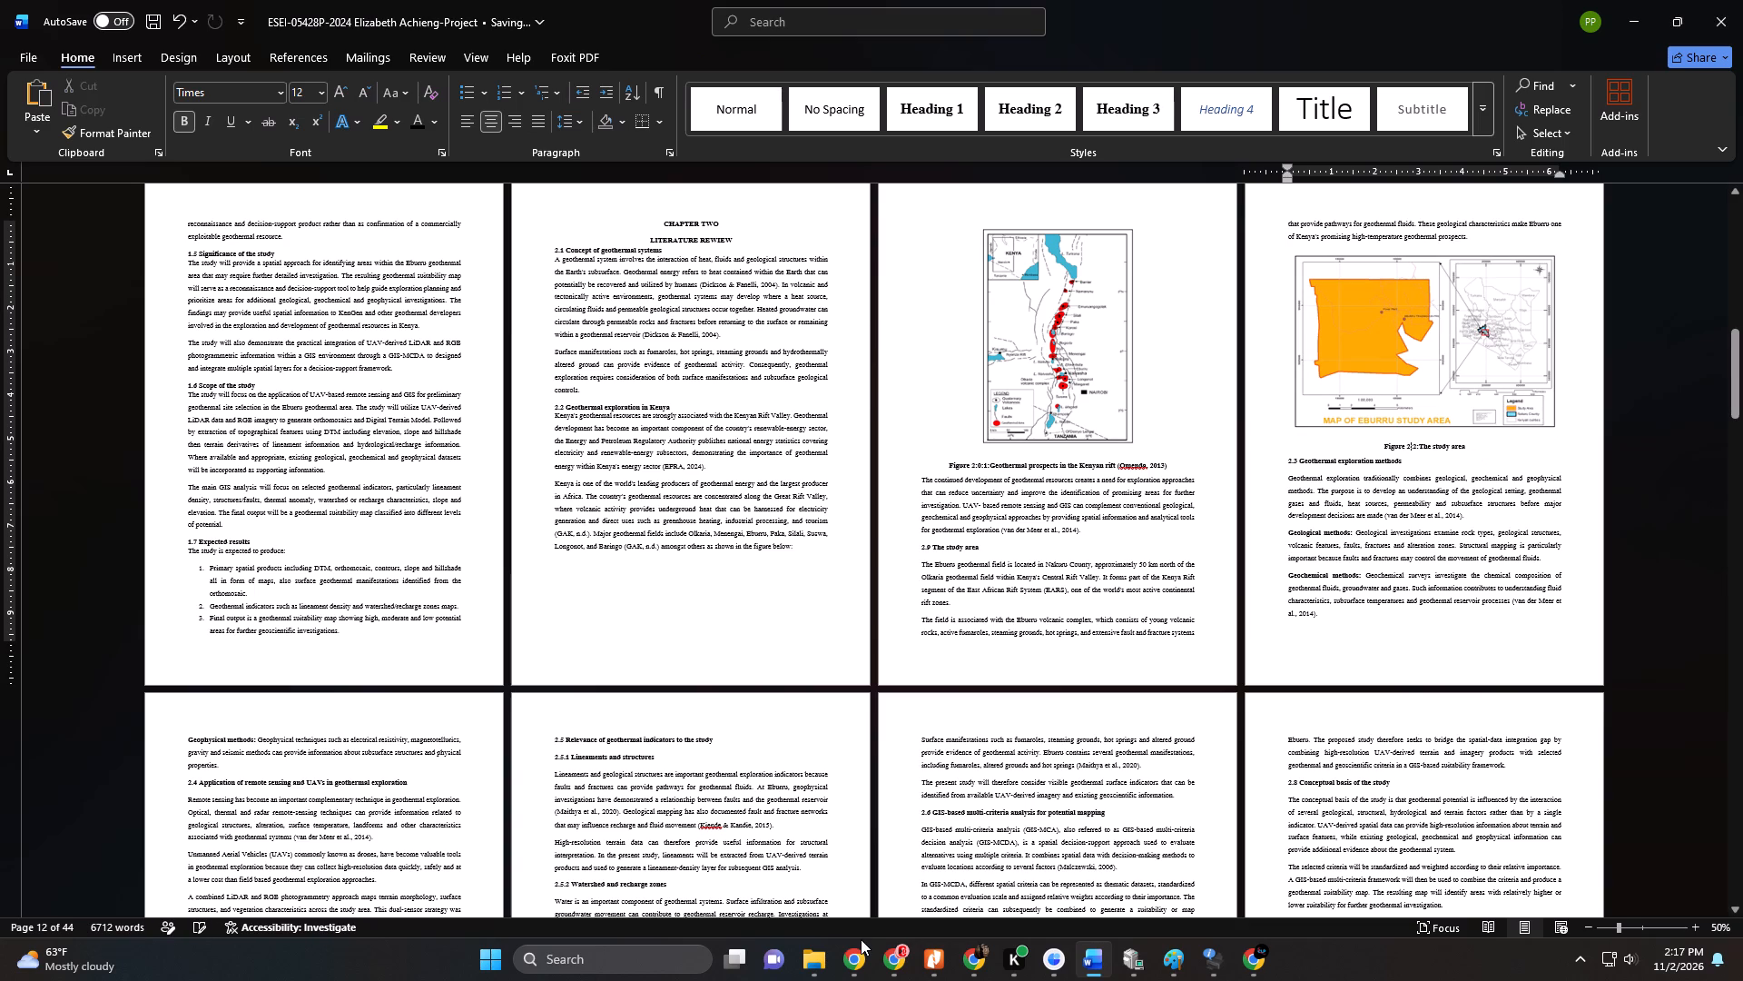
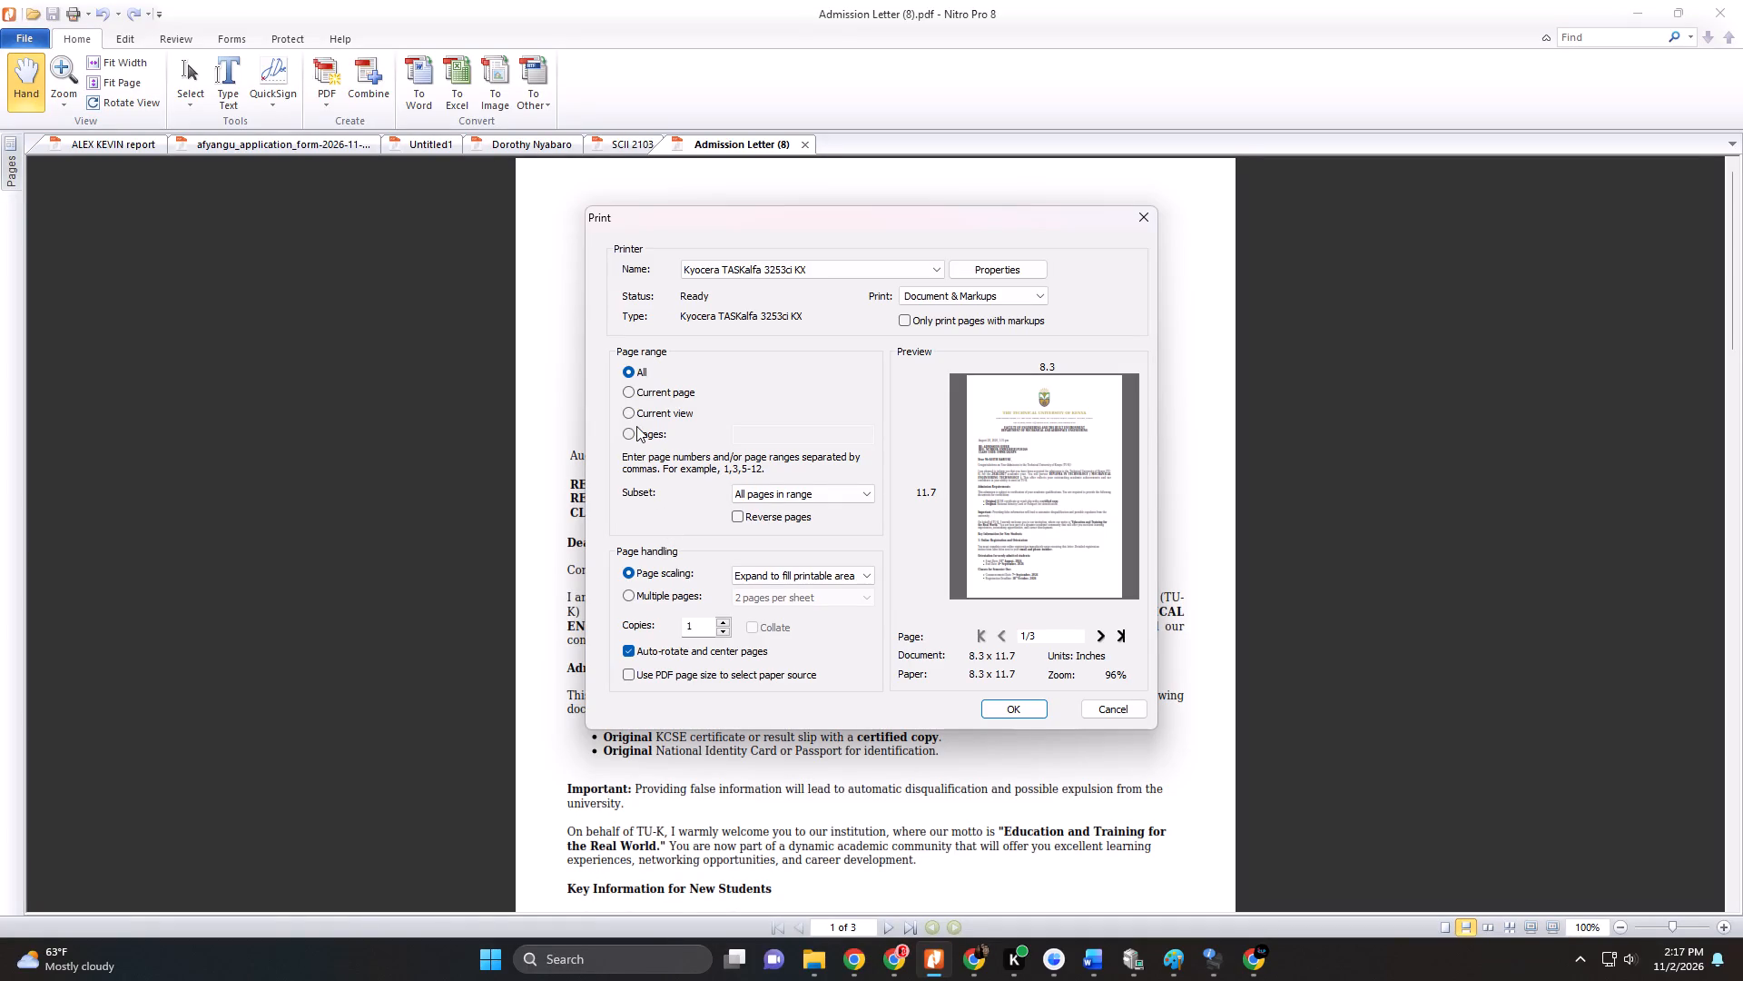
Print pages 1-2 of the admission letter on the Kyocera TASKalfa 3253ci KX, double-sided with Flip on long edge.
{"action": "left_click", "coordinate": [635, 428]}
{"action": "left_click", "coordinate": [753, 442]}
{"action": "key", "text": "1"}
{"action": "key", "text": "minus"}
{"action": "key", "text": "2"}
{"action": "left_click", "coordinate": [970, 274]}
{"action": "left_click", "coordinate": [58, 106]}
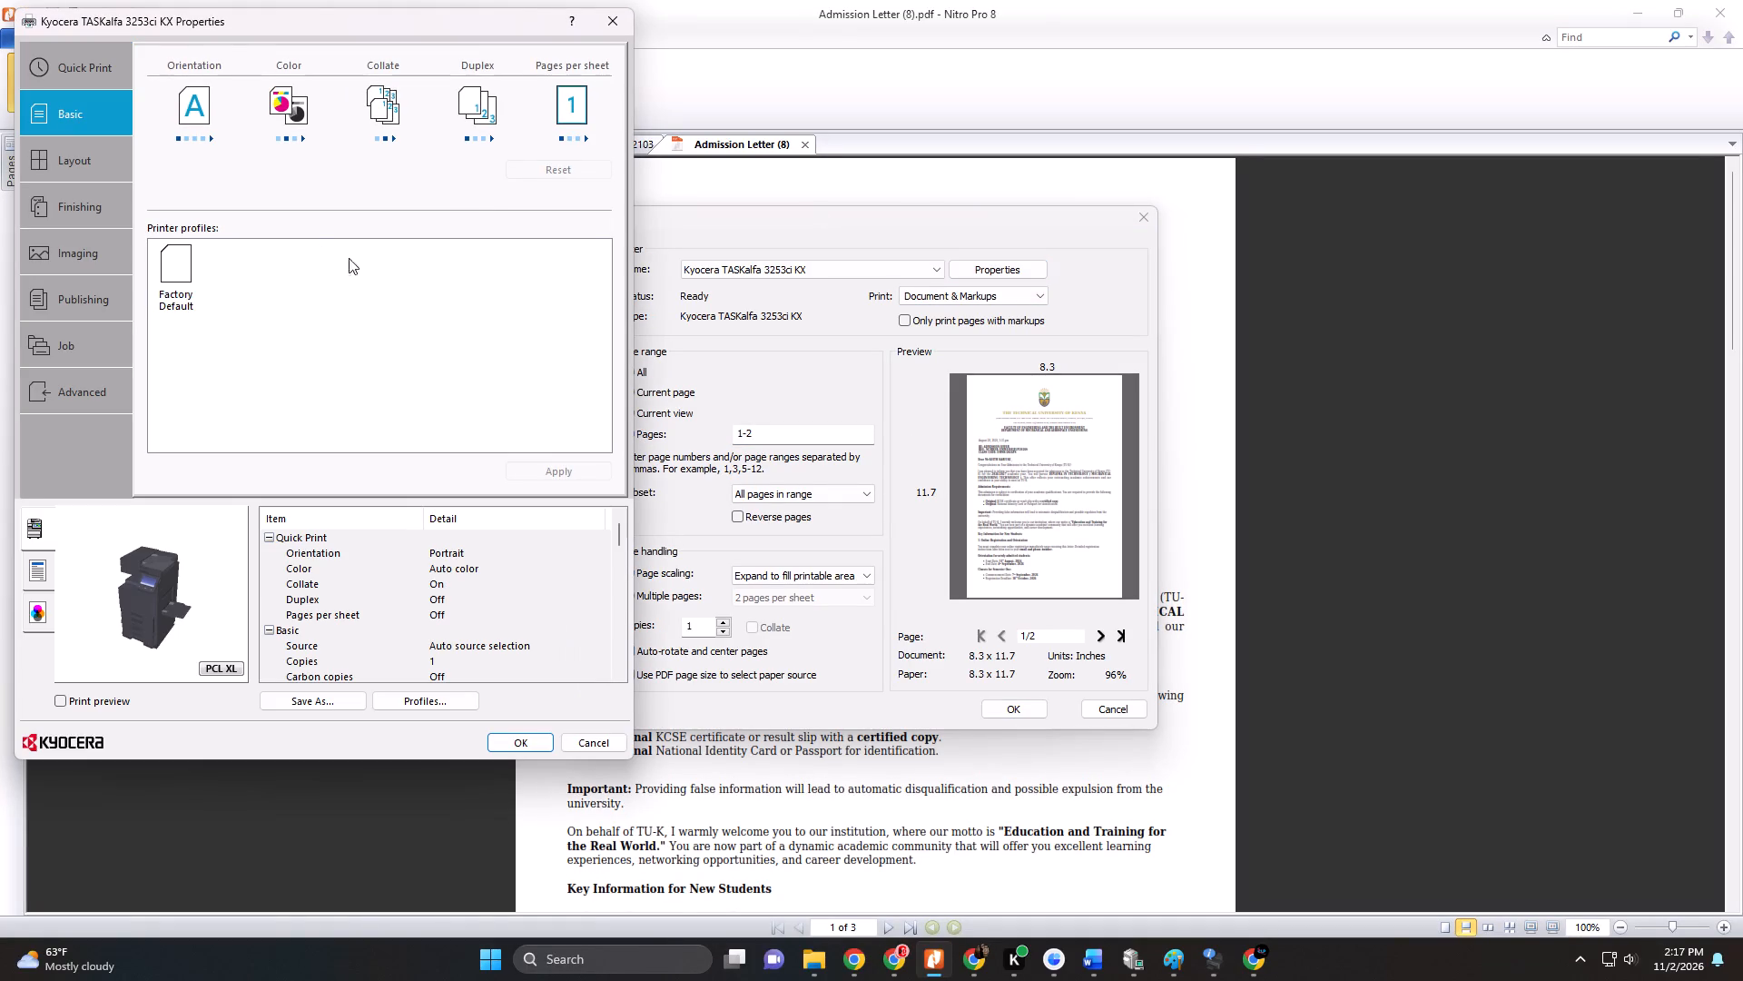
{"action": "left_click", "coordinate": [458, 322]}
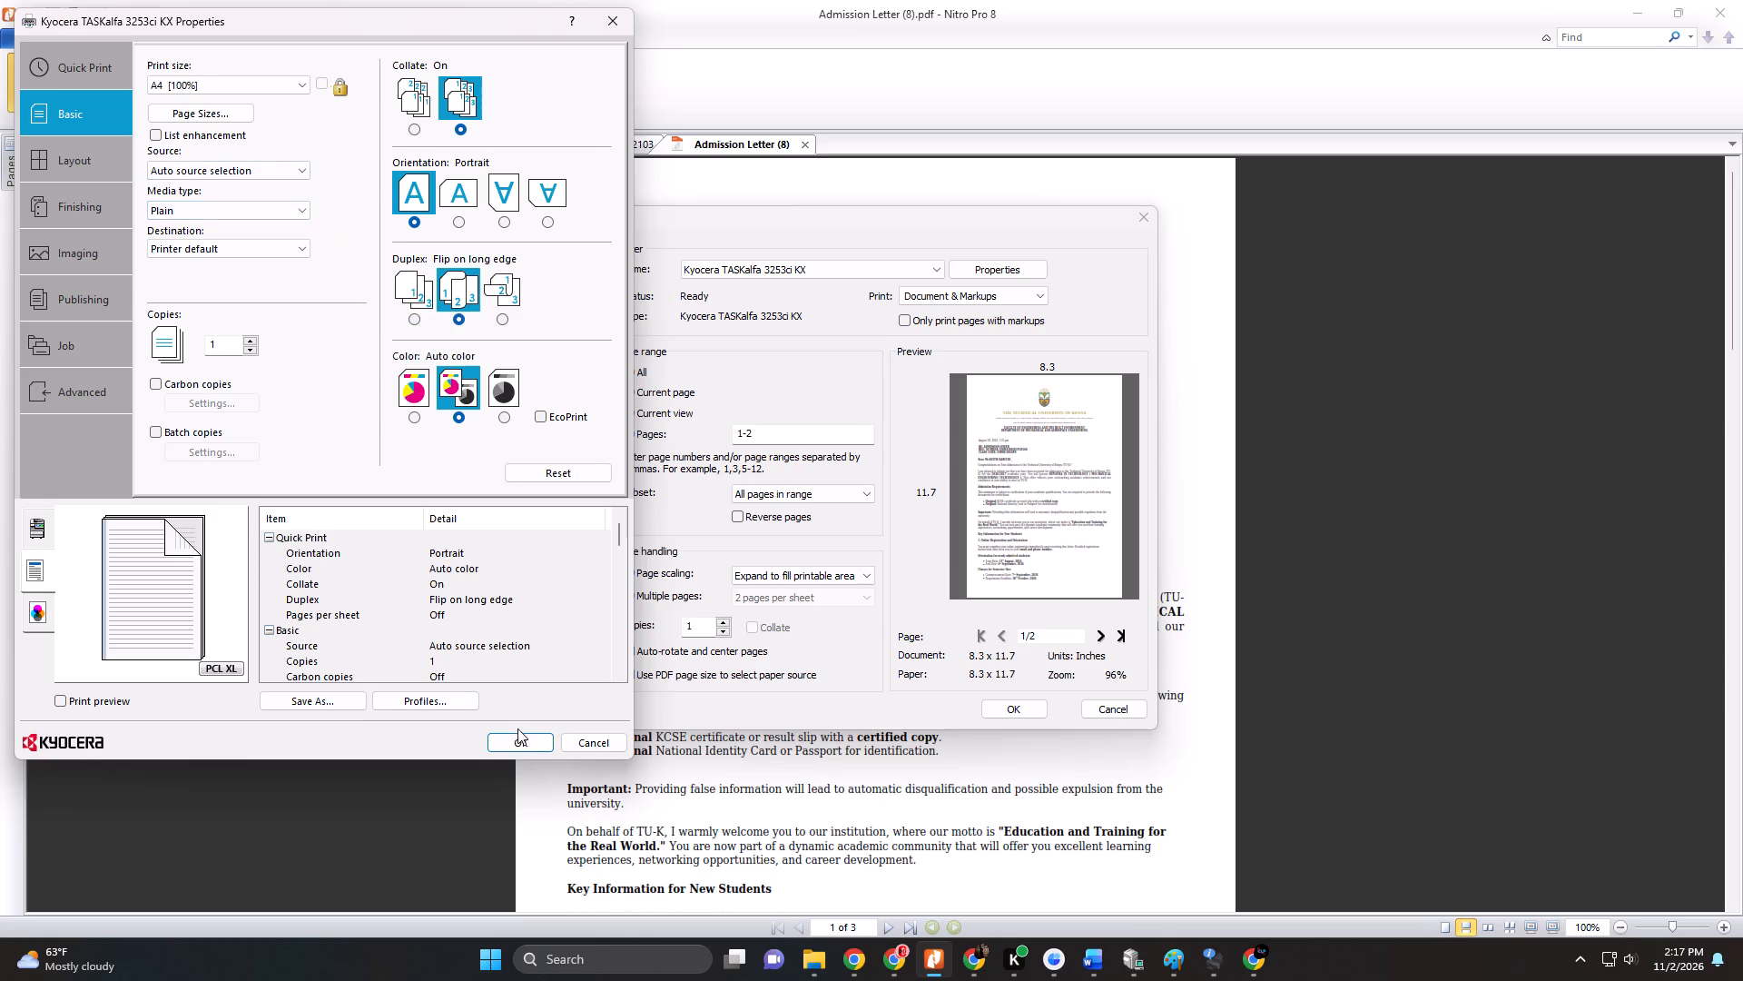
{"action": "left_click", "coordinate": [521, 739]}
{"action": "left_click", "coordinate": [1023, 708]}
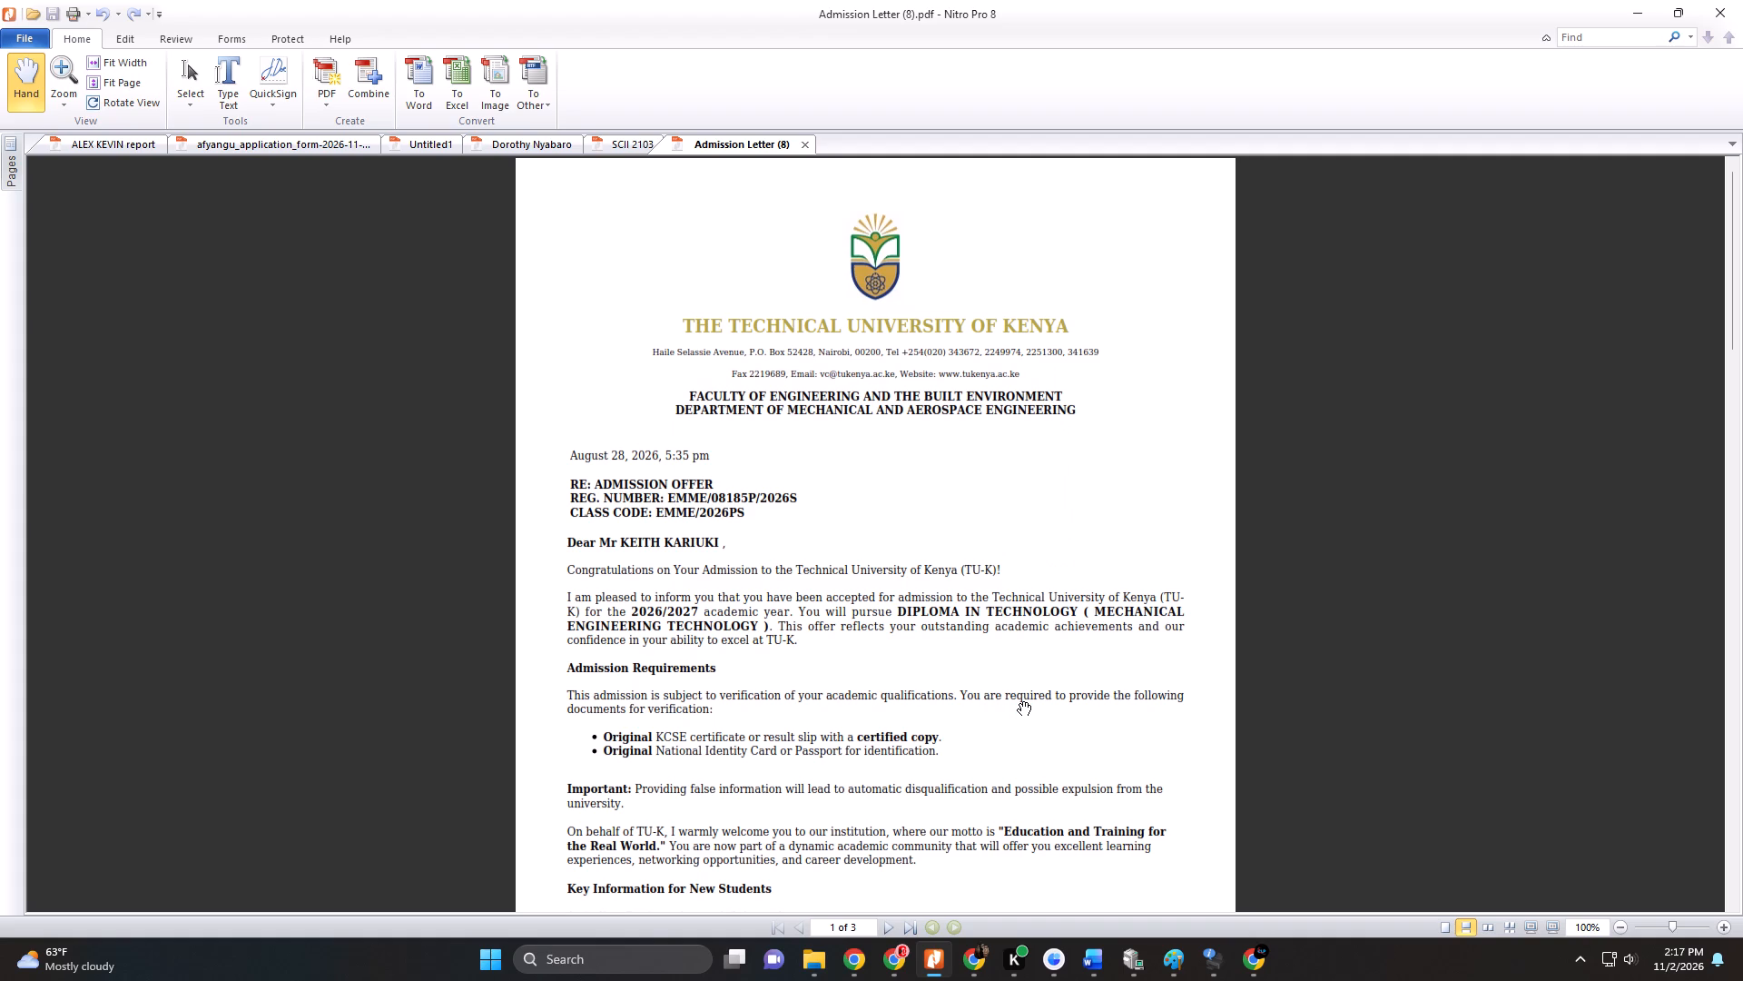
Switch to the Word report and apply Heading 2 to the "Geothermal exploration methods" and "The study area" headings in Chapter Two.
{"action": "left_click", "coordinate": [1101, 953]}
{"action": "scroll", "coordinate": [1017, 638], "scroll_direction": "down", "scroll_amount": 3}
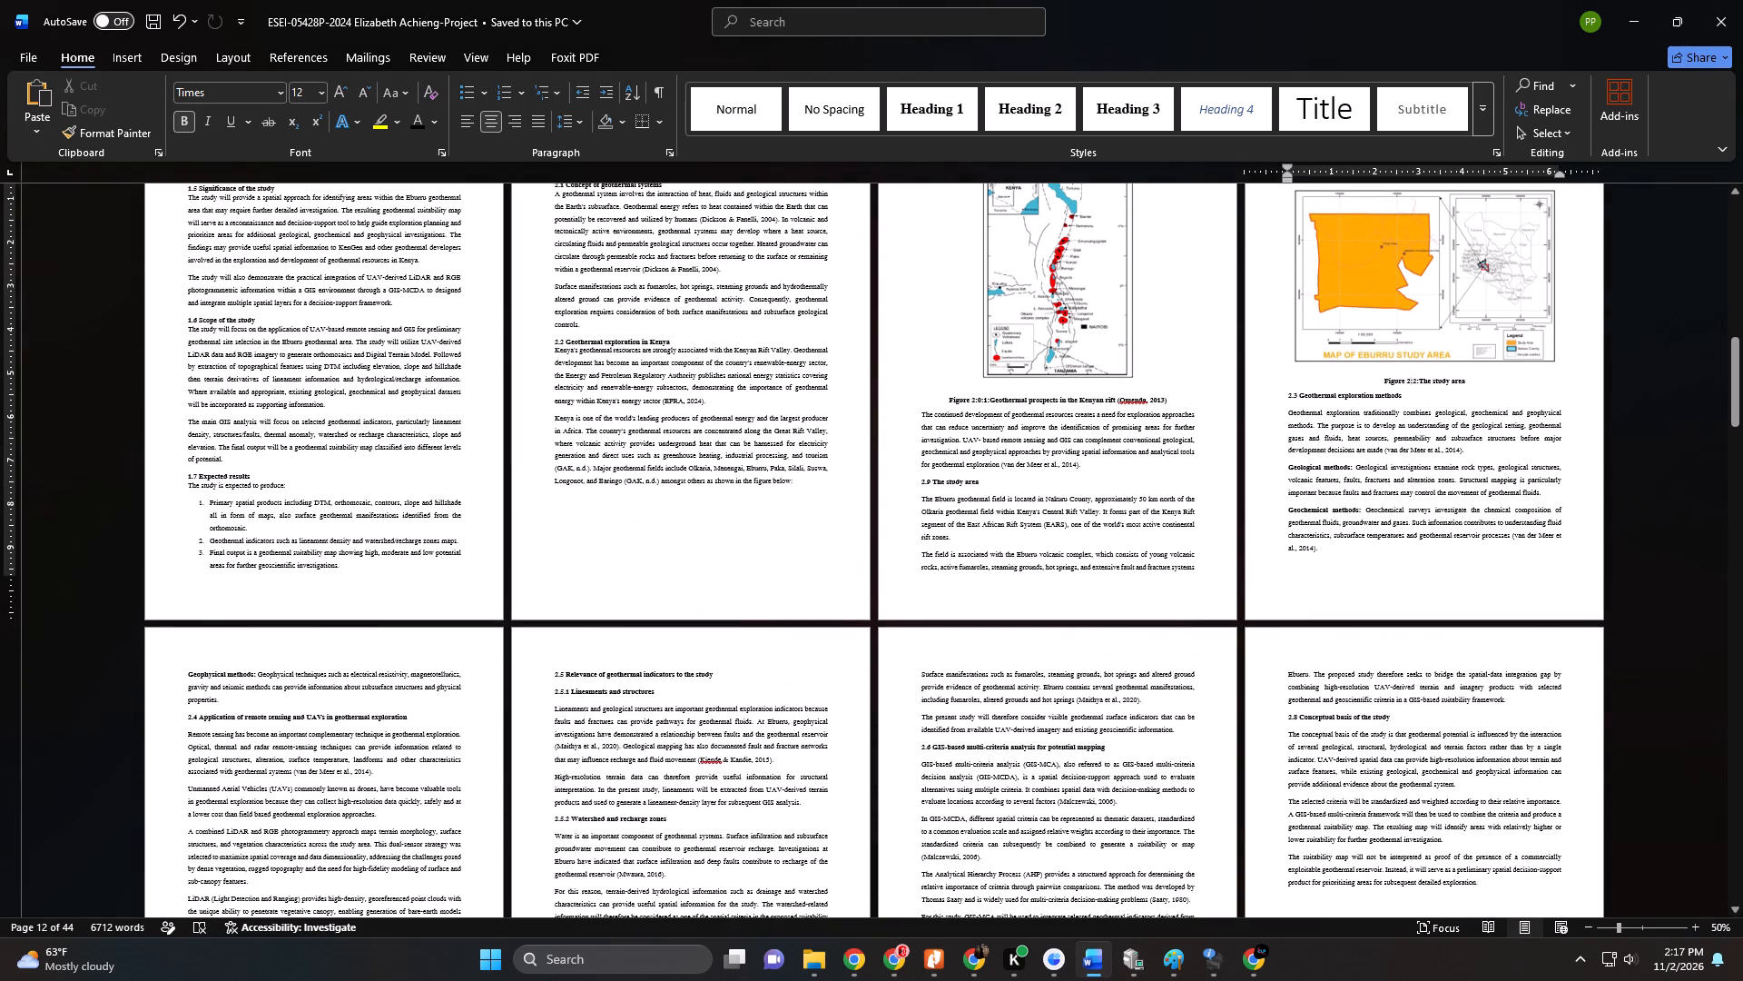
{"action": "left_click", "coordinate": [1263, 392]}
{"action": "left_click", "coordinate": [1017, 121]}
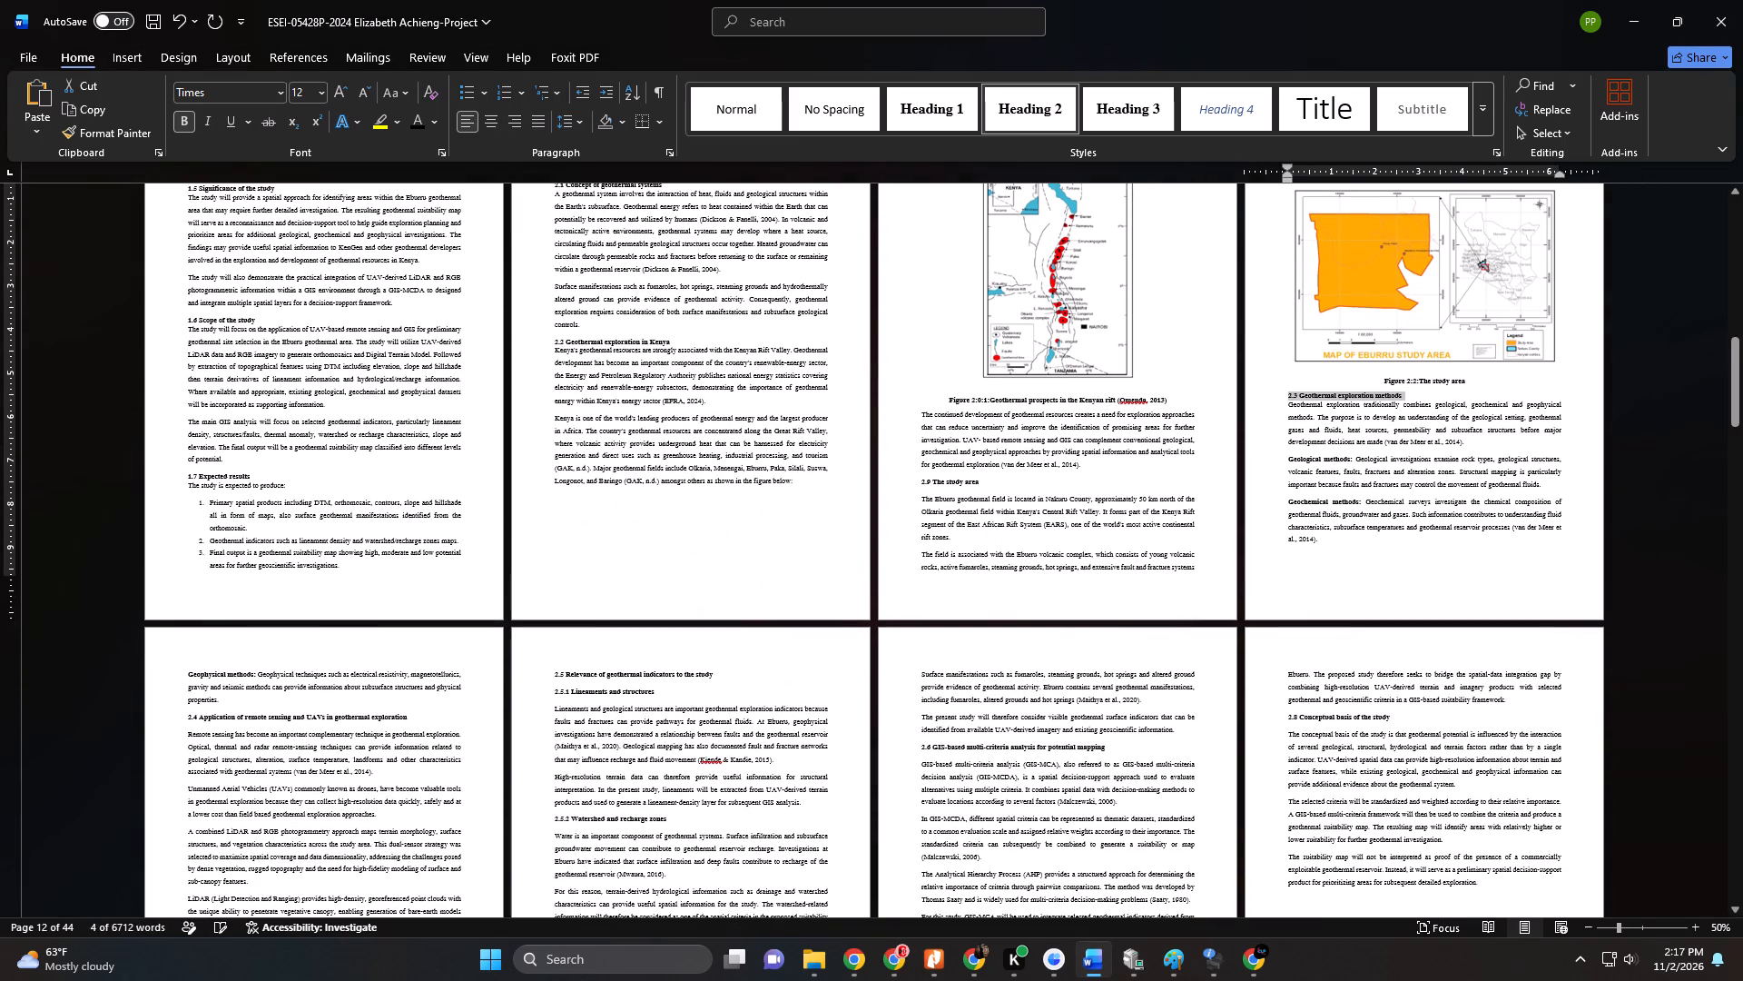
{"action": "left_click", "coordinate": [894, 481]}
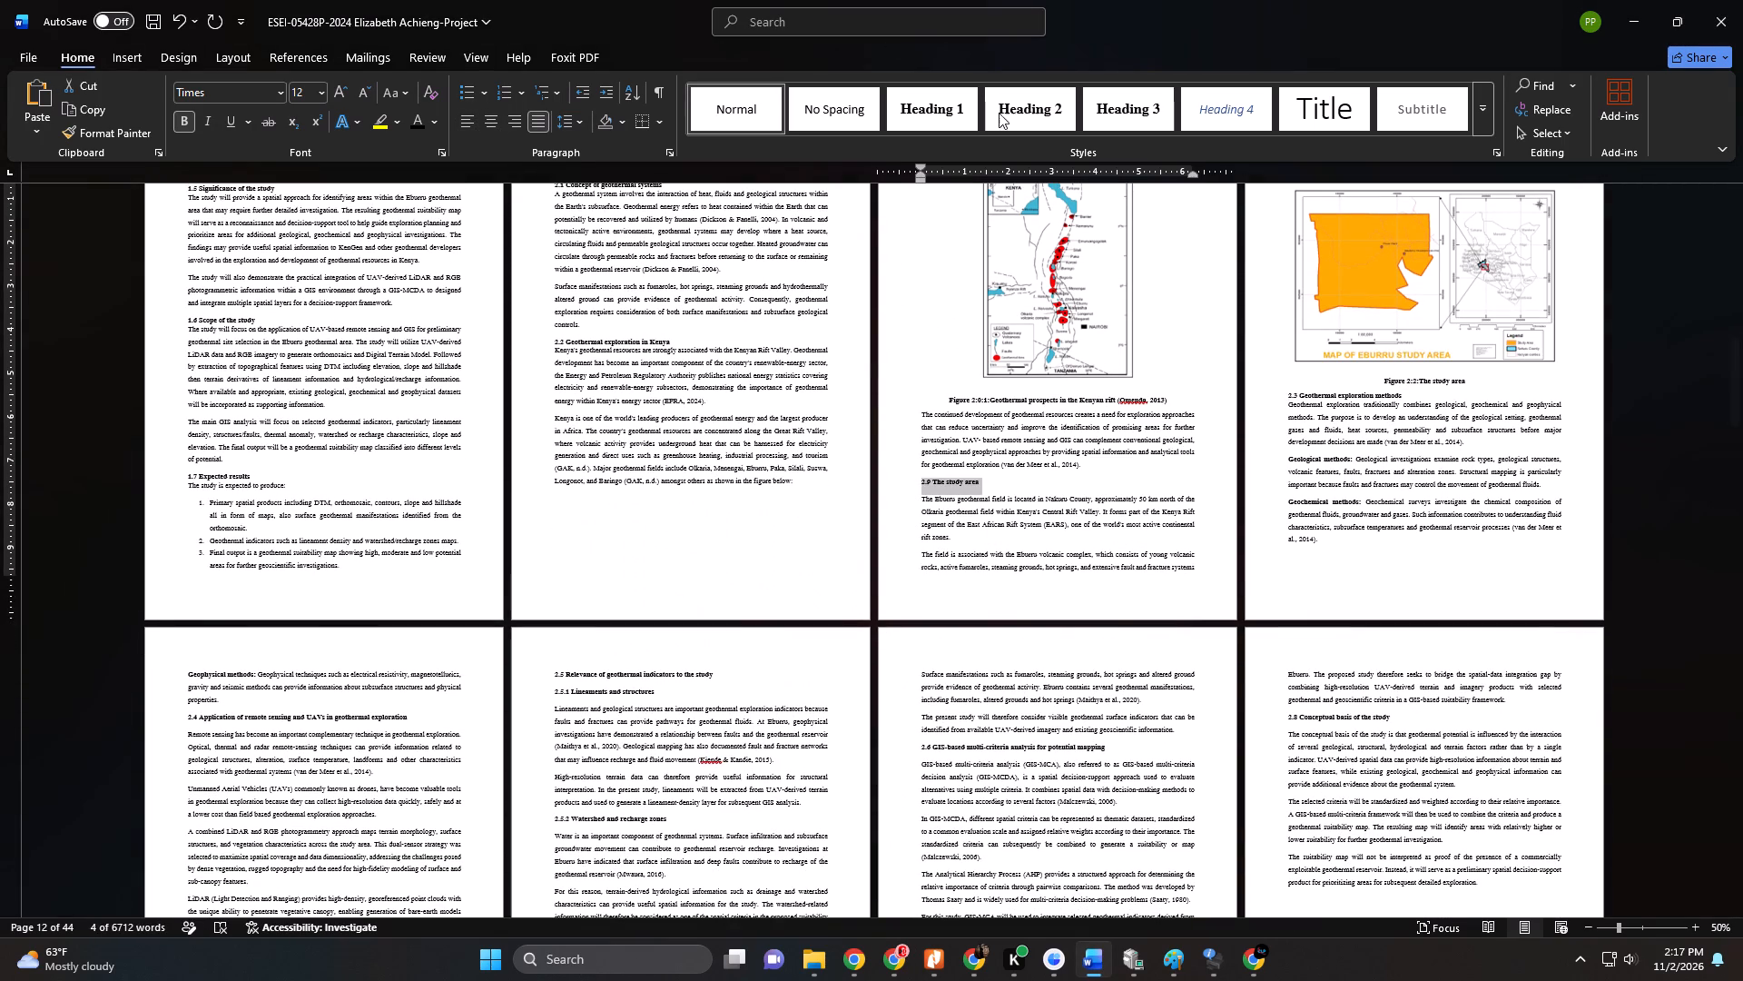
{"action": "left_click", "coordinate": [1040, 106]}
Apply Heading 2 to the "Application of remote sensing and UAVs in geothermal exploration" and "Relevance of geothermal indicators to the study" headings.
{"action": "scroll", "coordinate": [1271, 383], "scroll_direction": "up", "scroll_amount": 5}
{"action": "scroll", "coordinate": [1296, 386], "scroll_direction": "down", "scroll_amount": 1}
{"action": "scroll", "coordinate": [1474, 385], "scroll_direction": "up", "scroll_amount": 5}
{"action": "scroll", "coordinate": [1477, 383], "scroll_direction": "down", "scroll_amount": 1}
{"action": "scroll", "coordinate": [1477, 383], "scroll_direction": "up", "scroll_amount": 1}
{"action": "scroll", "coordinate": [1477, 383], "scroll_direction": "down", "scroll_amount": 1}
{"action": "scroll", "coordinate": [1477, 383], "scroll_direction": "up", "scroll_amount": 1}
{"action": "scroll", "coordinate": [1477, 383], "scroll_direction": "down", "scroll_amount": 1}
{"action": "scroll", "coordinate": [1477, 383], "scroll_direction": "up", "scroll_amount": 1}
{"action": "scroll", "coordinate": [1479, 383], "scroll_direction": "down", "scroll_amount": 1}
{"action": "scroll", "coordinate": [1479, 385], "scroll_direction": "up", "scroll_amount": 1}
{"action": "scroll", "coordinate": [1479, 385], "scroll_direction": "down", "scroll_amount": 6}
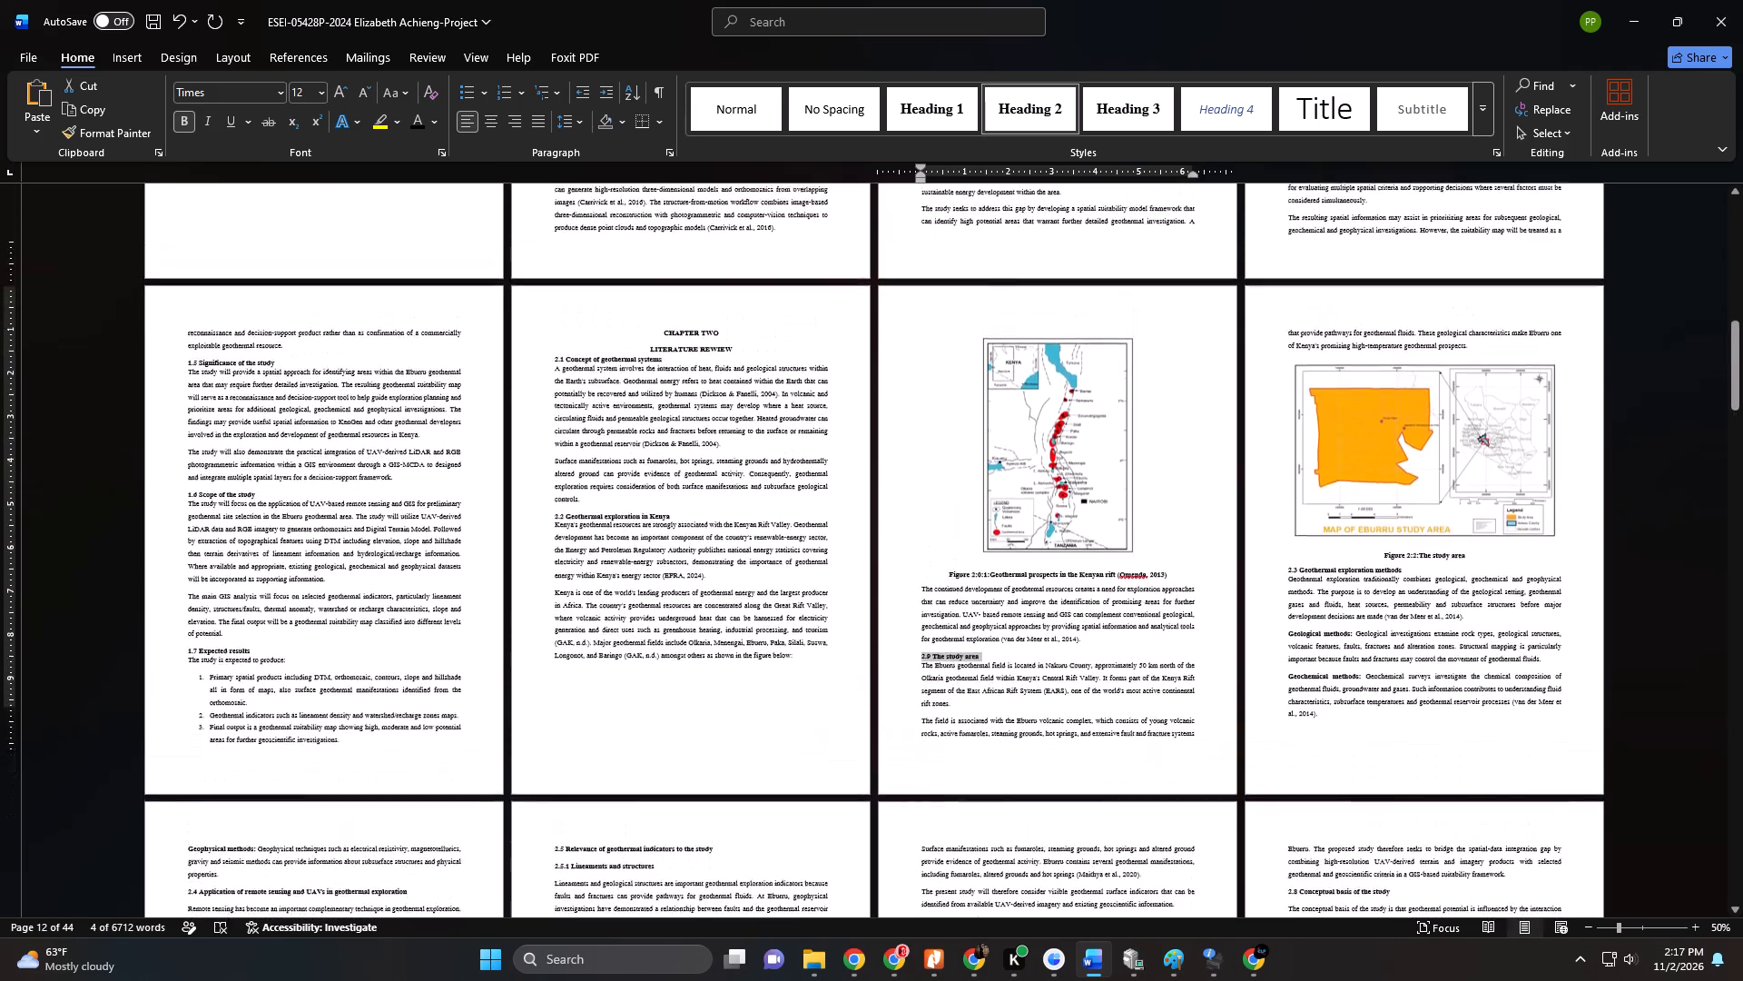
{"action": "scroll", "coordinate": [1480, 386], "scroll_direction": "down", "scroll_amount": 9}
{"action": "scroll", "coordinate": [1480, 386], "scroll_direction": "up", "scroll_amount": 1}
{"action": "scroll", "coordinate": [1480, 386], "scroll_direction": "down", "scroll_amount": 1}
{"action": "scroll", "coordinate": [1480, 386], "scroll_direction": "up", "scroll_amount": 1}
{"action": "scroll", "coordinate": [1480, 386], "scroll_direction": "down", "scroll_amount": 1}
{"action": "scroll", "coordinate": [1480, 386], "scroll_direction": "up", "scroll_amount": 1}
{"action": "scroll", "coordinate": [1480, 386], "scroll_direction": "down", "scroll_amount": 13}
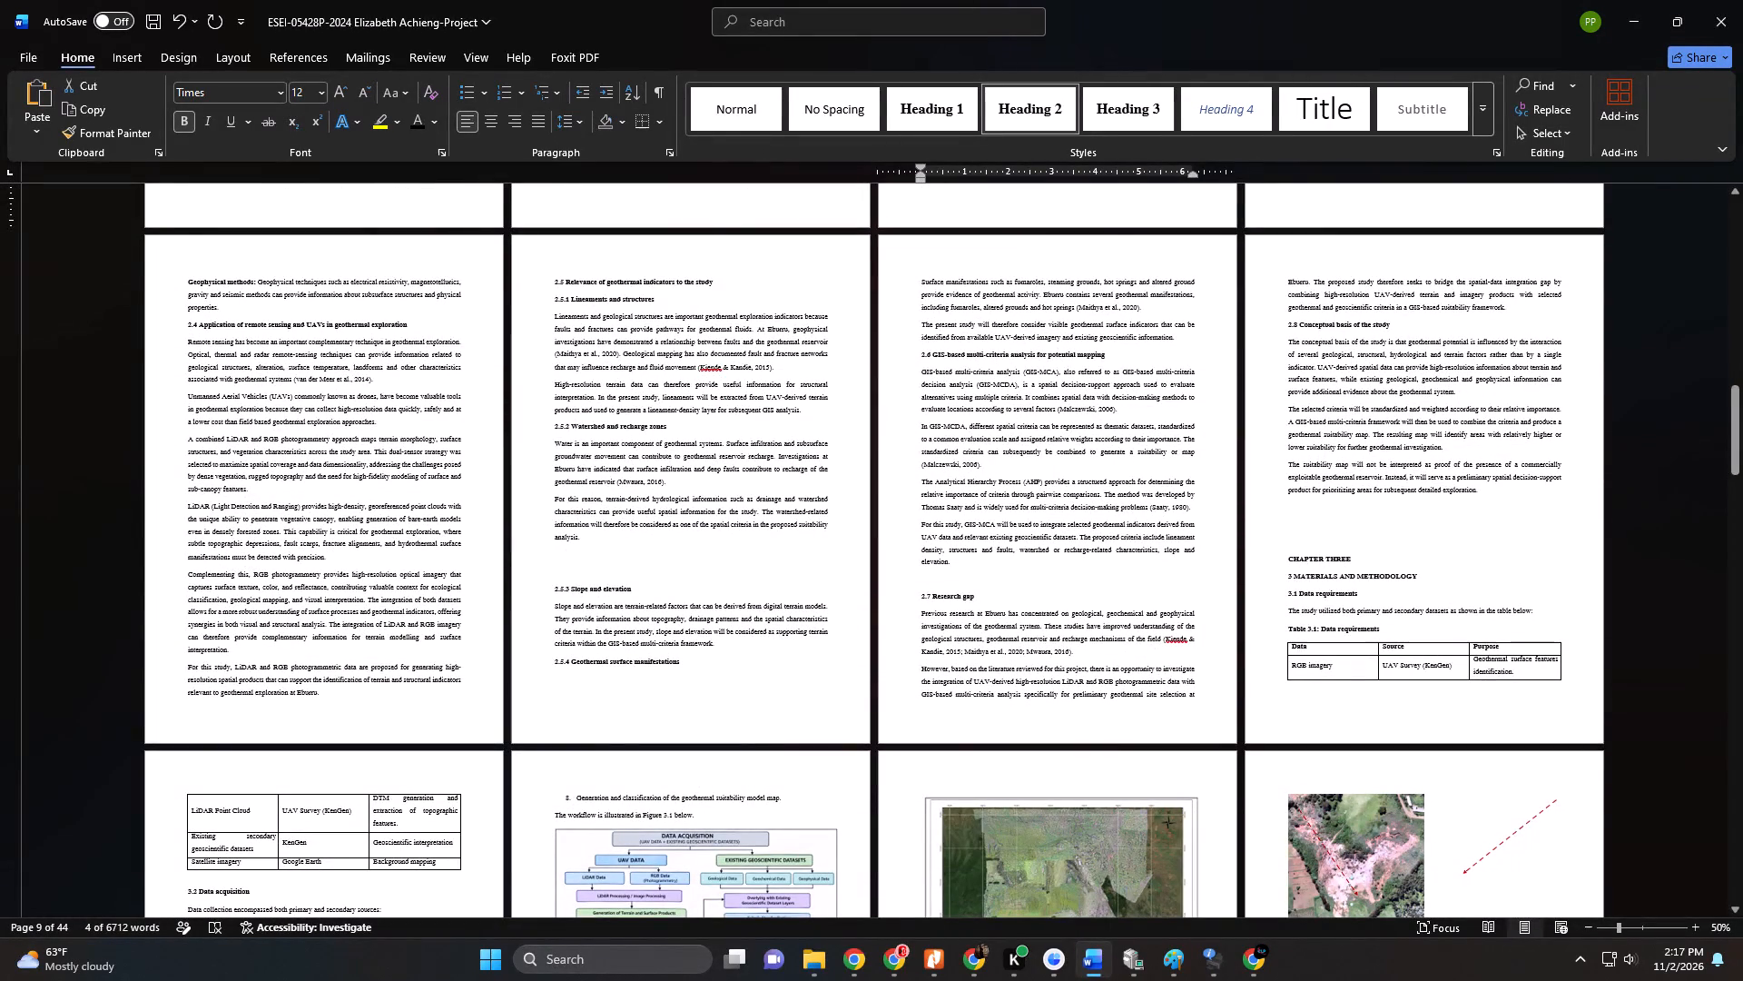
{"action": "left_click", "coordinate": [937, 961]}
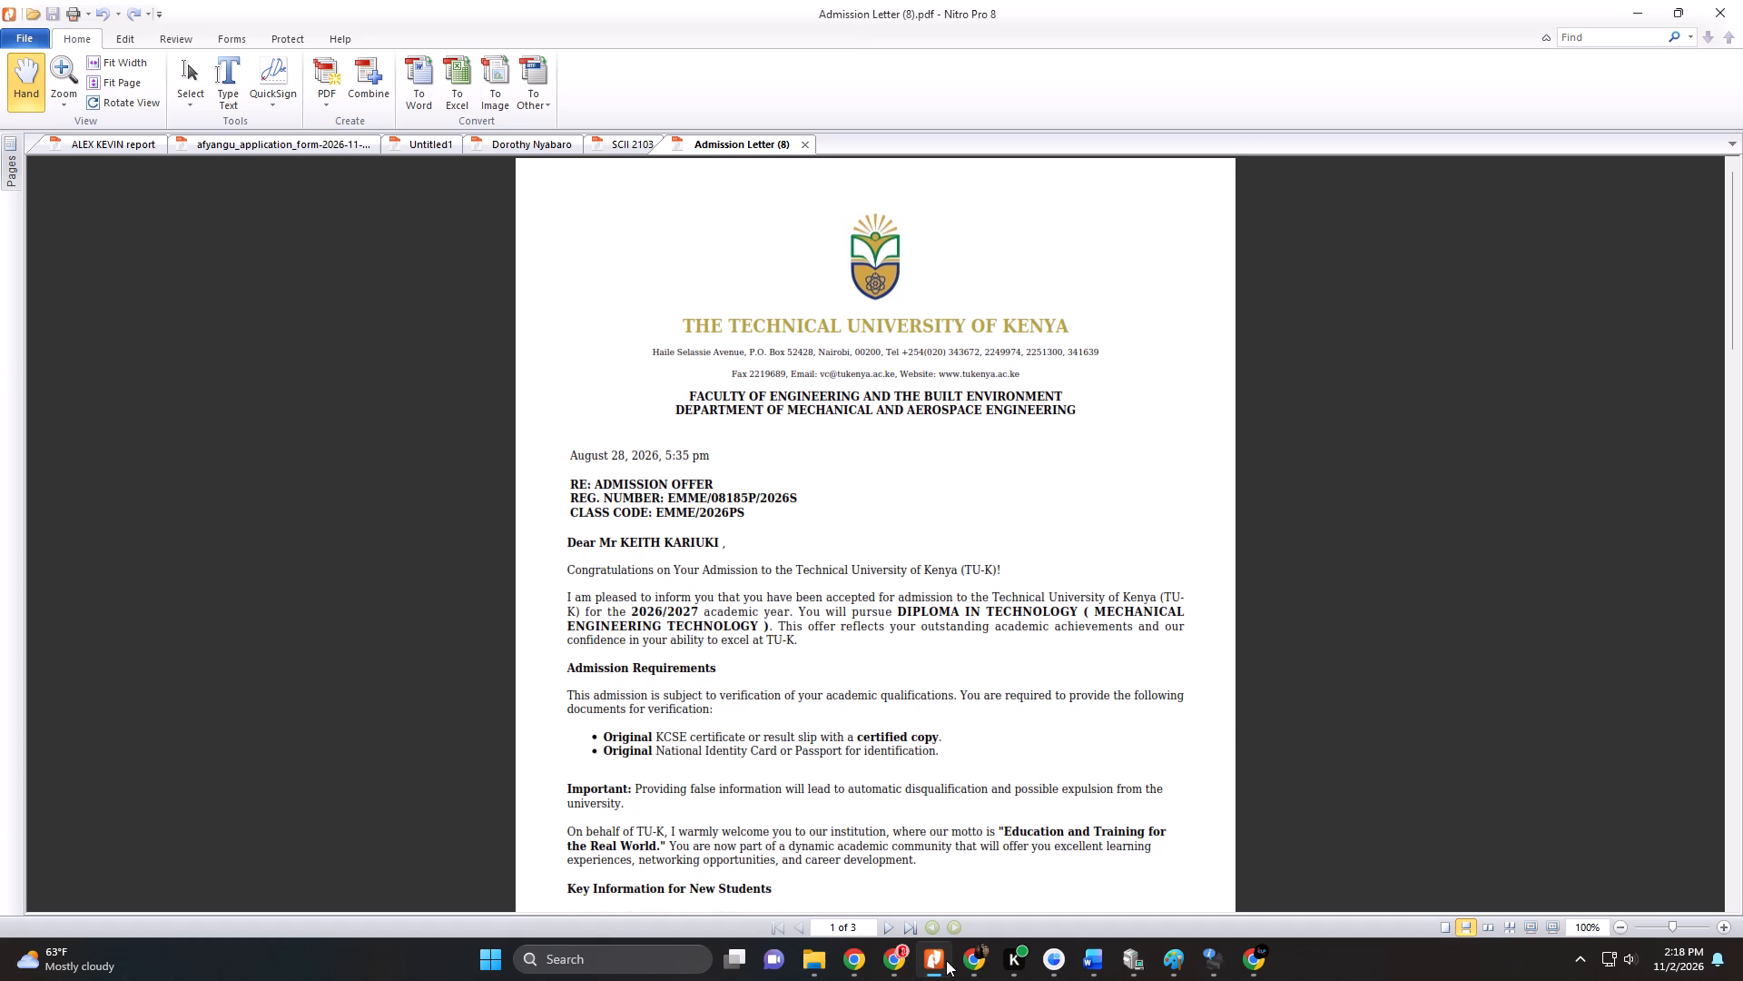
{"action": "left_click", "coordinate": [1095, 964]}
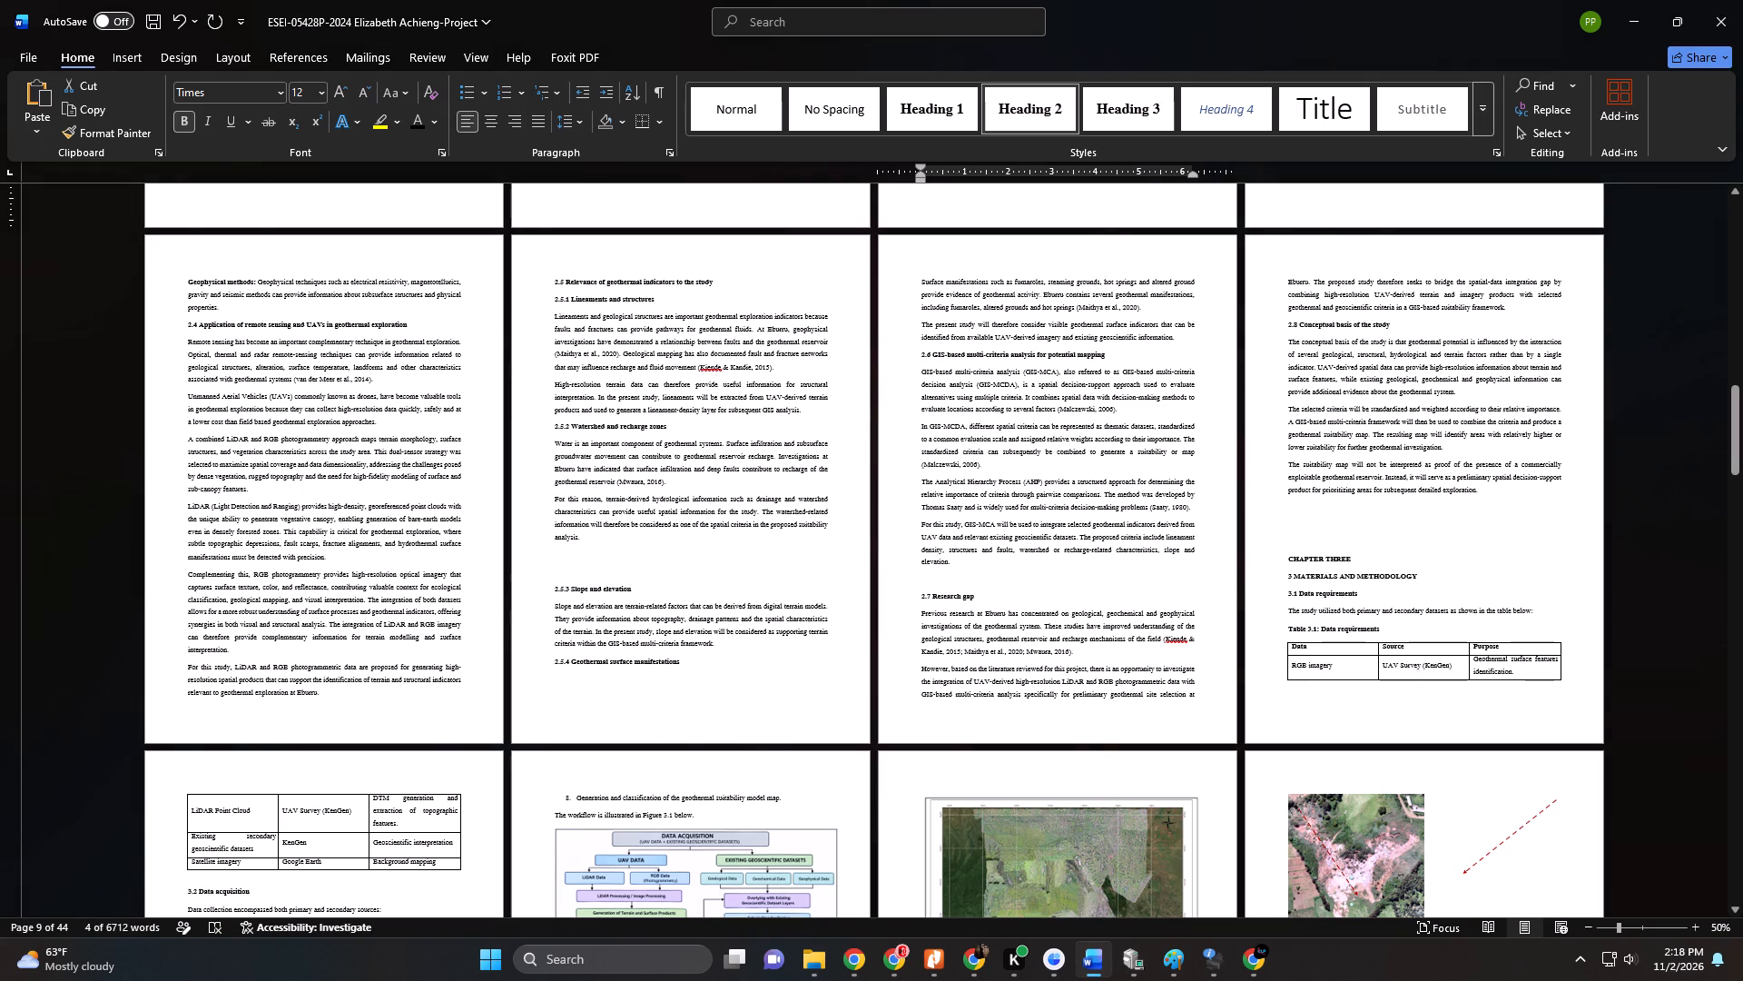
{"action": "left_click", "coordinate": [164, 325]}
{"action": "left_click", "coordinate": [1046, 104]}
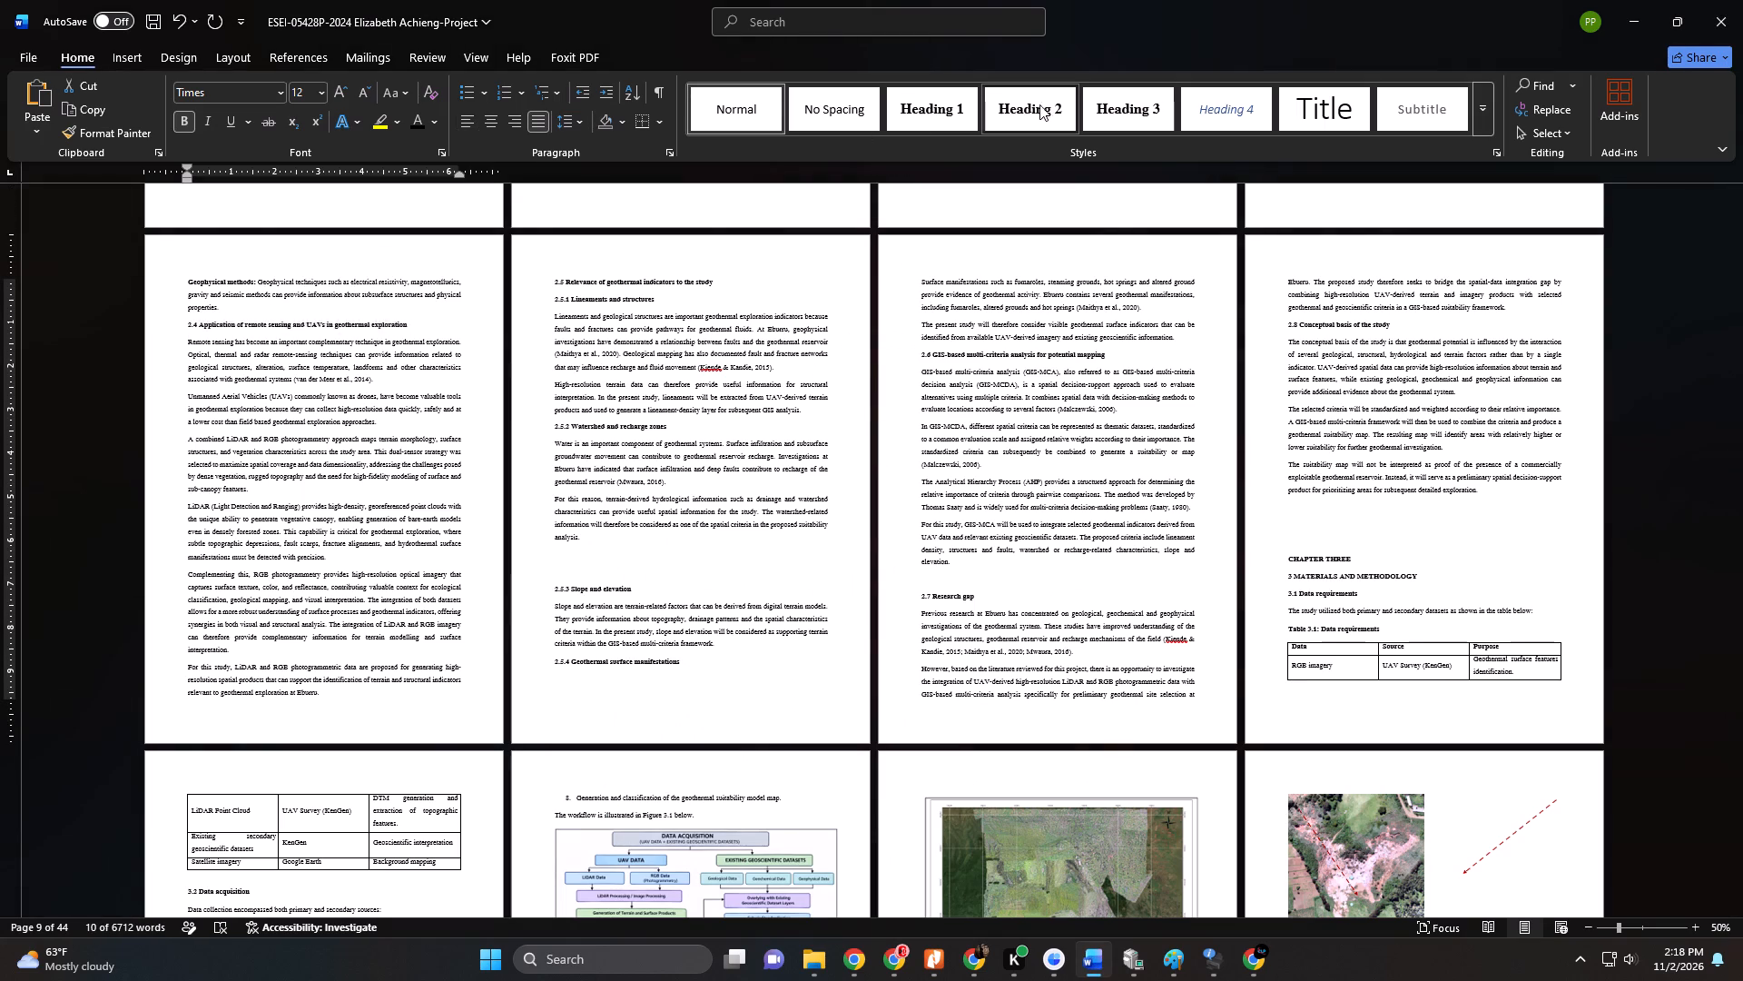
{"action": "left_click", "coordinate": [527, 283]}
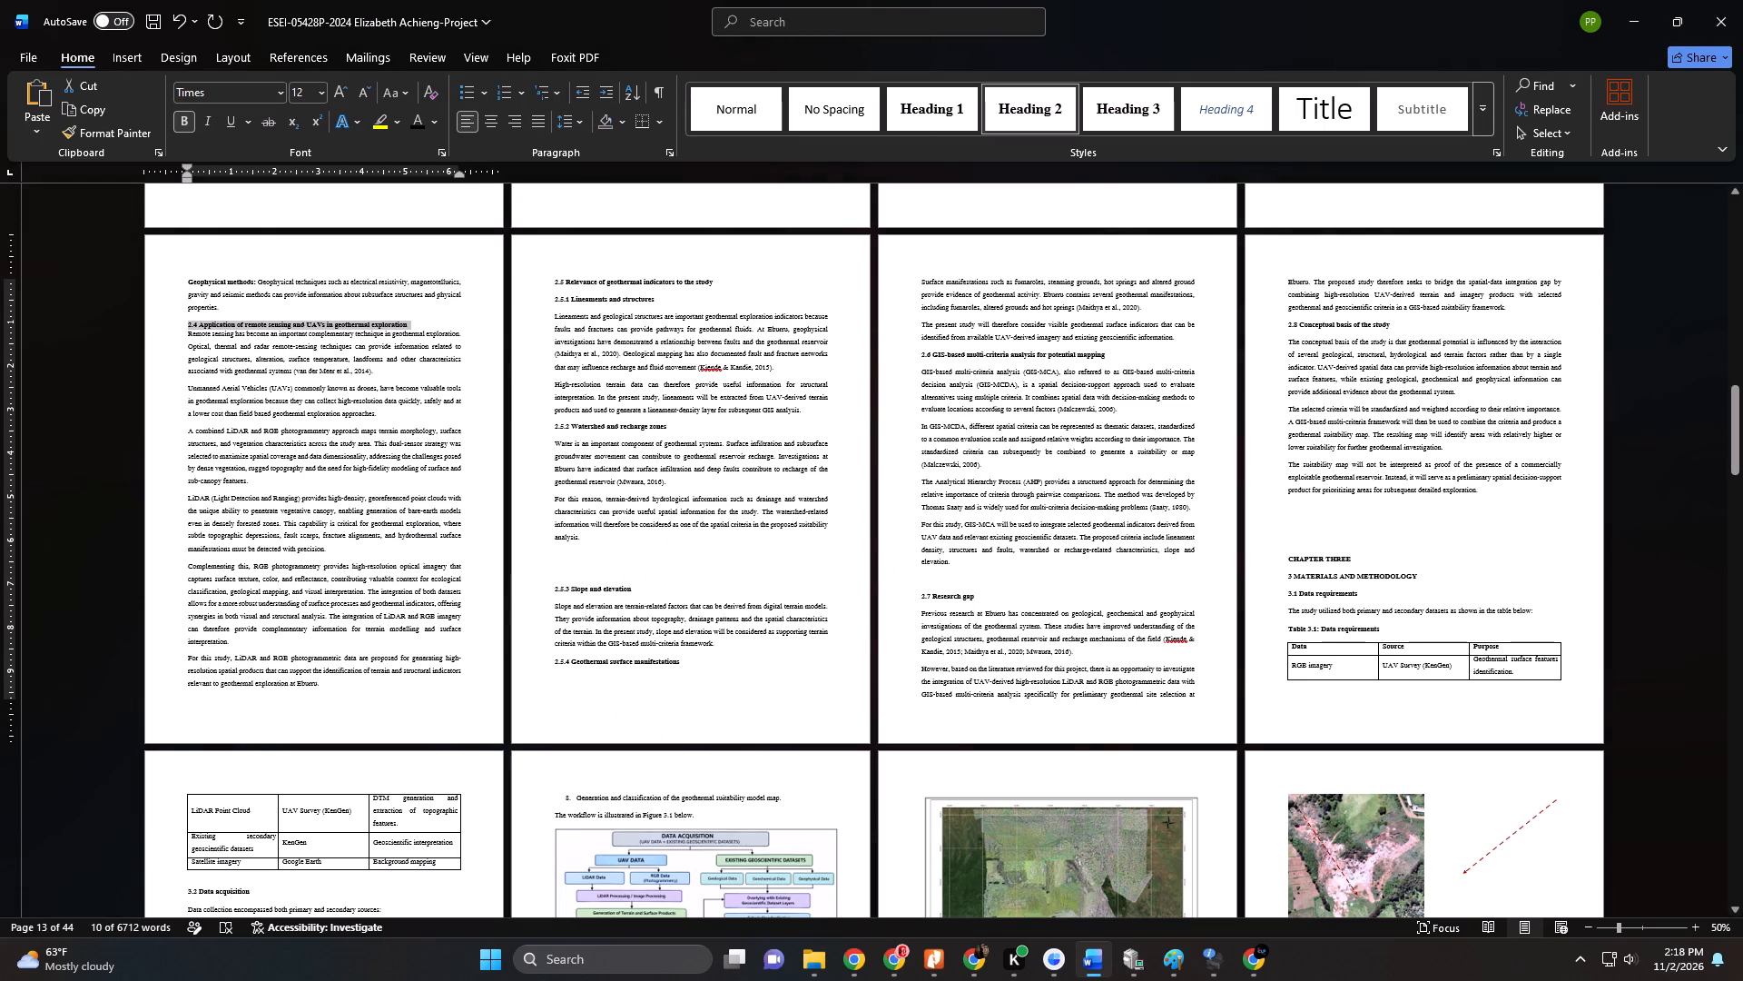
{"action": "left_click", "coordinate": [1009, 110]}
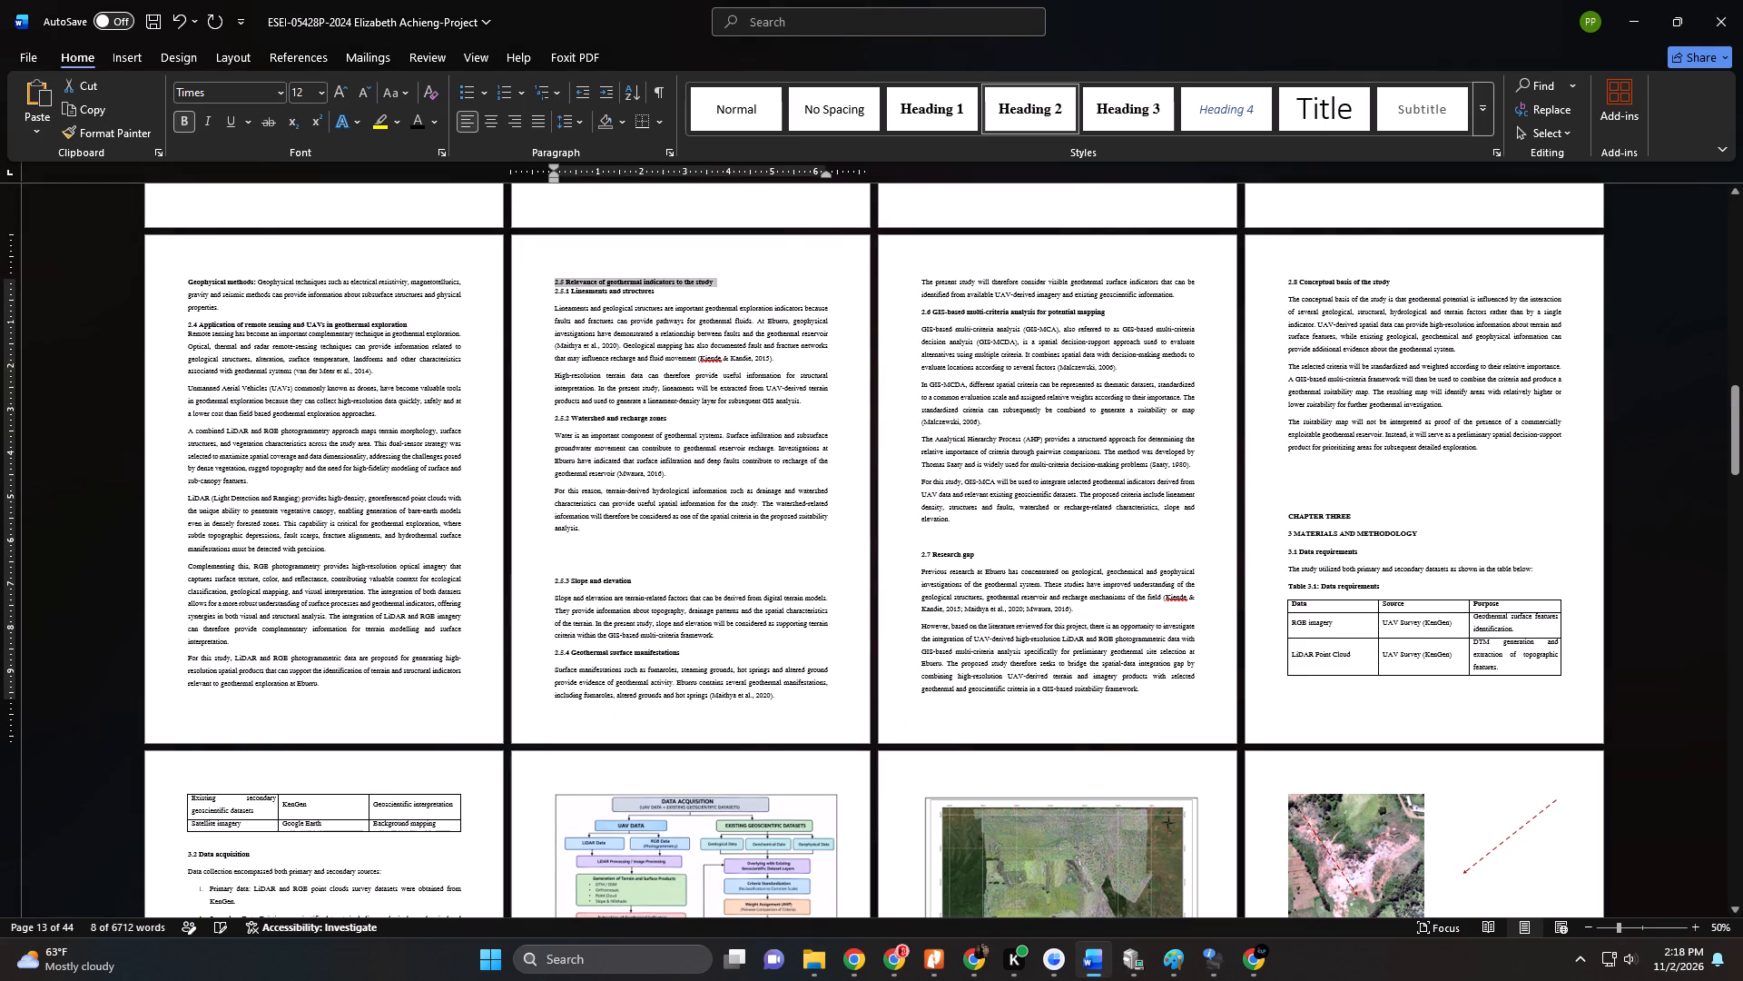
Apply Heading 3 to "Lineaments and structures", "Slope and elevation" and "Geothermal surface manifestations", deleting the blank lines above "Slope and elevation".
{"action": "left_click", "coordinate": [537, 292]}
{"action": "left_click", "coordinate": [1151, 98]}
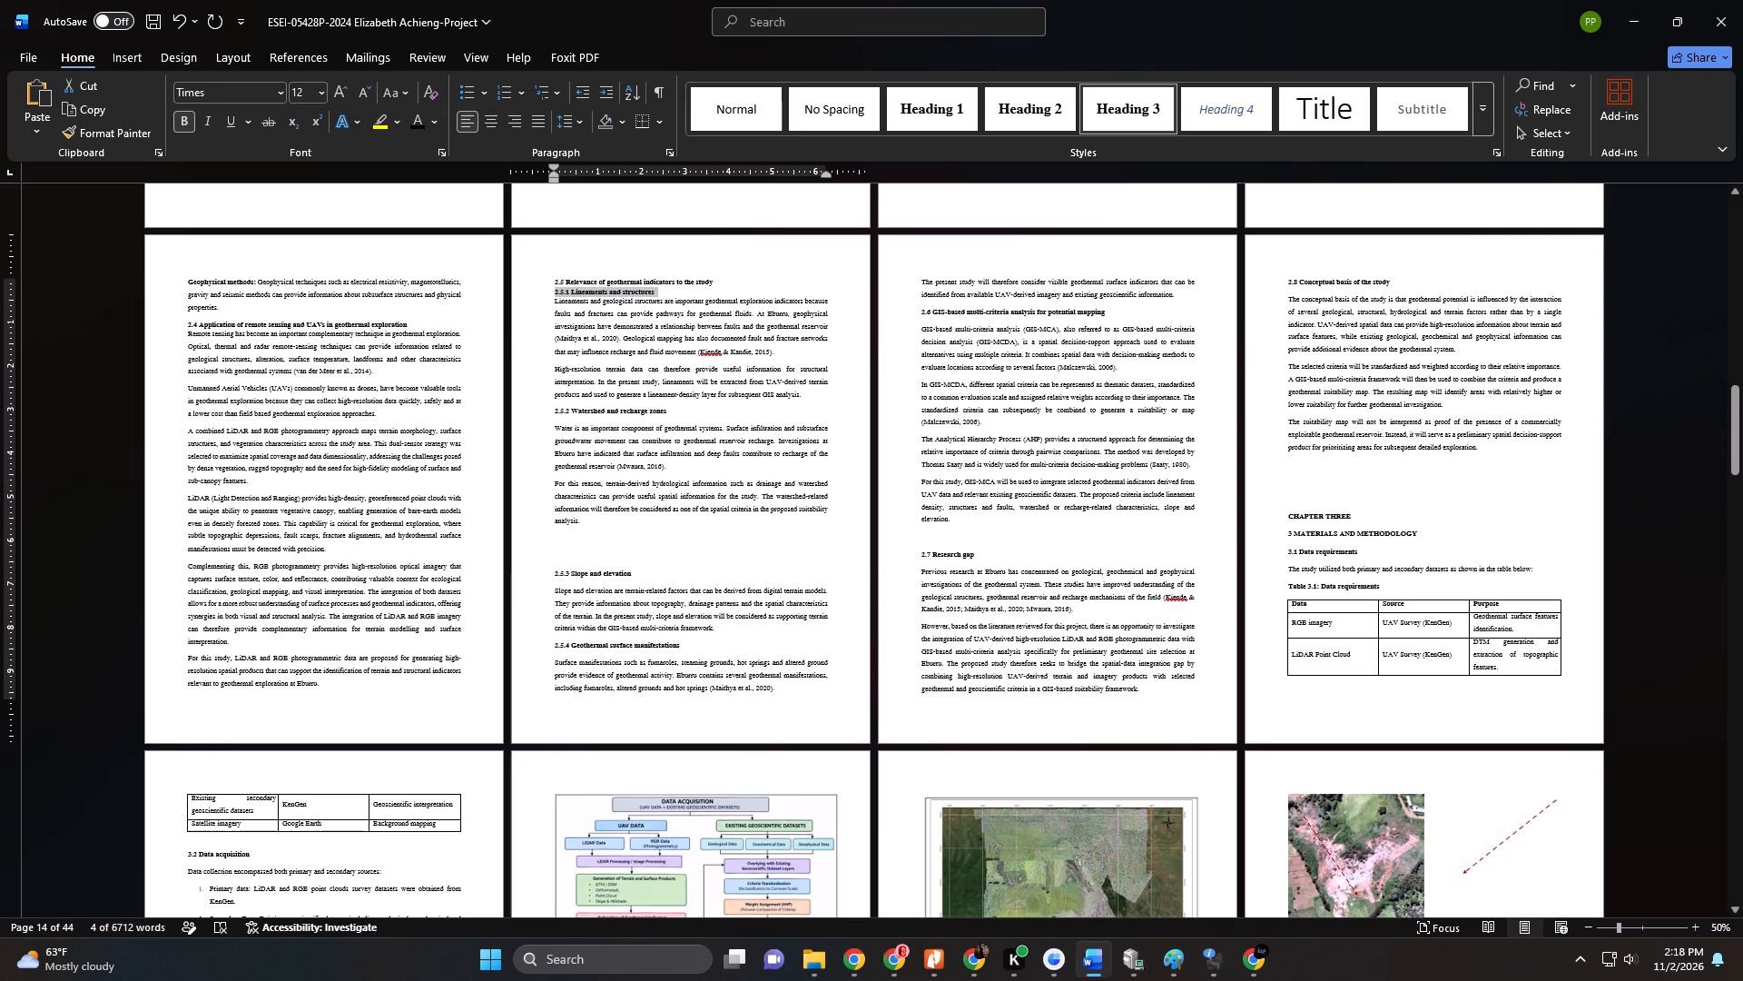
{"action": "left_click_drag", "start_coordinate": [531, 535], "coordinate": [544, 561]}
{"action": "key", "text": "Delete"}
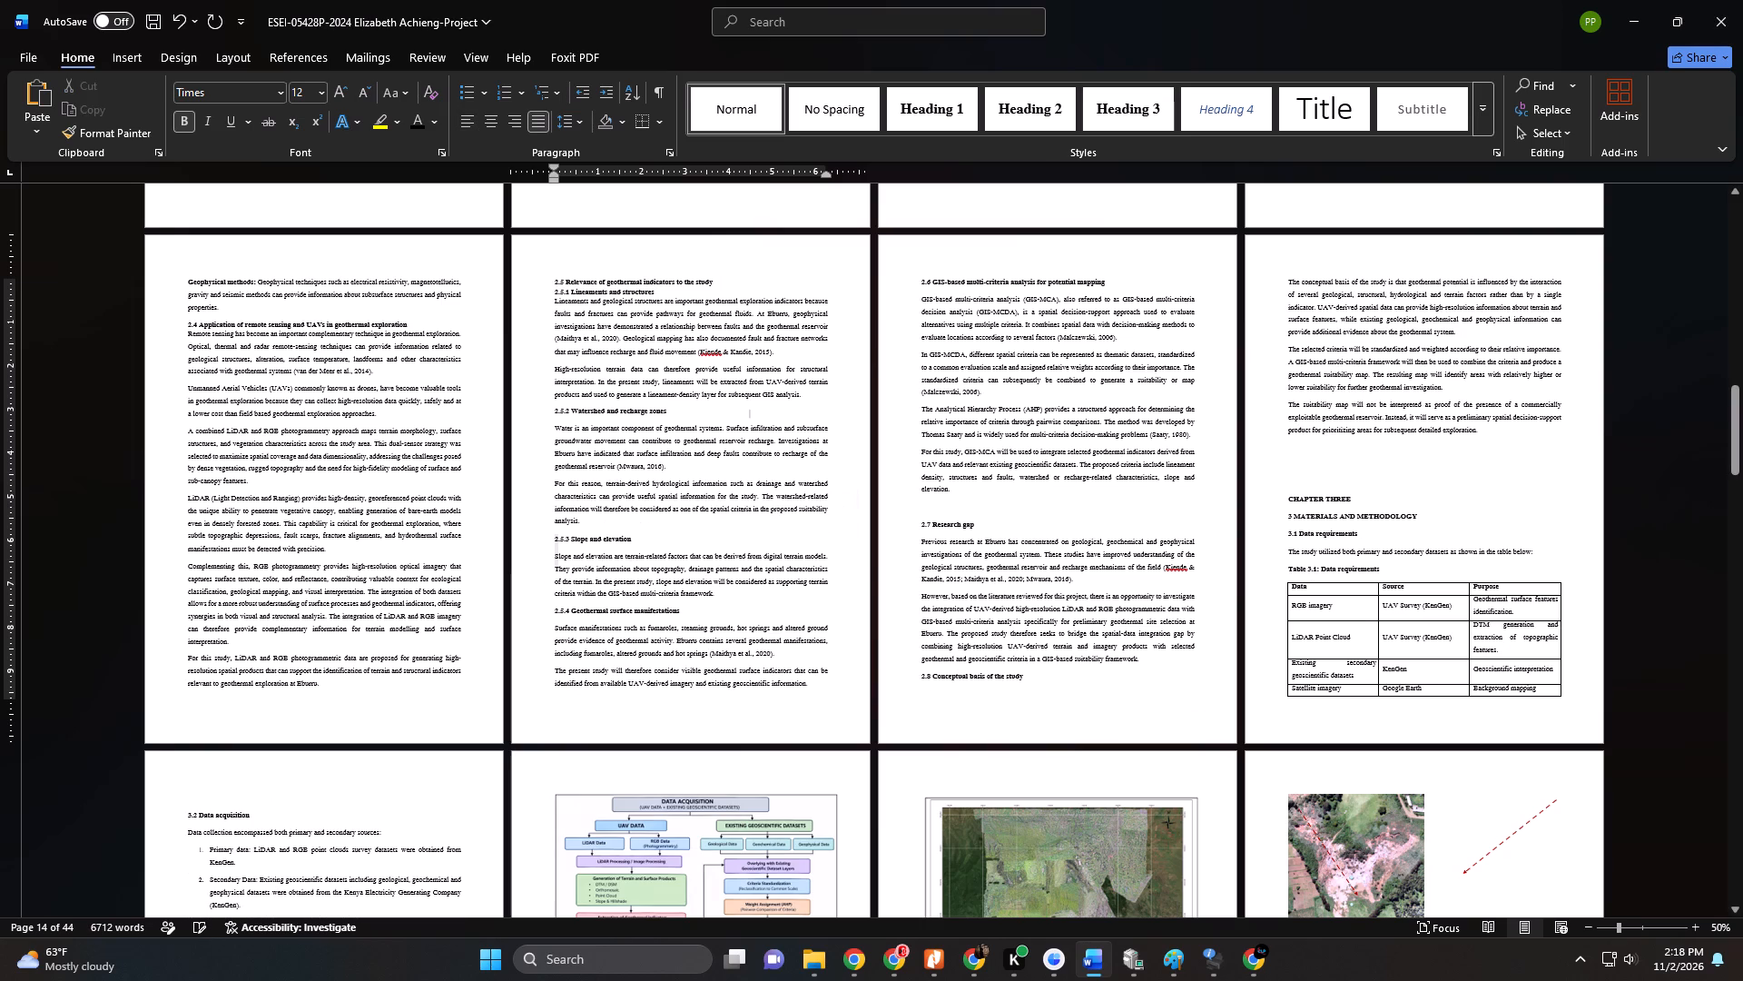
{"action": "left_click", "coordinate": [537, 533]}
{"action": "left_click", "coordinate": [536, 540]}
{"action": "left_click", "coordinate": [1117, 116]}
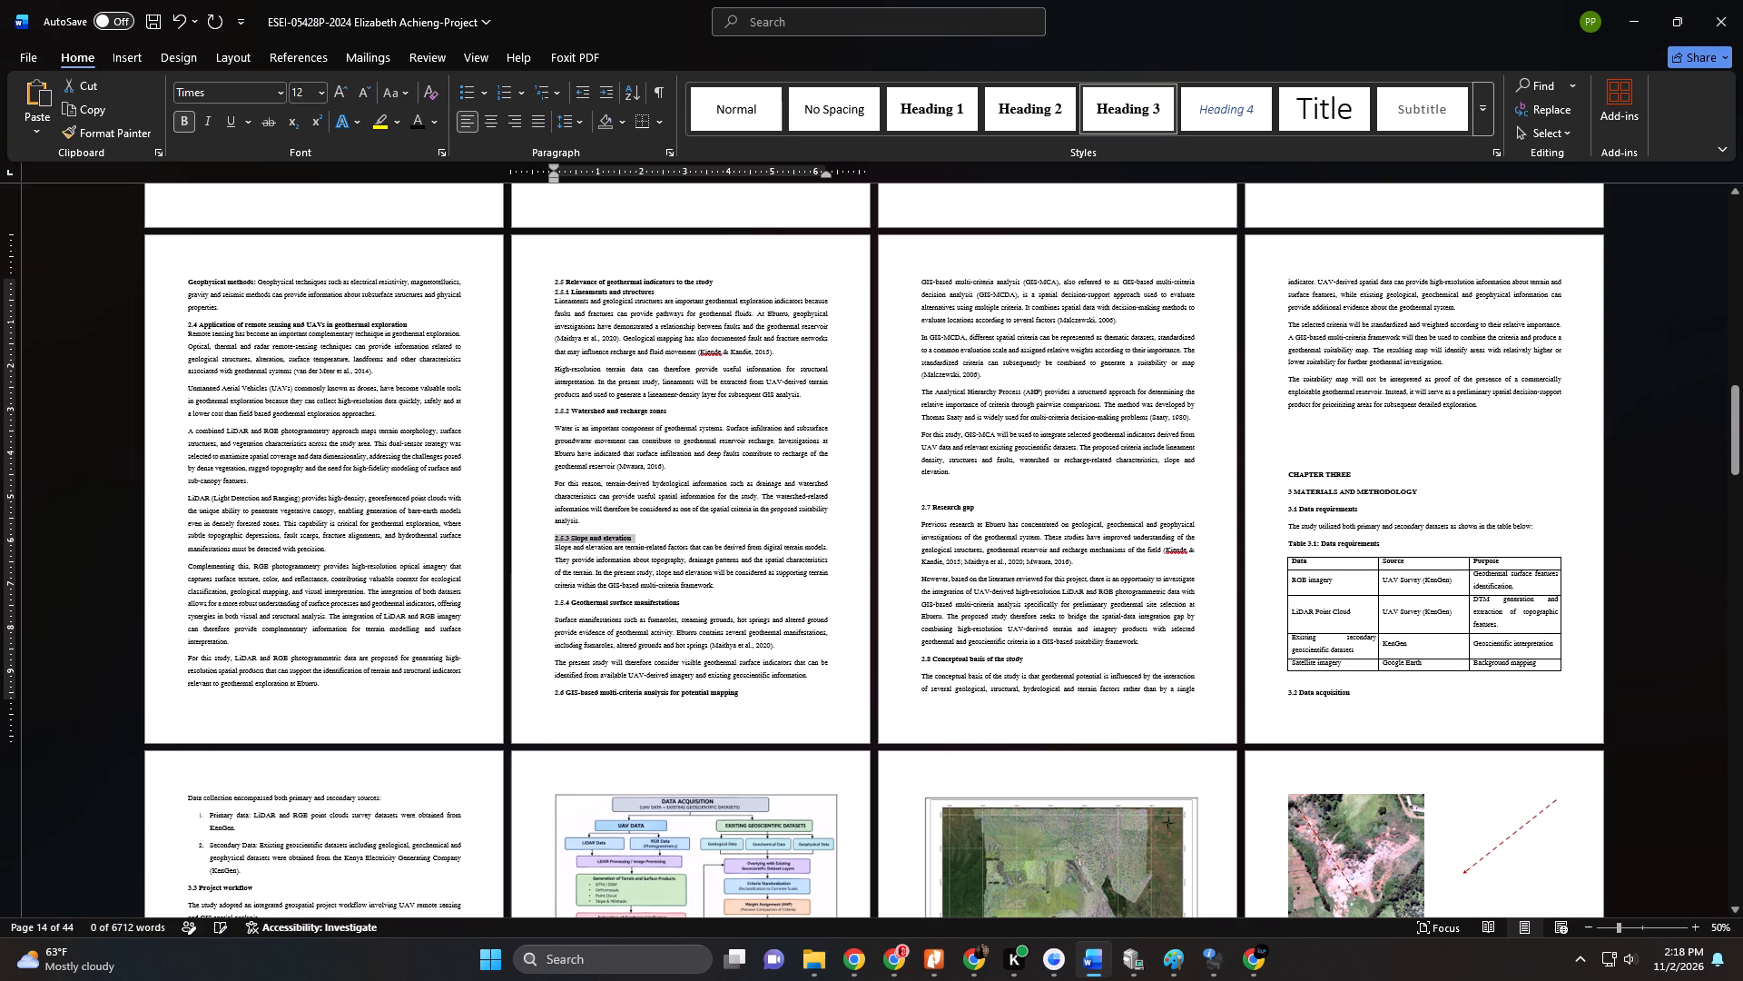
{"action": "left_click", "coordinate": [531, 604]}
{"action": "left_click", "coordinate": [1111, 112]}
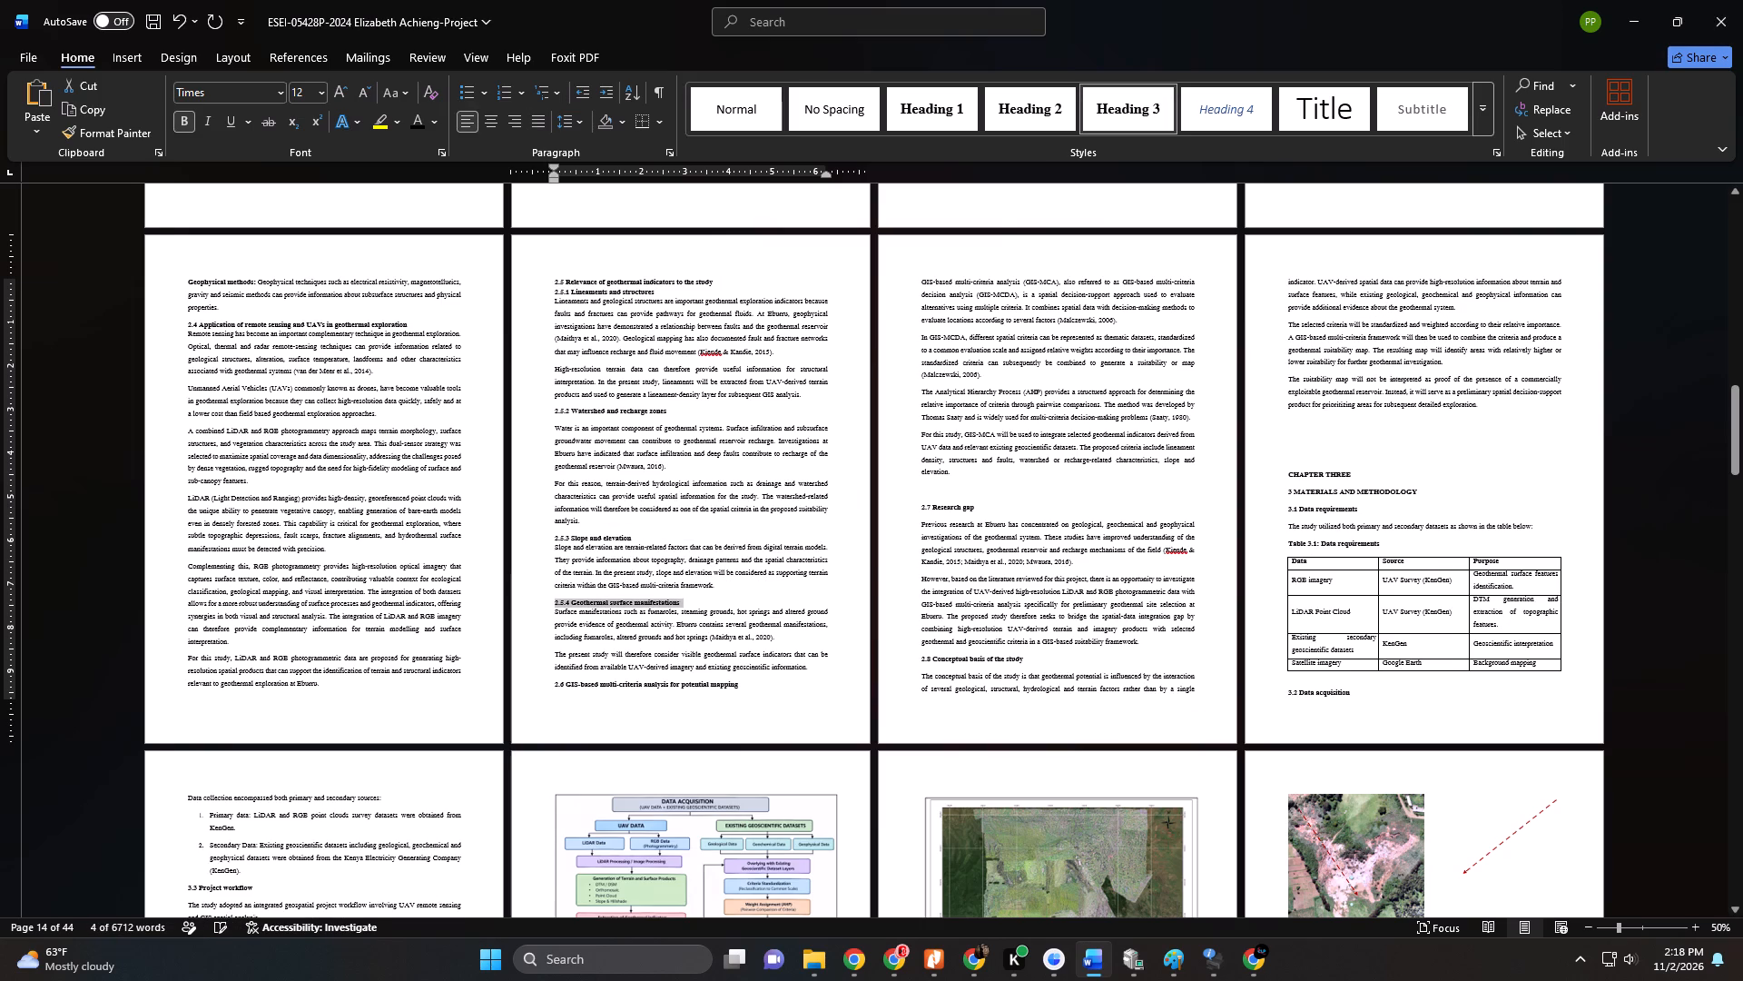
Delete the blank line above "Research gap" and apply Heading 2 to it and to "Conceptual basis of the study".
{"action": "left_click", "coordinate": [891, 493]}
{"action": "key", "text": "Delete"}
{"action": "left_click", "coordinate": [891, 491]}
{"action": "left_click", "coordinate": [1016, 100]}
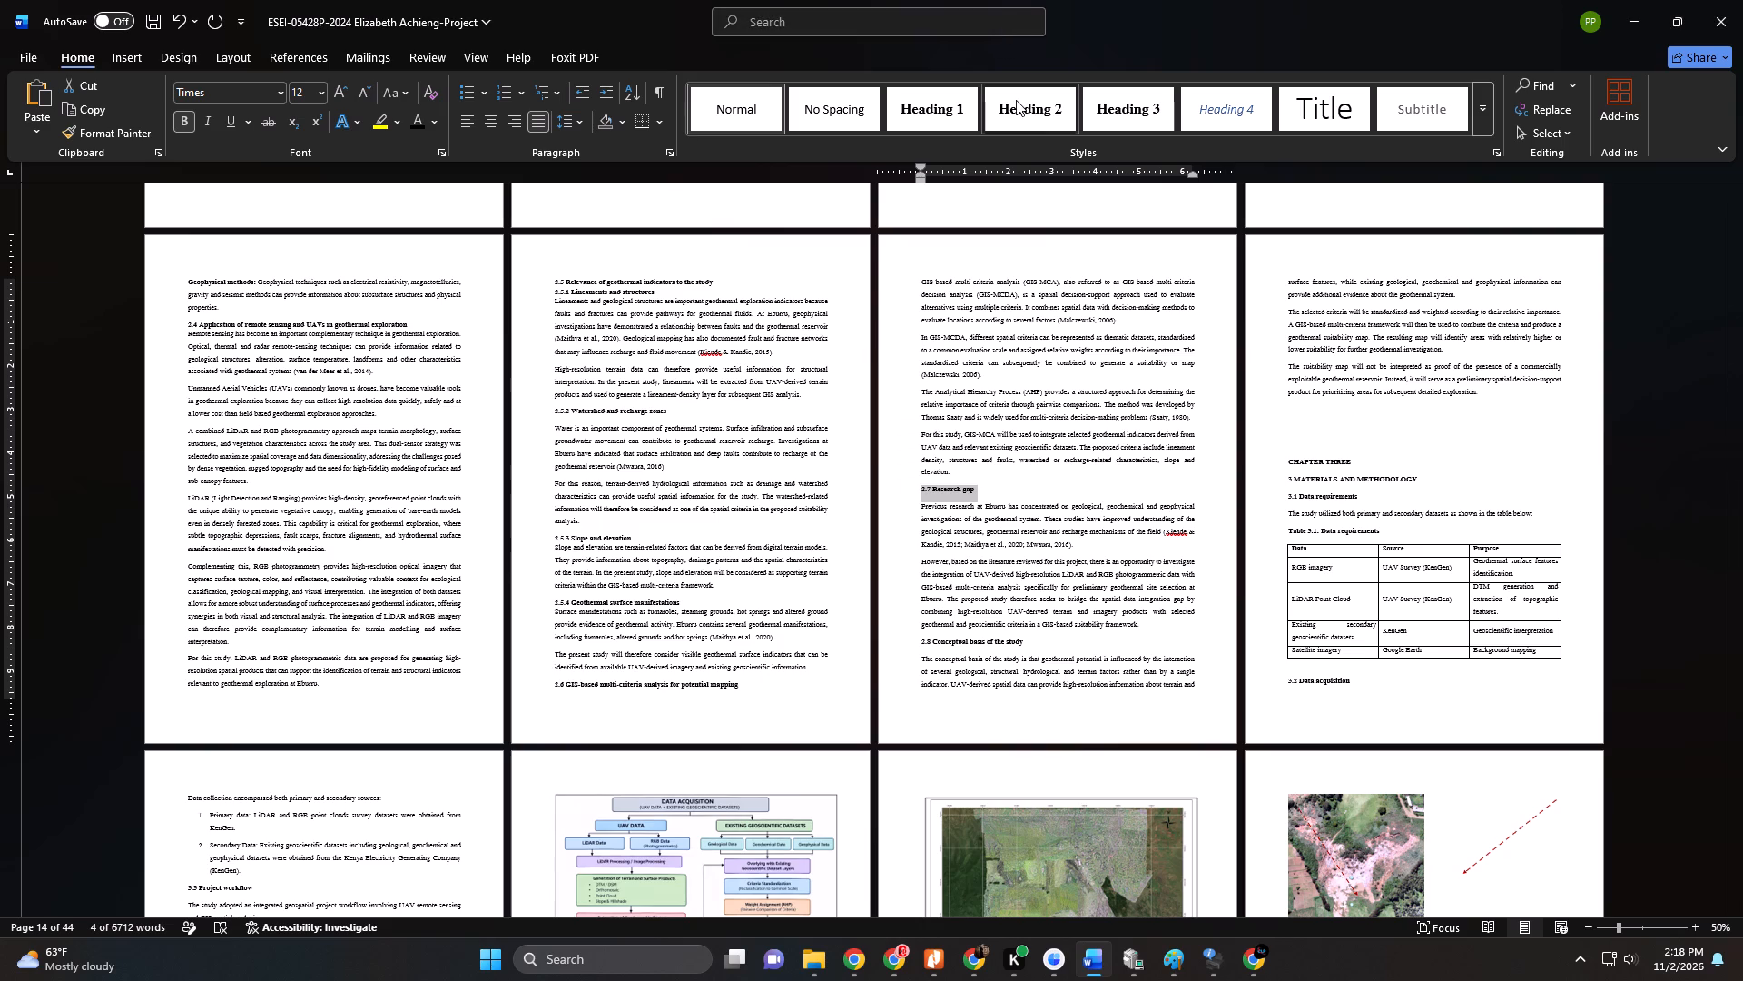
{"action": "left_click", "coordinate": [1292, 461]}
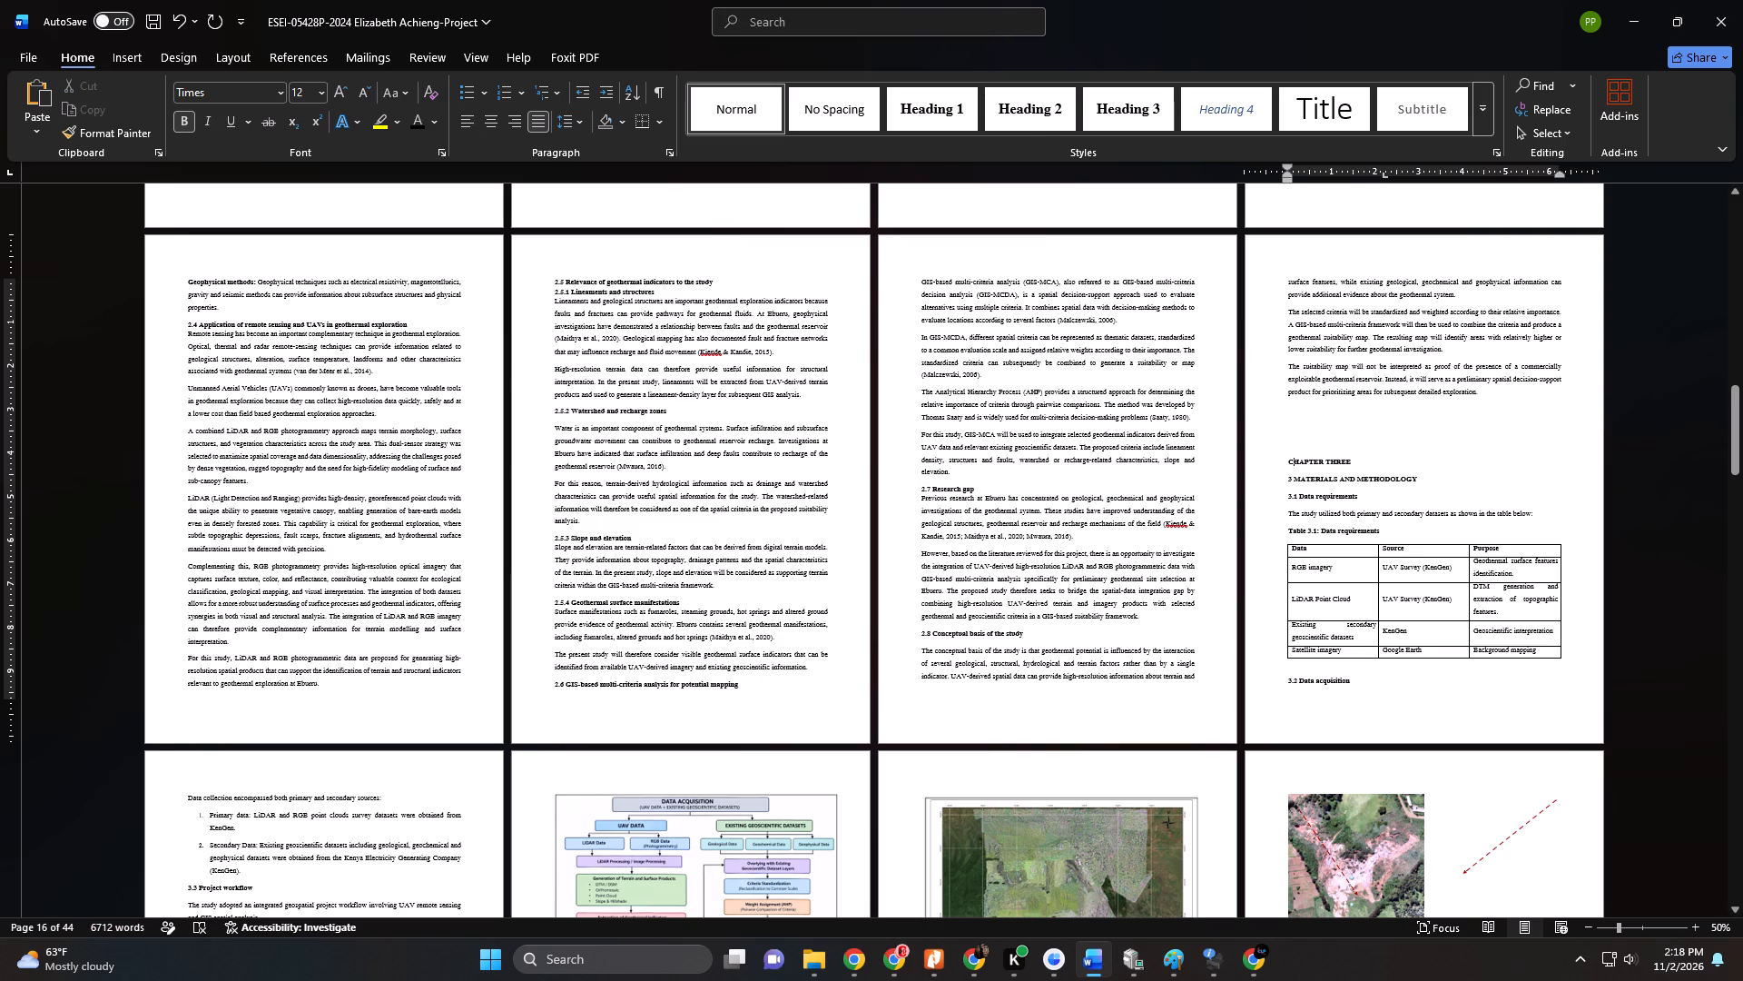
{"action": "left_click", "coordinate": [908, 638]}
{"action": "left_click", "coordinate": [1023, 107]}
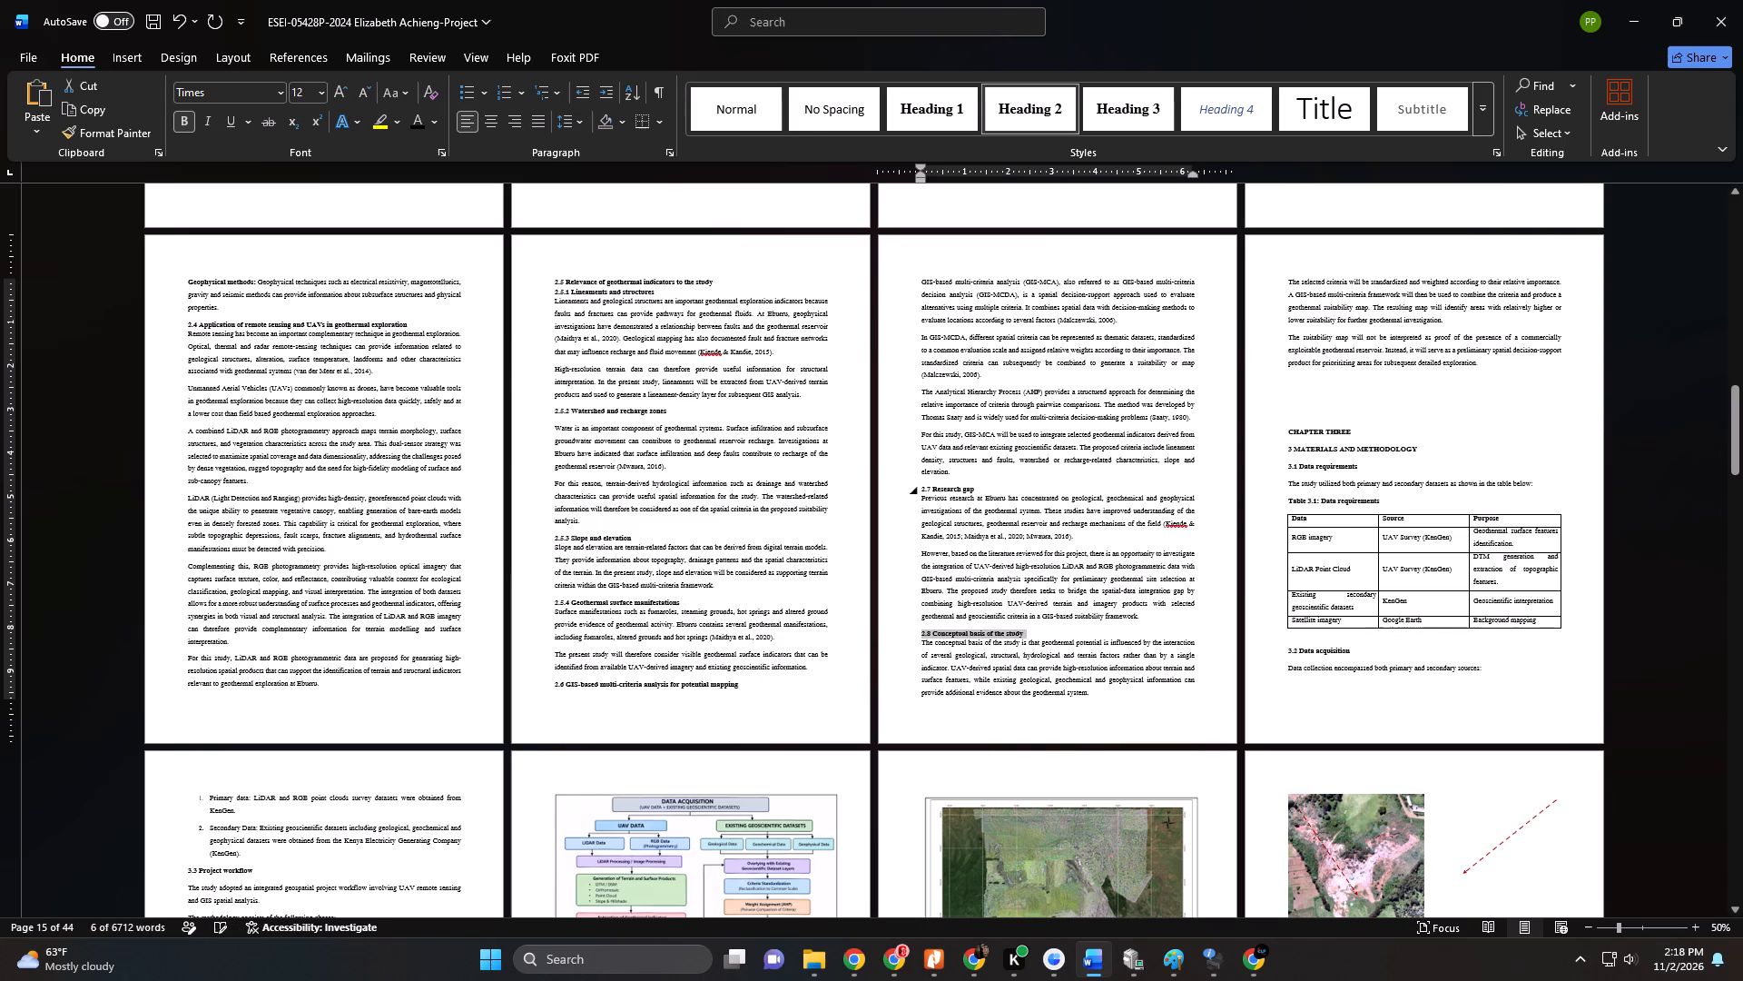
Insert a page break before the CHAPTER THREE heading.
{"action": "left_click", "coordinate": [1291, 438]}
{"action": "left_click", "coordinate": [1285, 433]}
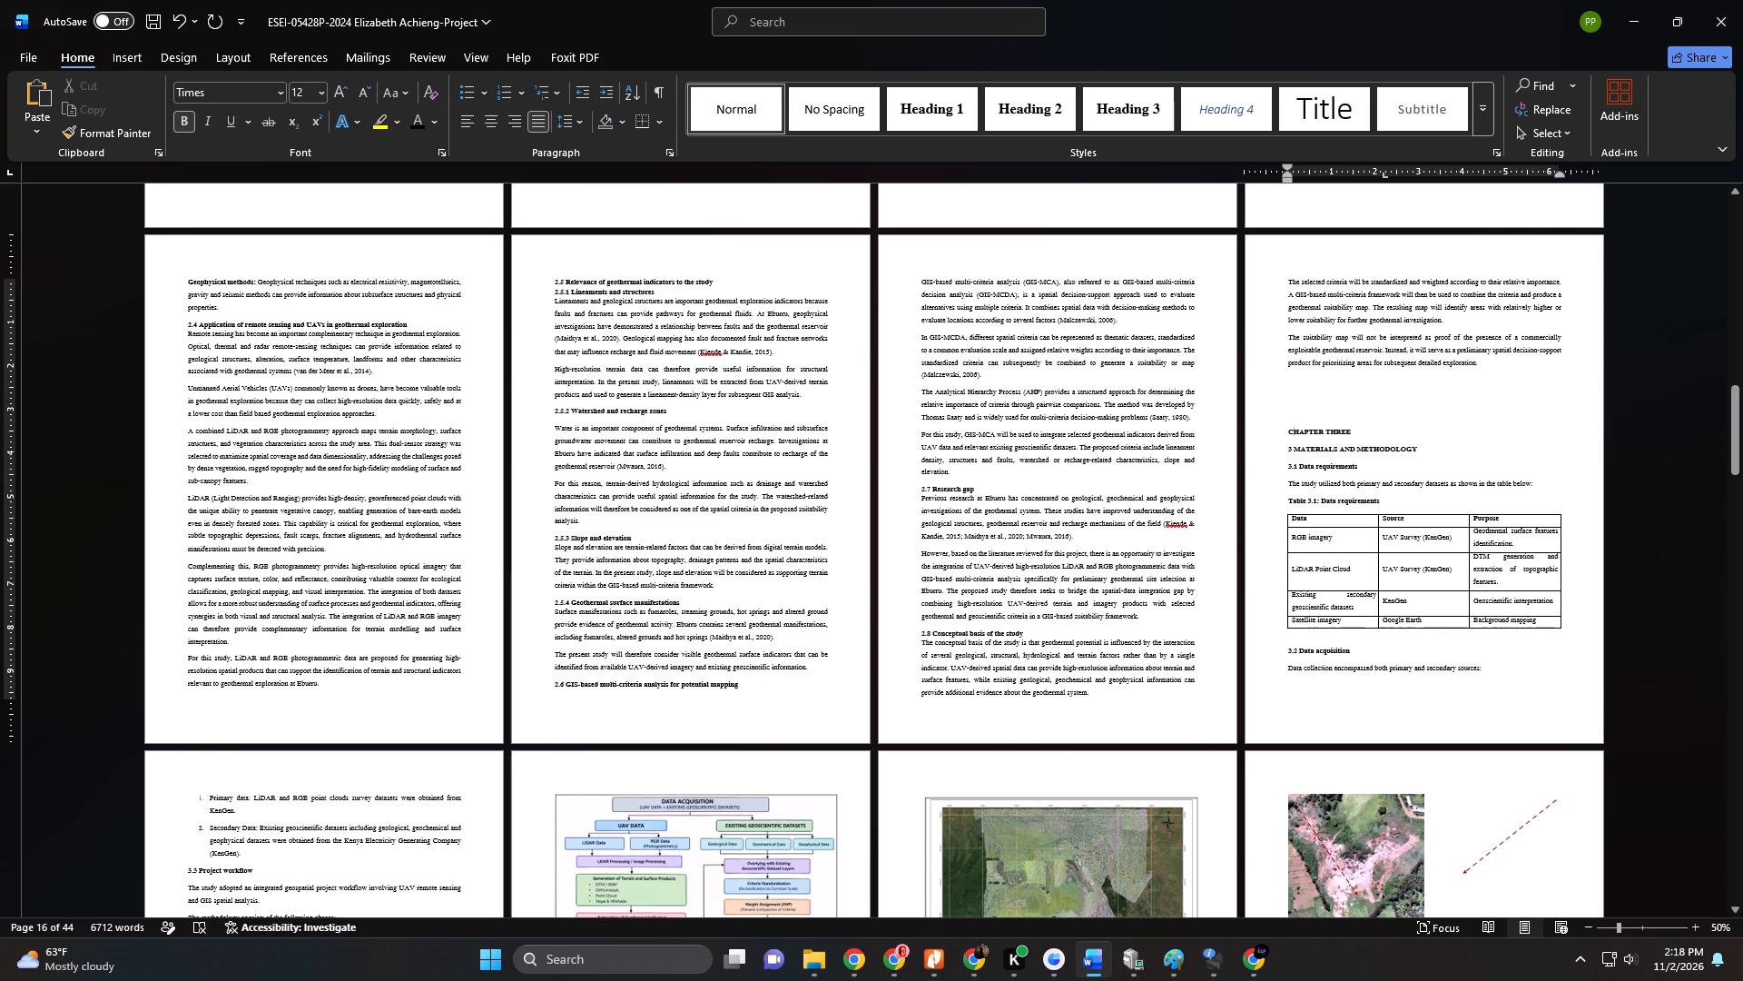
{"action": "key", "text": "ctrl+Return"}
Apply Heading 1 to CHAPTER THREE and to MATERIALS AND METHODOLOGY, removing the typed number 3 before the chapter title.
{"action": "scroll", "coordinate": [1104, 470], "scroll_direction": "down", "scroll_amount": 4}
{"action": "scroll", "coordinate": [1068, 484], "scroll_direction": "up", "scroll_amount": 1}
{"action": "scroll", "coordinate": [1068, 484], "scroll_direction": "down", "scroll_amount": 1}
{"action": "scroll", "coordinate": [1068, 485], "scroll_direction": "up", "scroll_amount": 1}
{"action": "scroll", "coordinate": [891, 555], "scroll_direction": "down", "scroll_amount": 1}
{"action": "scroll", "coordinate": [889, 561], "scroll_direction": "up", "scroll_amount": 1}
{"action": "scroll", "coordinate": [889, 562], "scroll_direction": "down", "scroll_amount": 1}
{"action": "scroll", "coordinate": [886, 564], "scroll_direction": "up", "scroll_amount": 1}
{"action": "scroll", "coordinate": [872, 566], "scroll_direction": "down", "scroll_amount": 1}
{"action": "scroll", "coordinate": [556, 553], "scroll_direction": "up", "scroll_amount": 1}
{"action": "scroll", "coordinate": [551, 558], "scroll_direction": "down", "scroll_amount": 1}
{"action": "scroll", "coordinate": [550, 558], "scroll_direction": "up", "scroll_amount": 1}
{"action": "scroll", "coordinate": [550, 558], "scroll_direction": "down", "scroll_amount": 1}
{"action": "scroll", "coordinate": [358, 559], "scroll_direction": "down", "scroll_amount": 1}
{"action": "scroll", "coordinate": [358, 559], "scroll_direction": "up", "scroll_amount": 1}
{"action": "scroll", "coordinate": [355, 561], "scroll_direction": "down", "scroll_amount": 11}
{"action": "scroll", "coordinate": [313, 591], "scroll_direction": "up", "scroll_amount": 1}
{"action": "scroll", "coordinate": [314, 592], "scroll_direction": "down", "scroll_amount": 4}
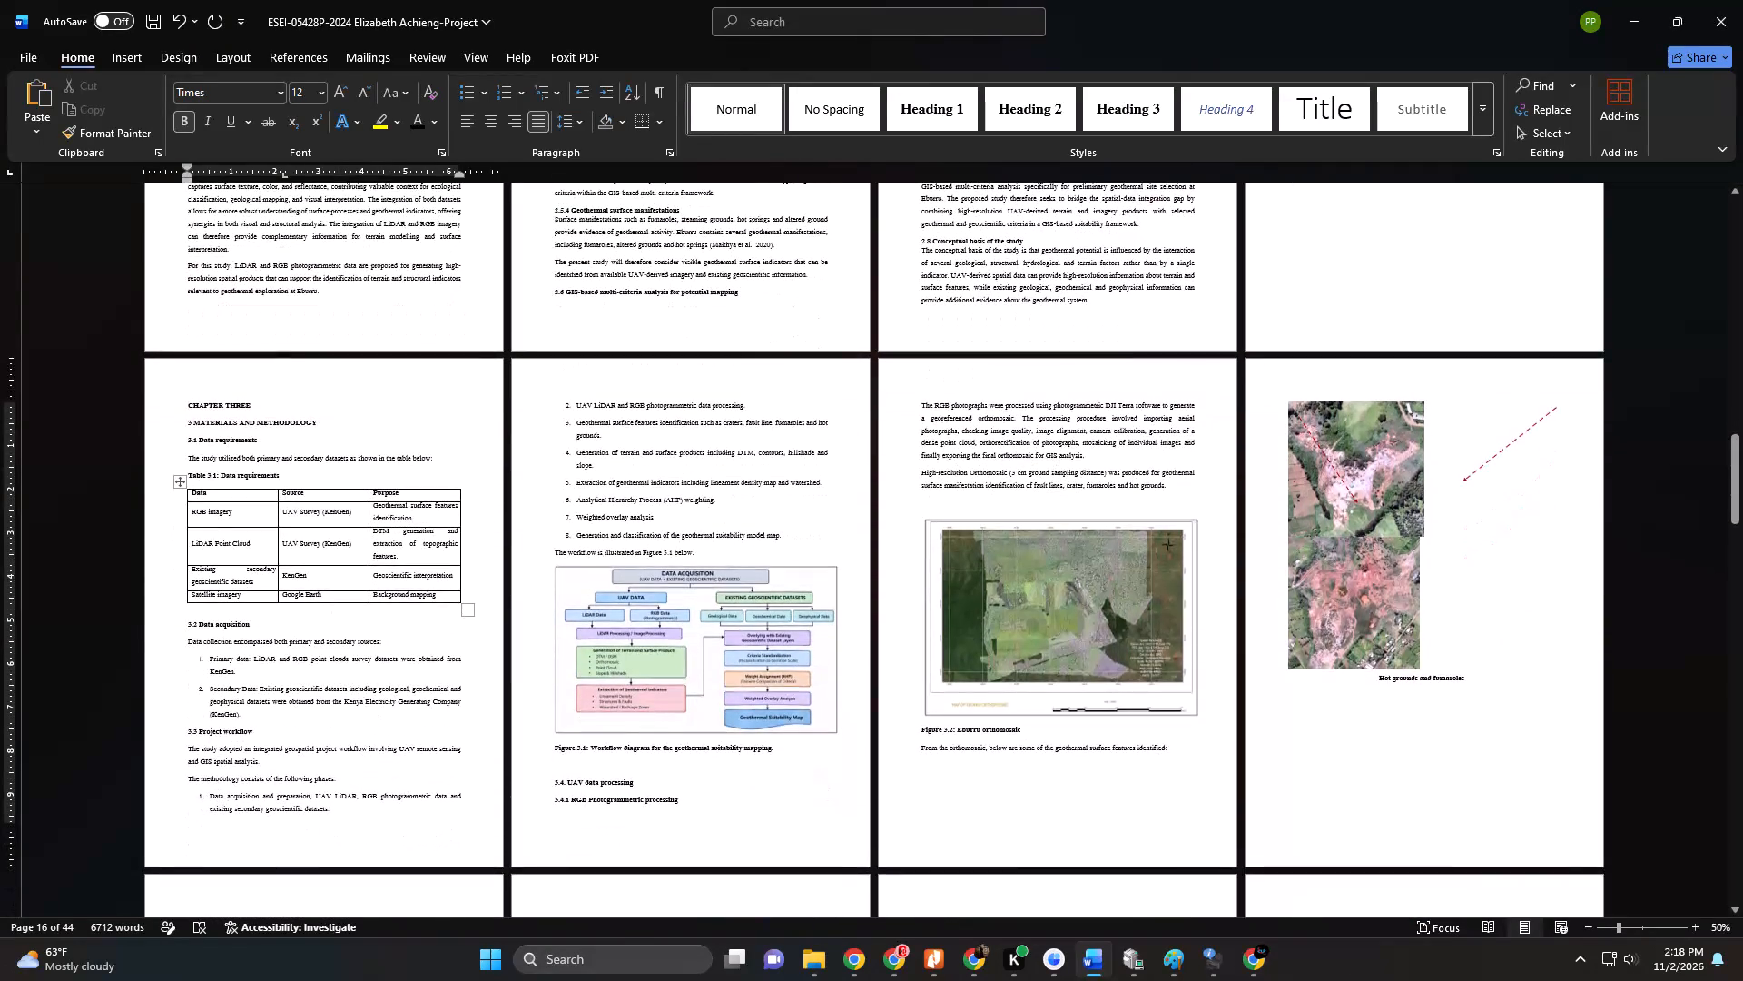
{"action": "left_click", "coordinate": [168, 402]}
{"action": "left_click", "coordinate": [897, 102]}
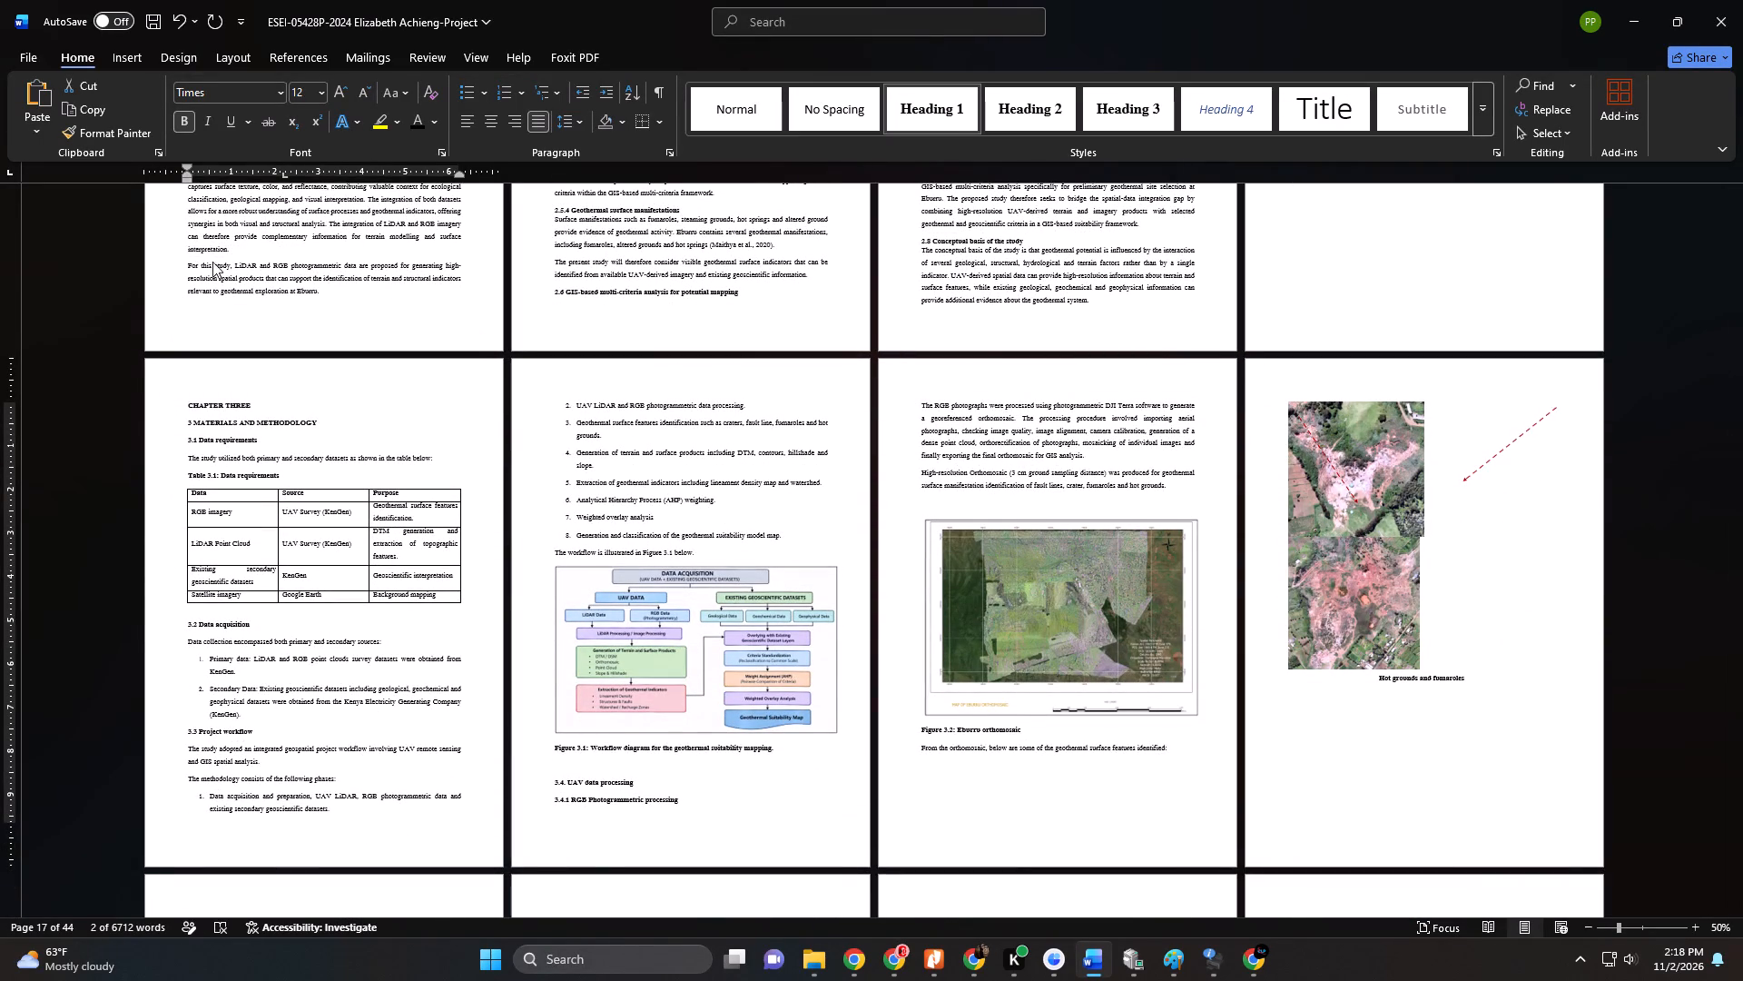
{"action": "left_click", "coordinate": [192, 414]}
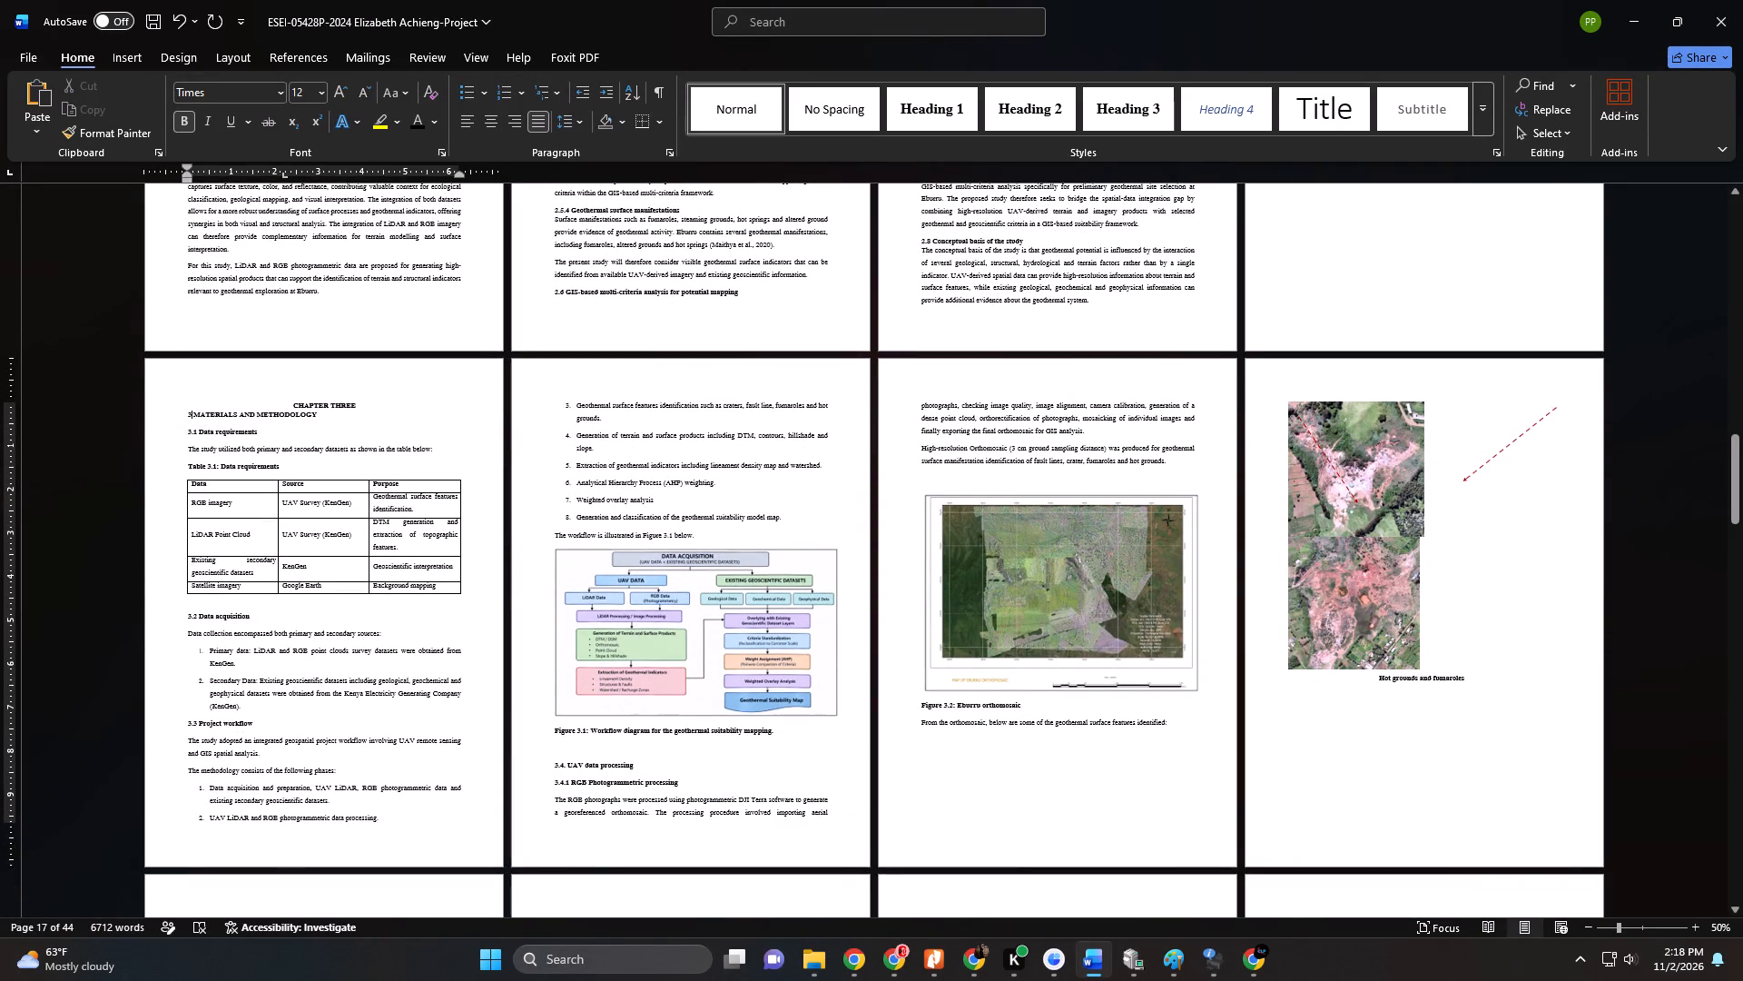
{"action": "key", "text": "BackSpace"}
{"action": "left_click", "coordinate": [169, 405]}
{"action": "left_click", "coordinate": [168, 416]}
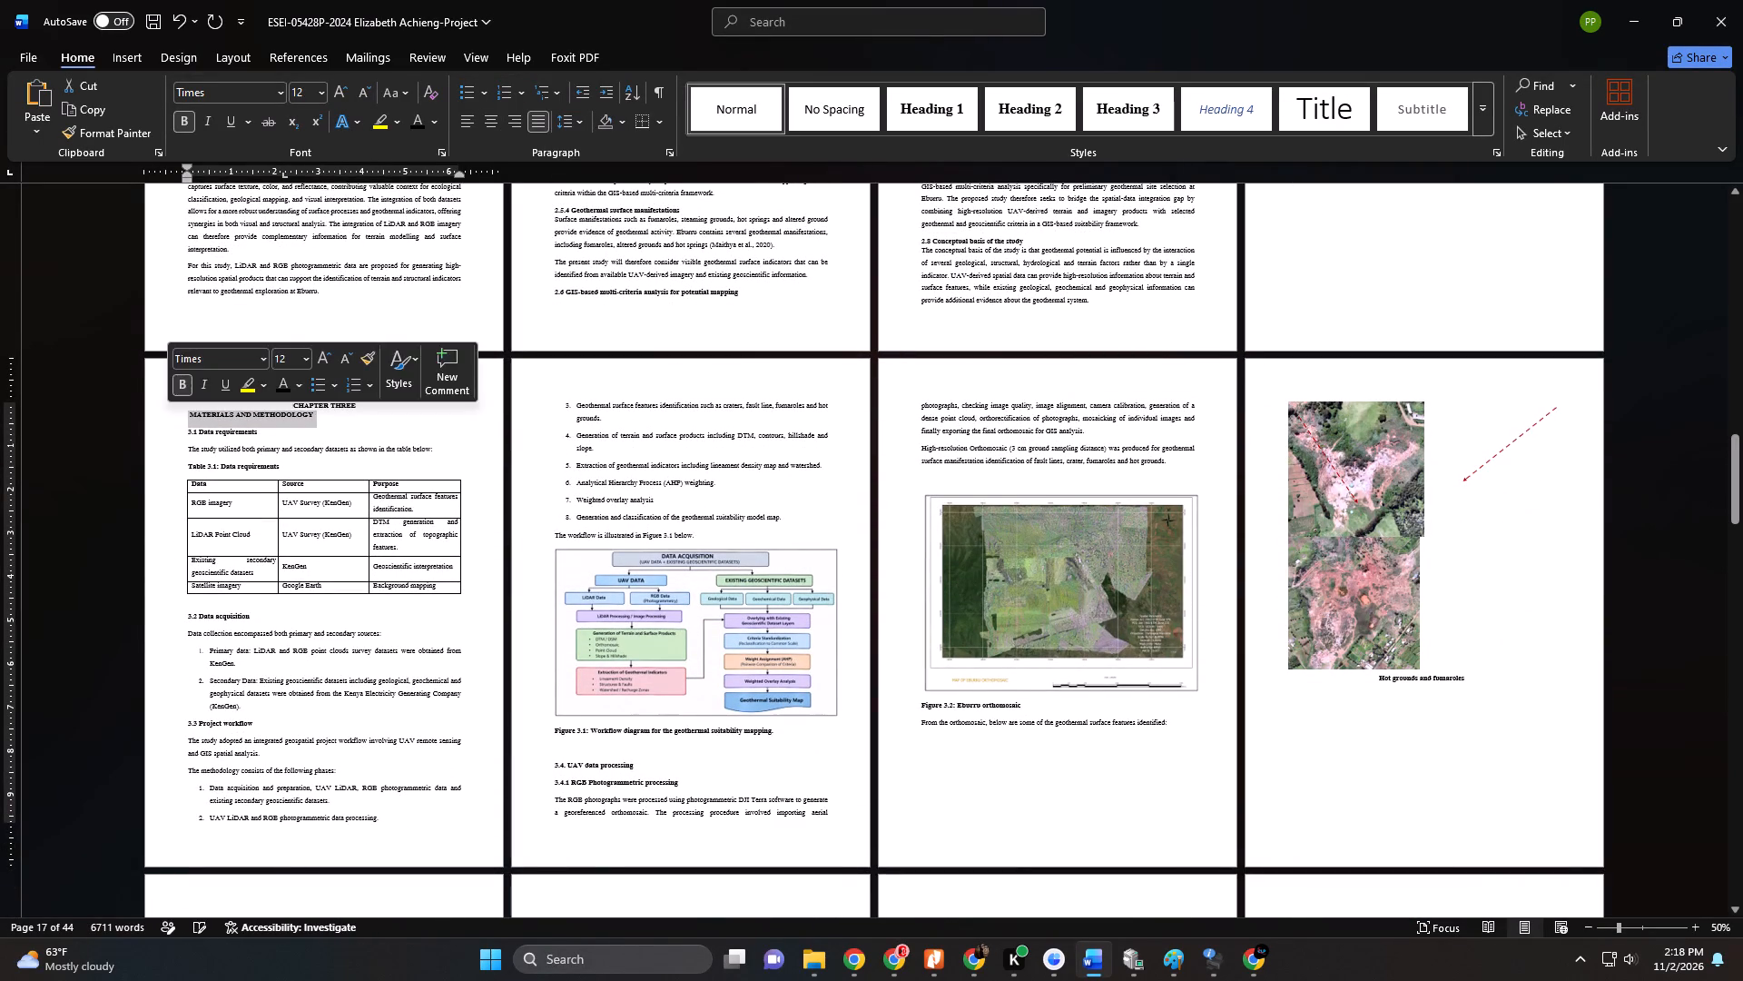
{"action": "left_click", "coordinate": [931, 101]}
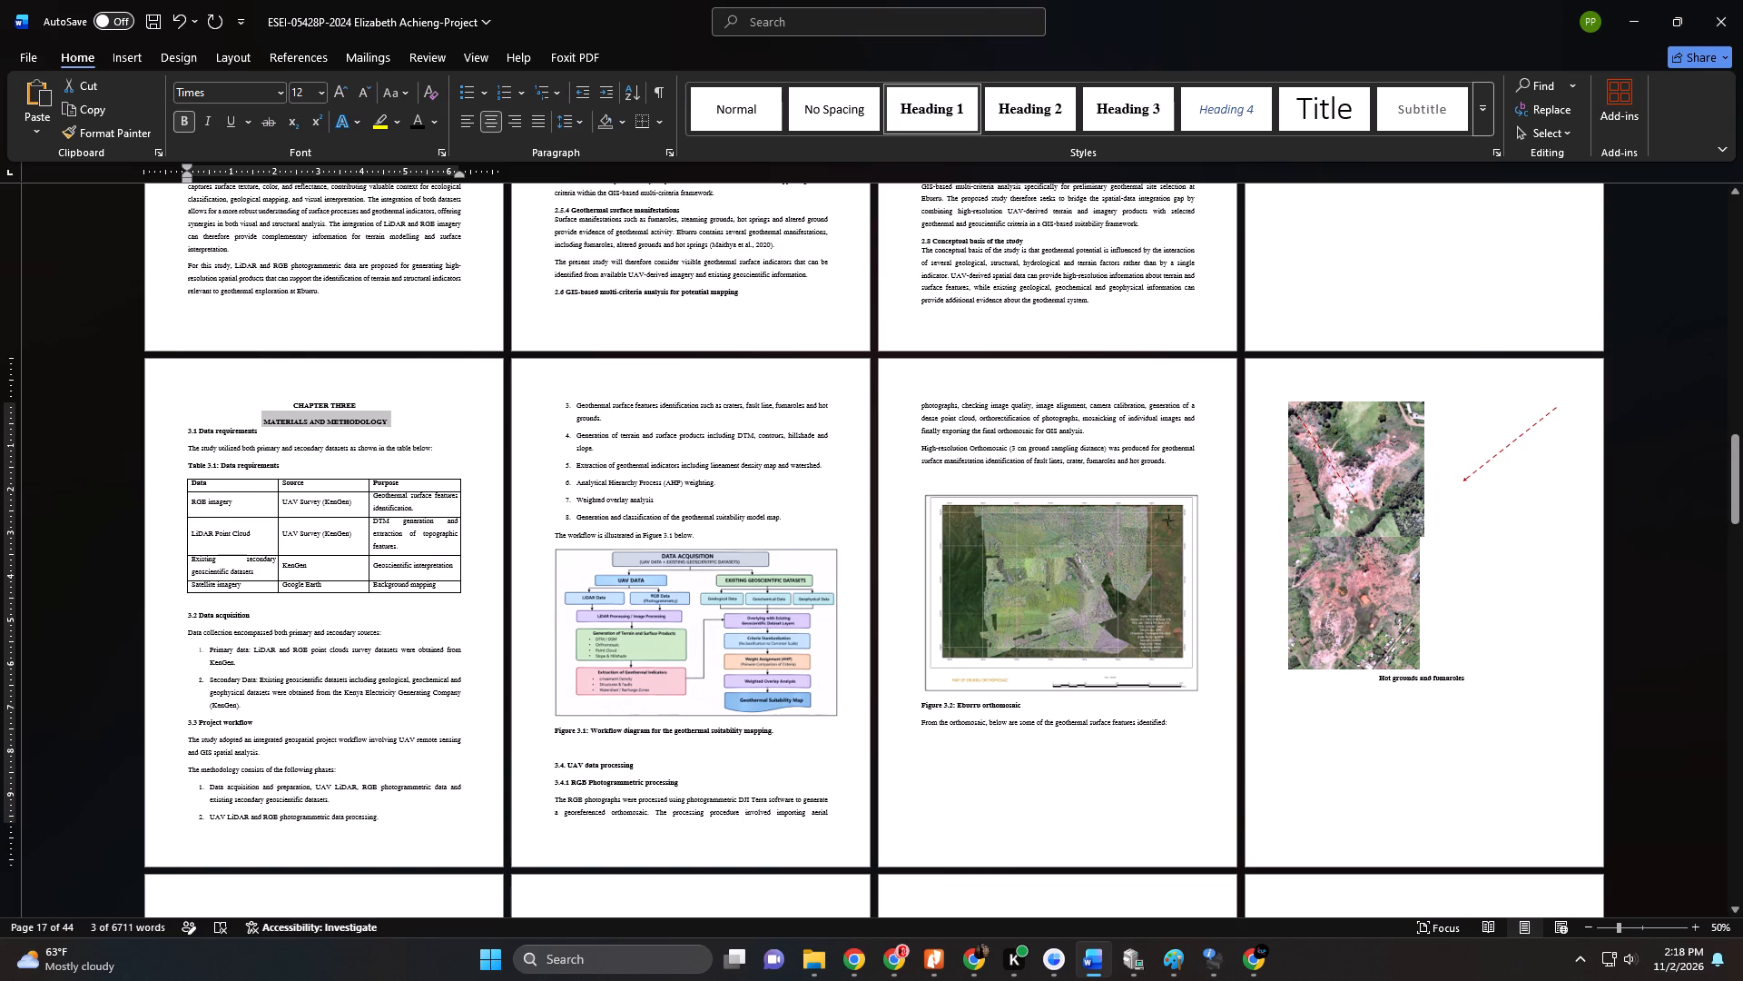
Apply Heading 2 to the "3.1 Data requirements" heading.
{"action": "left_click", "coordinate": [156, 432]}
{"action": "left_click", "coordinate": [1023, 105]}
Cut the words "Data requirements" from the typed Table 3.1 caption and delete the remaining label text.
{"action": "scroll", "coordinate": [386, 414], "scroll_direction": "down", "scroll_amount": 1}
{"action": "scroll", "coordinate": [386, 432], "scroll_direction": "up", "scroll_amount": 1}
{"action": "scroll", "coordinate": [386, 436], "scroll_direction": "down", "scroll_amount": 1}
{"action": "scroll", "coordinate": [386, 436], "scroll_direction": "up", "scroll_amount": 1}
{"action": "scroll", "coordinate": [386, 436], "scroll_direction": "down", "scroll_amount": 4}
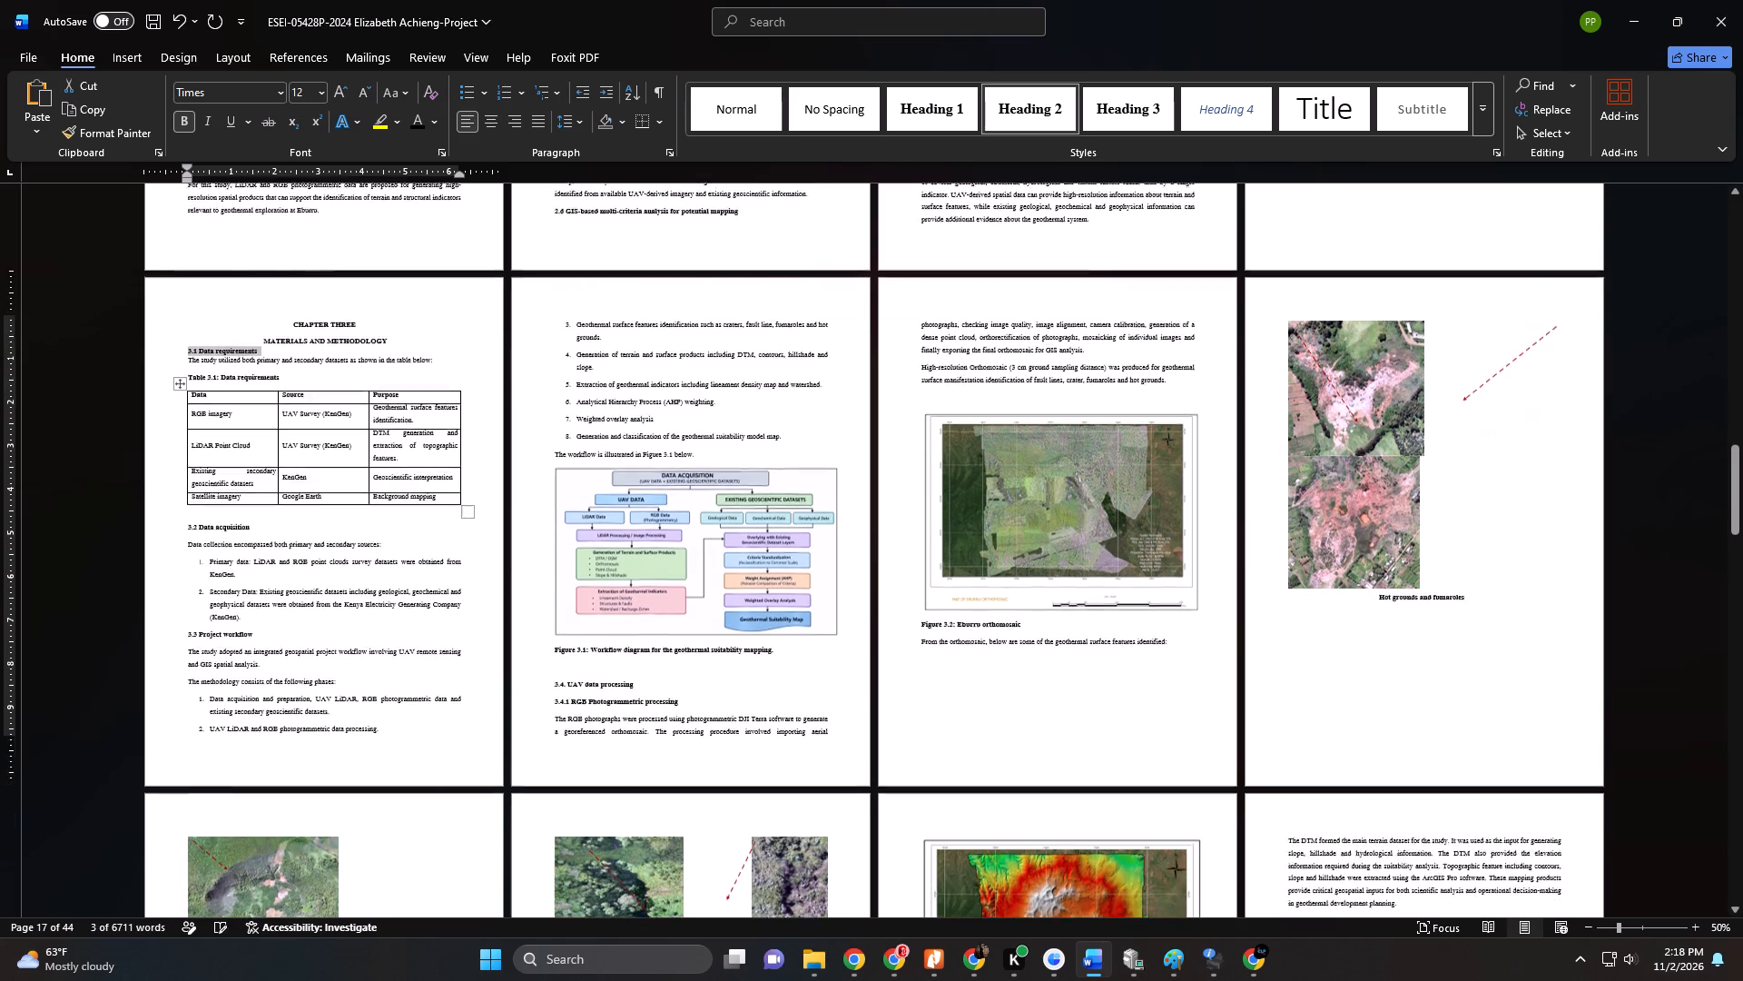
{"action": "scroll", "coordinate": [254, 485], "scroll_direction": "down", "scroll_amount": 1}
{"action": "left_click_drag", "start_coordinate": [293, 345], "coordinate": [272, 350]}
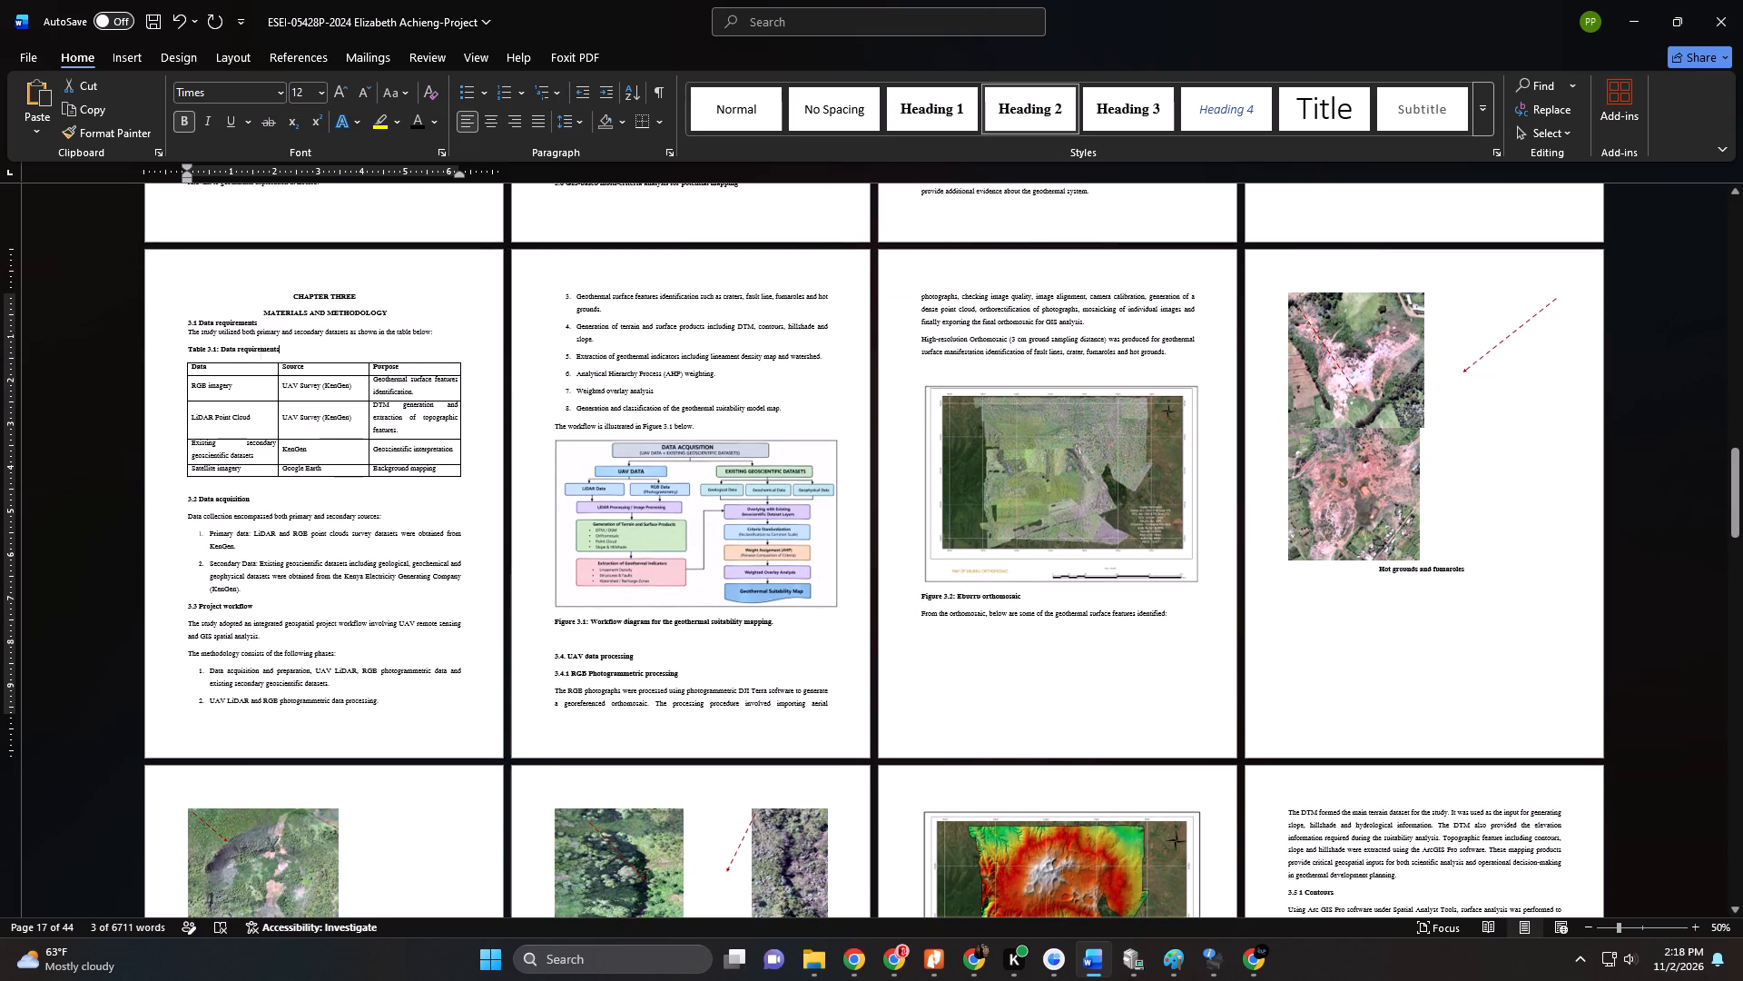
{"action": "left_click_drag", "start_coordinate": [272, 350], "coordinate": [228, 349]}
{"action": "right_click", "coordinate": [233, 352]}
{"action": "left_click", "coordinate": [295, 390]}
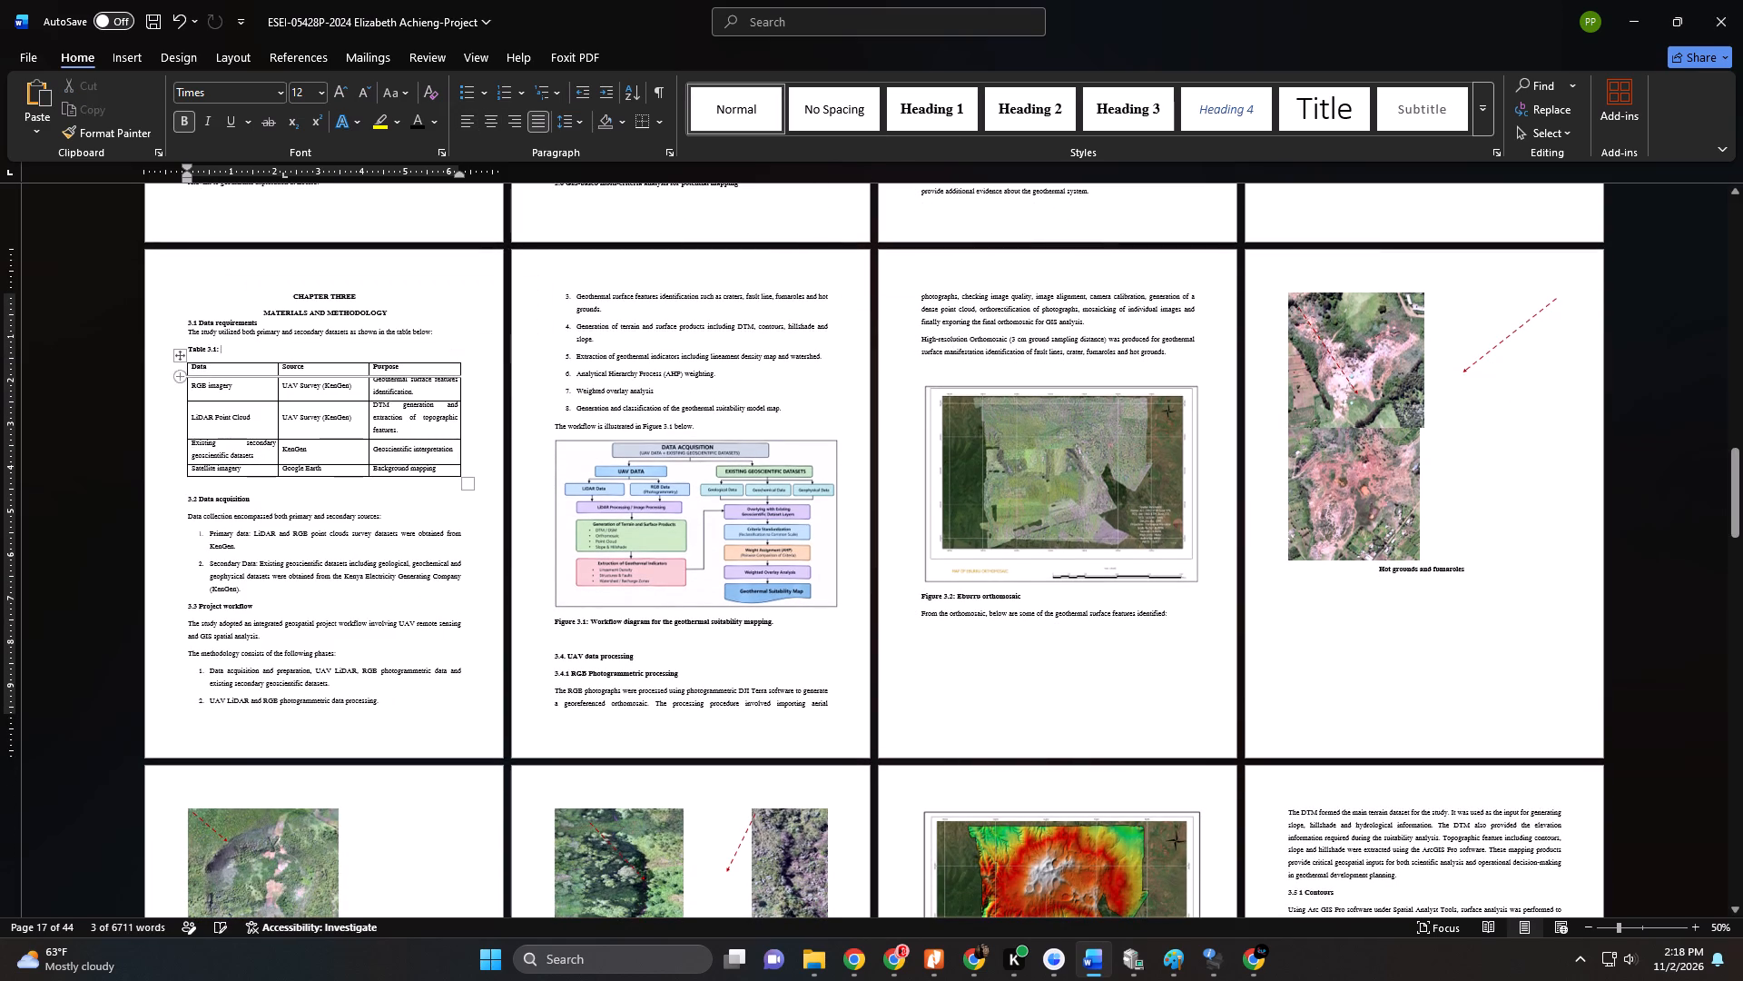
{"action": "left_click", "coordinate": [147, 350]}
{"action": "key", "text": "Delete"}
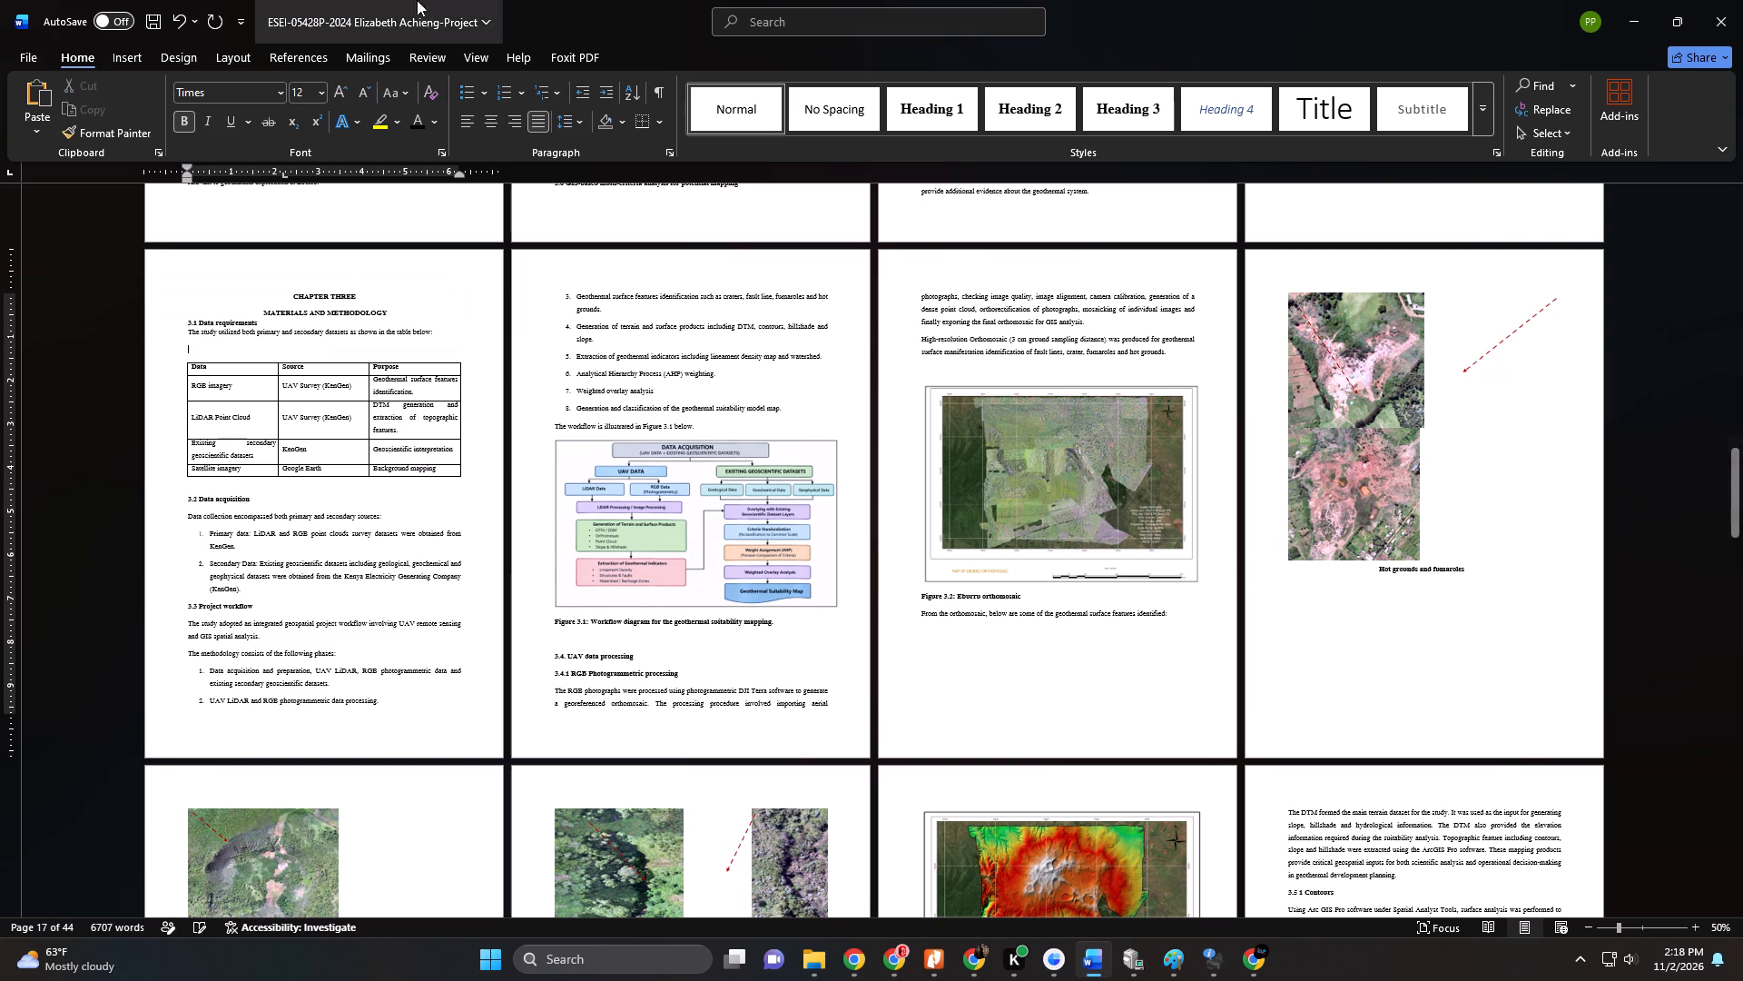
Insert a caption with the Table label and the pasted text "Data requirements" above the data sources table.
{"action": "left_click", "coordinate": [300, 64]}
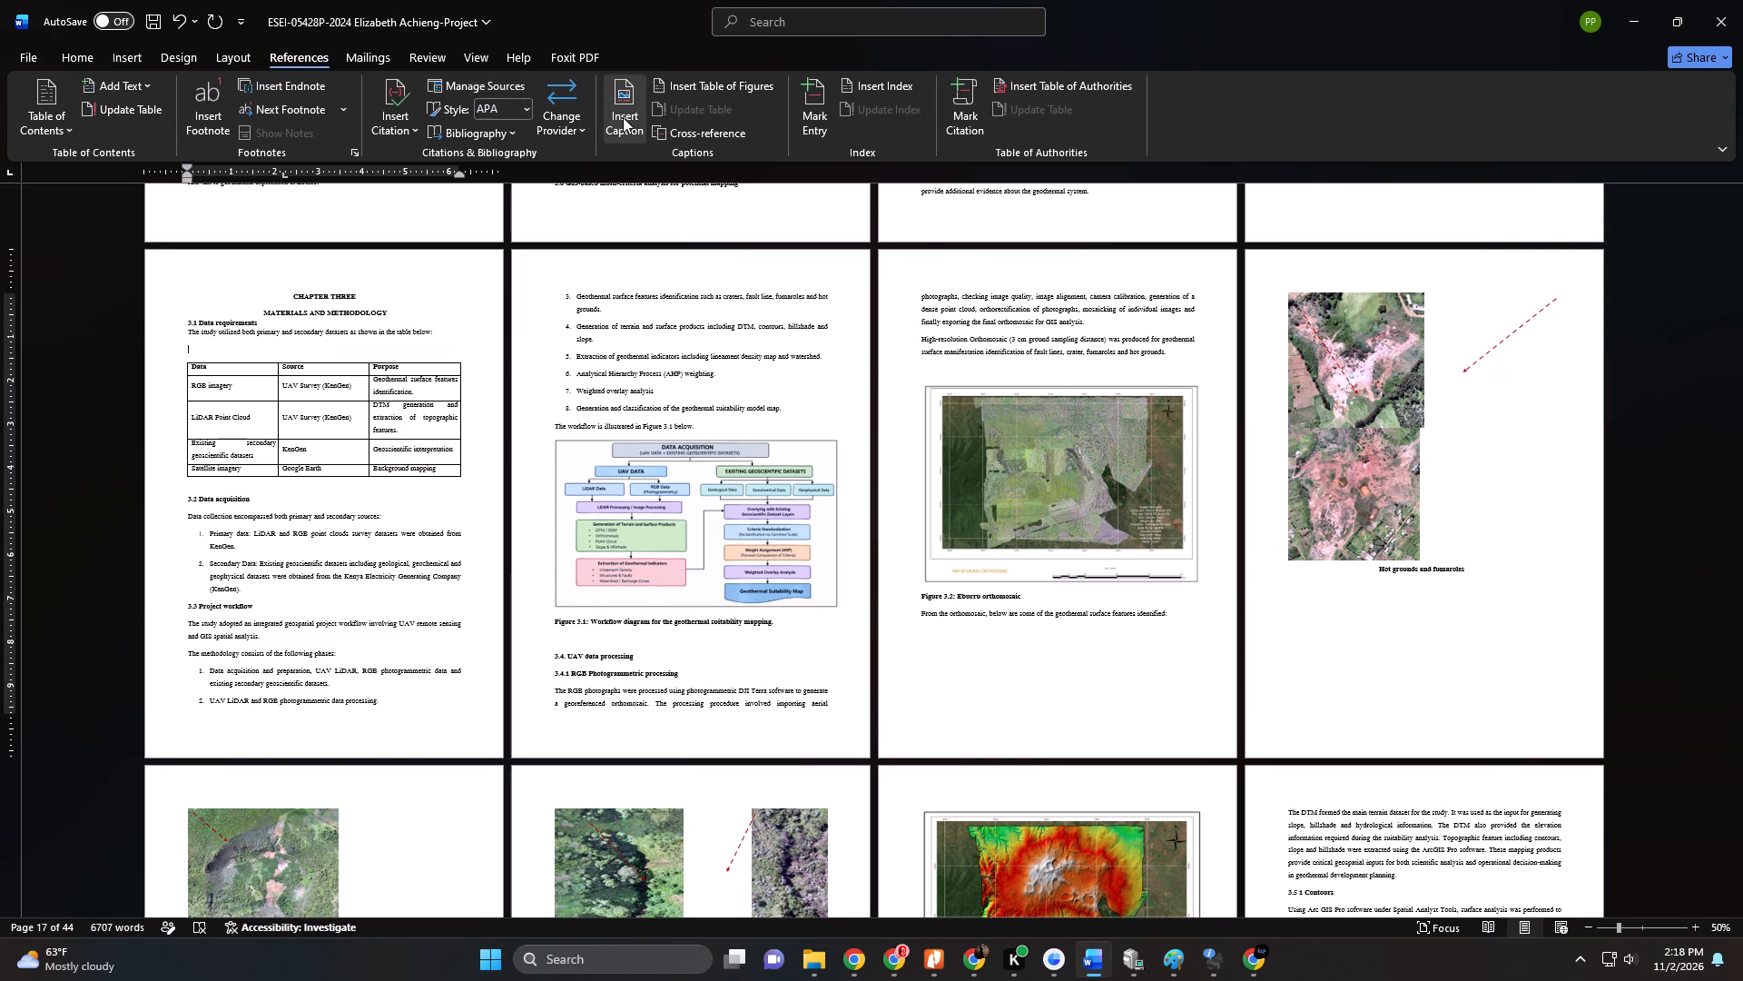
{"action": "left_click", "coordinate": [624, 117]}
{"action": "key", "text": "shift+colon"}
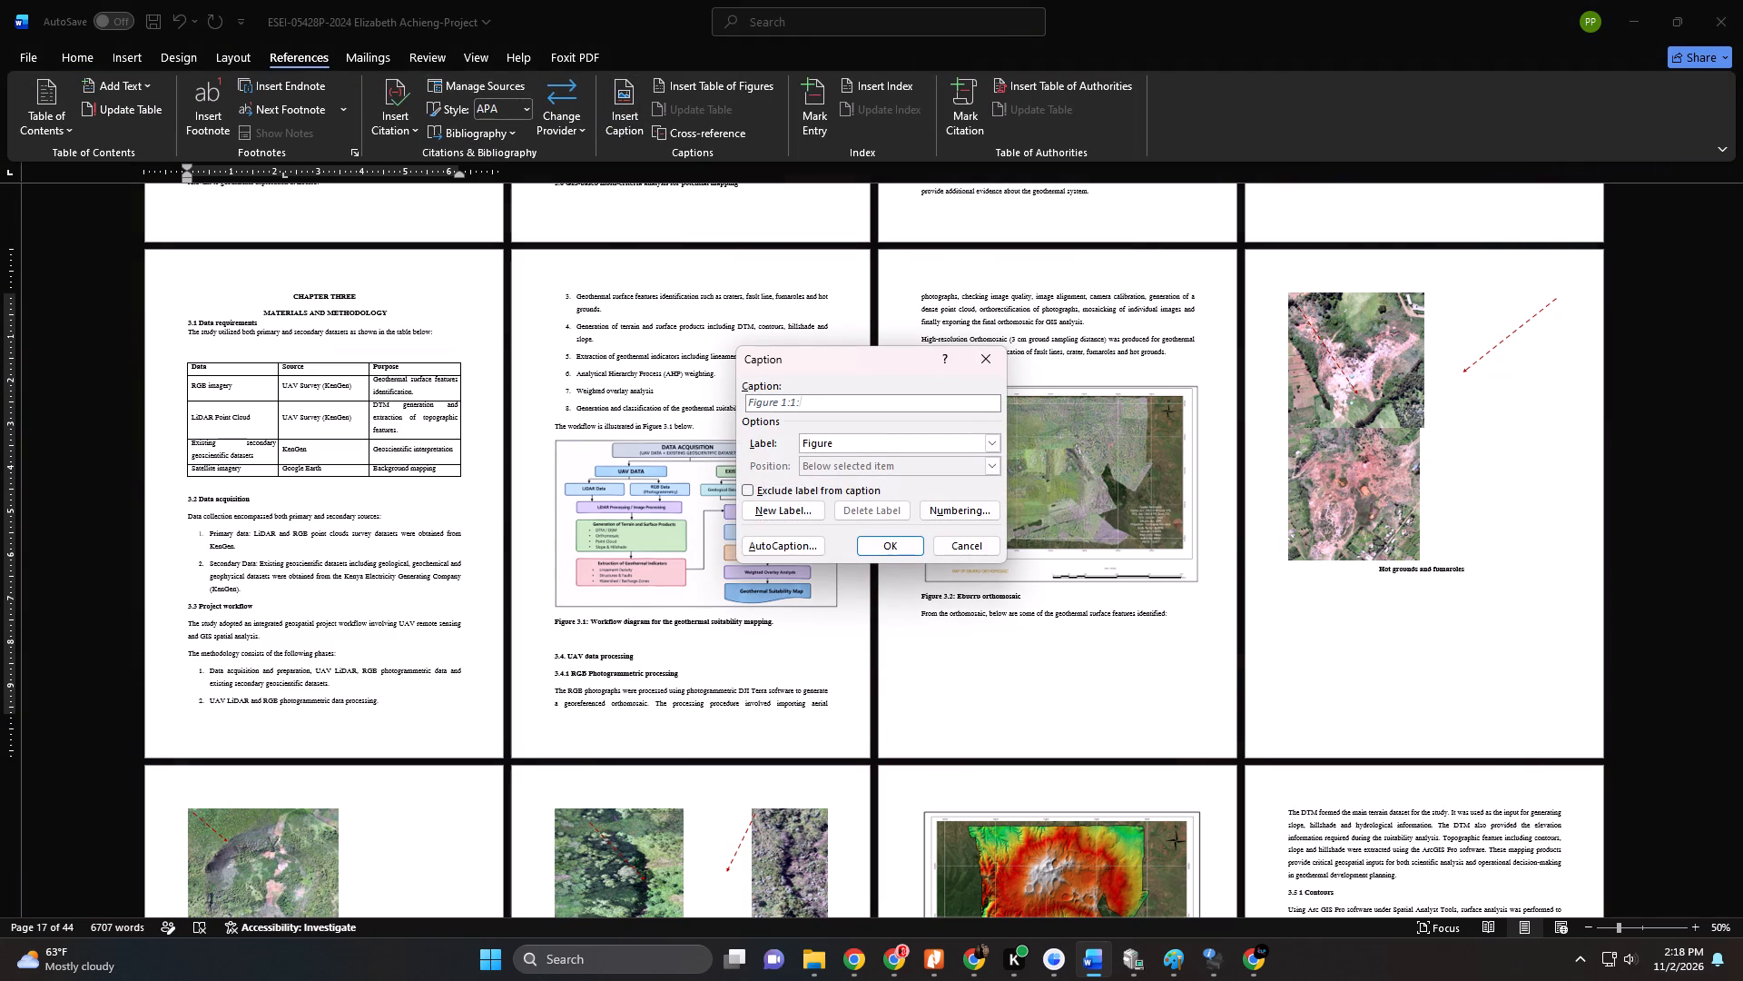
{"action": "key", "text": "ctrl+v"}
{"action": "left_click", "coordinate": [990, 440]}
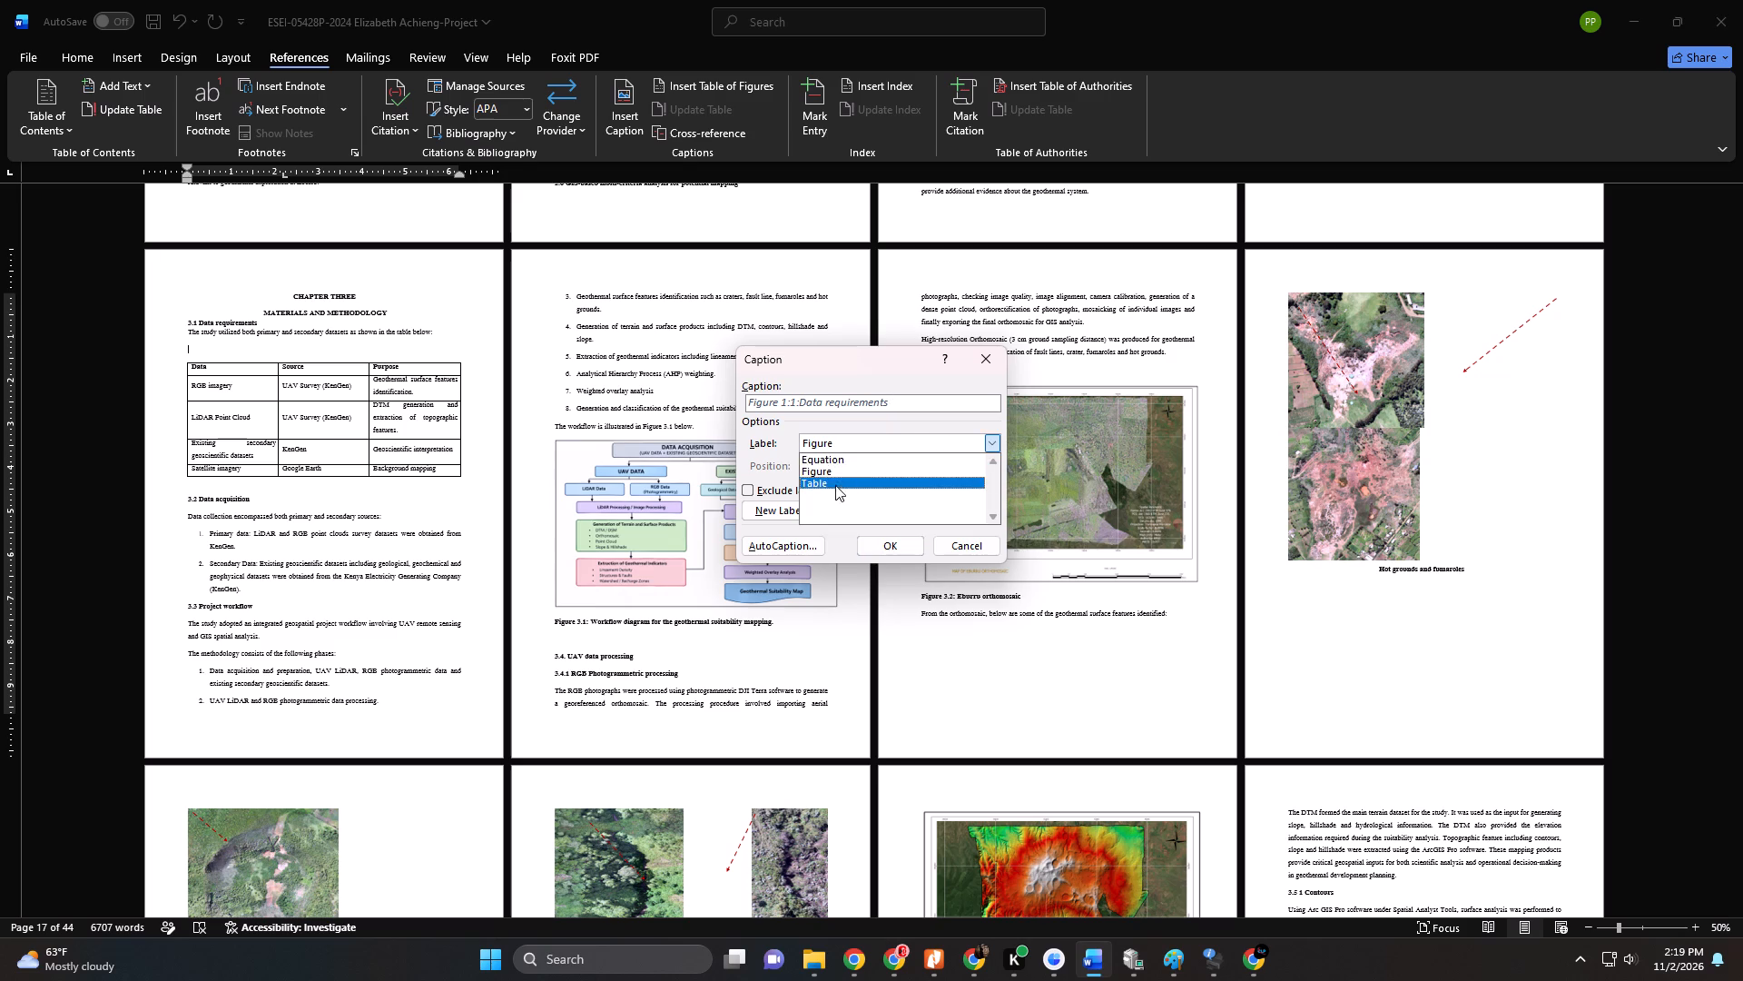
{"action": "left_click", "coordinate": [835, 487]}
{"action": "left_click", "coordinate": [910, 544]}
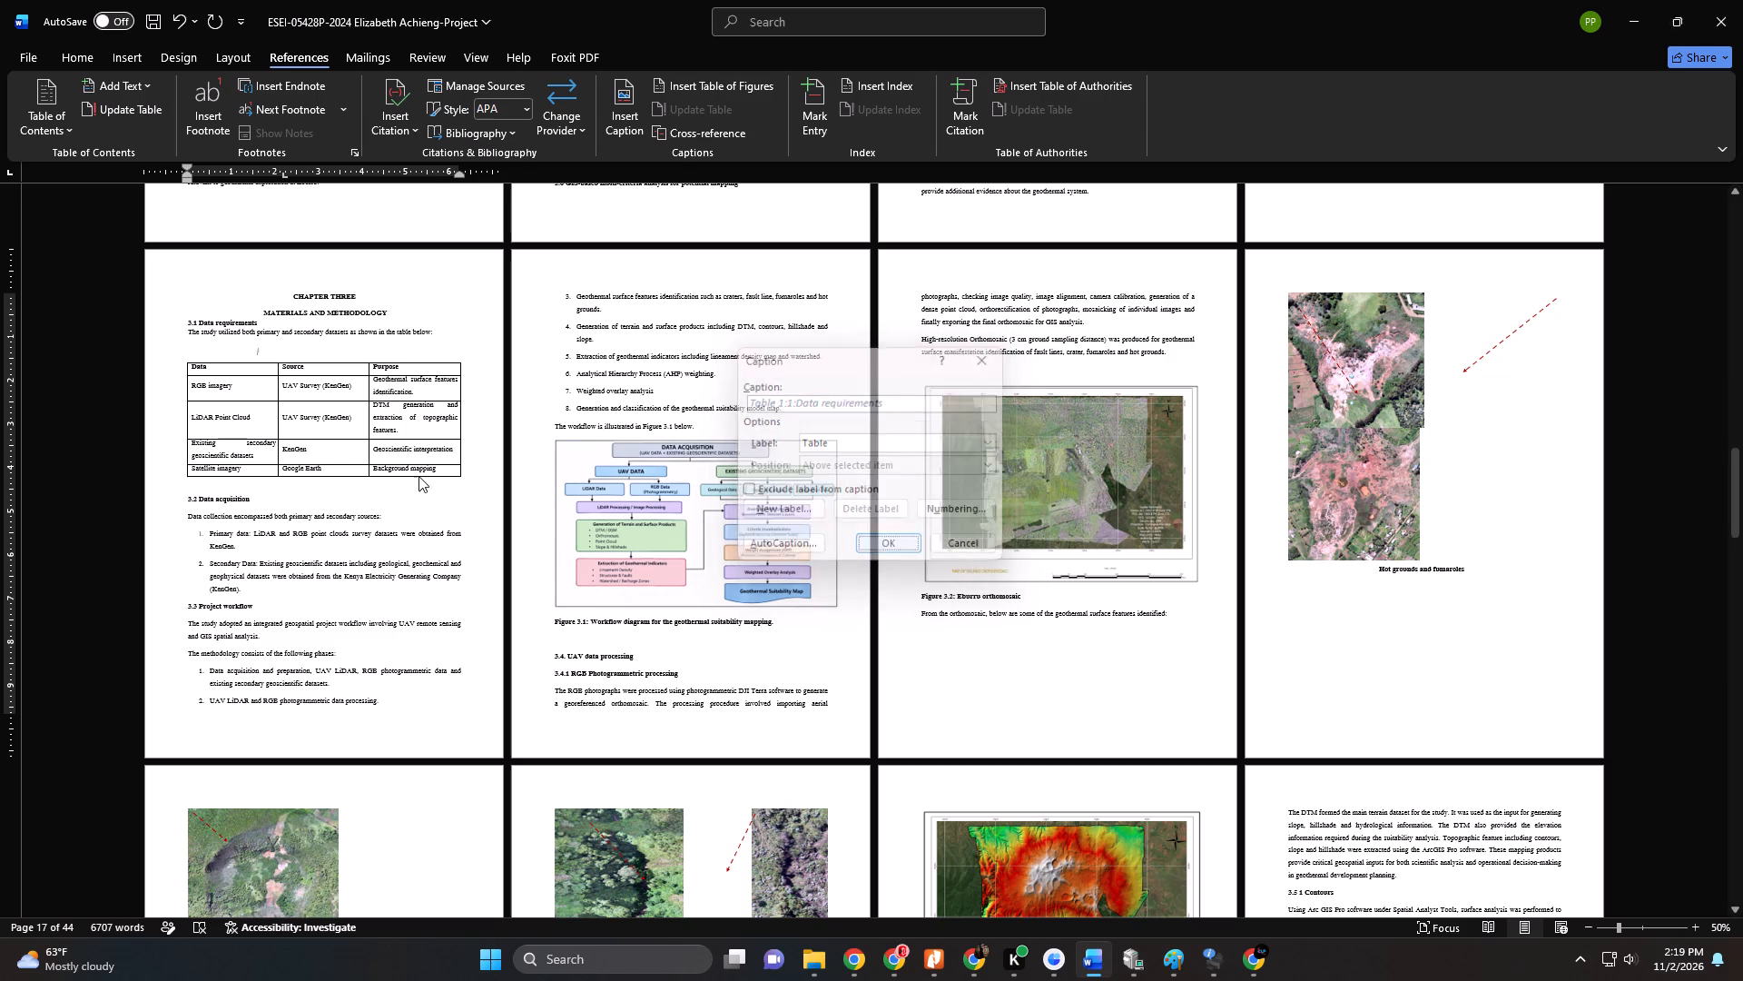
Format the new "Data requirements" table caption as bold, non-italic, black Times text at 12 pt.
{"action": "left_click", "coordinate": [158, 351]}
{"action": "left_click", "coordinate": [192, 313]}
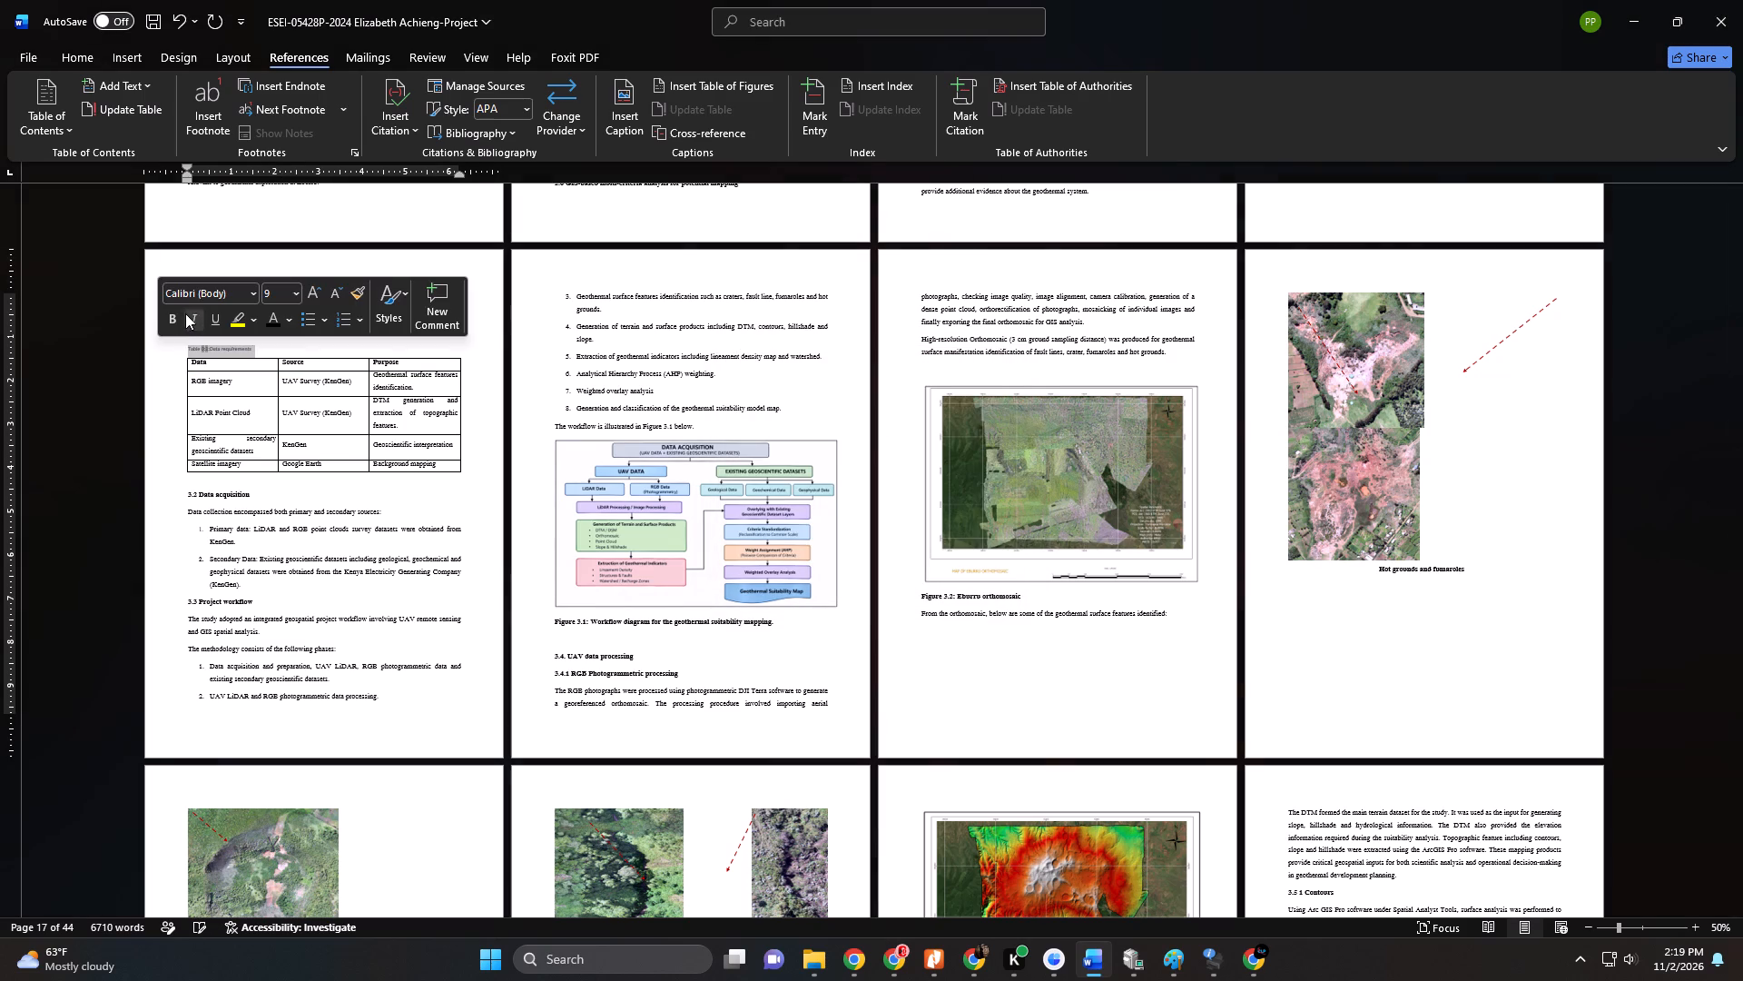
{"action": "left_click", "coordinate": [180, 313]}
{"action": "triple_click", "coordinate": [317, 294]}
{"action": "left_click", "coordinate": [316, 294]}
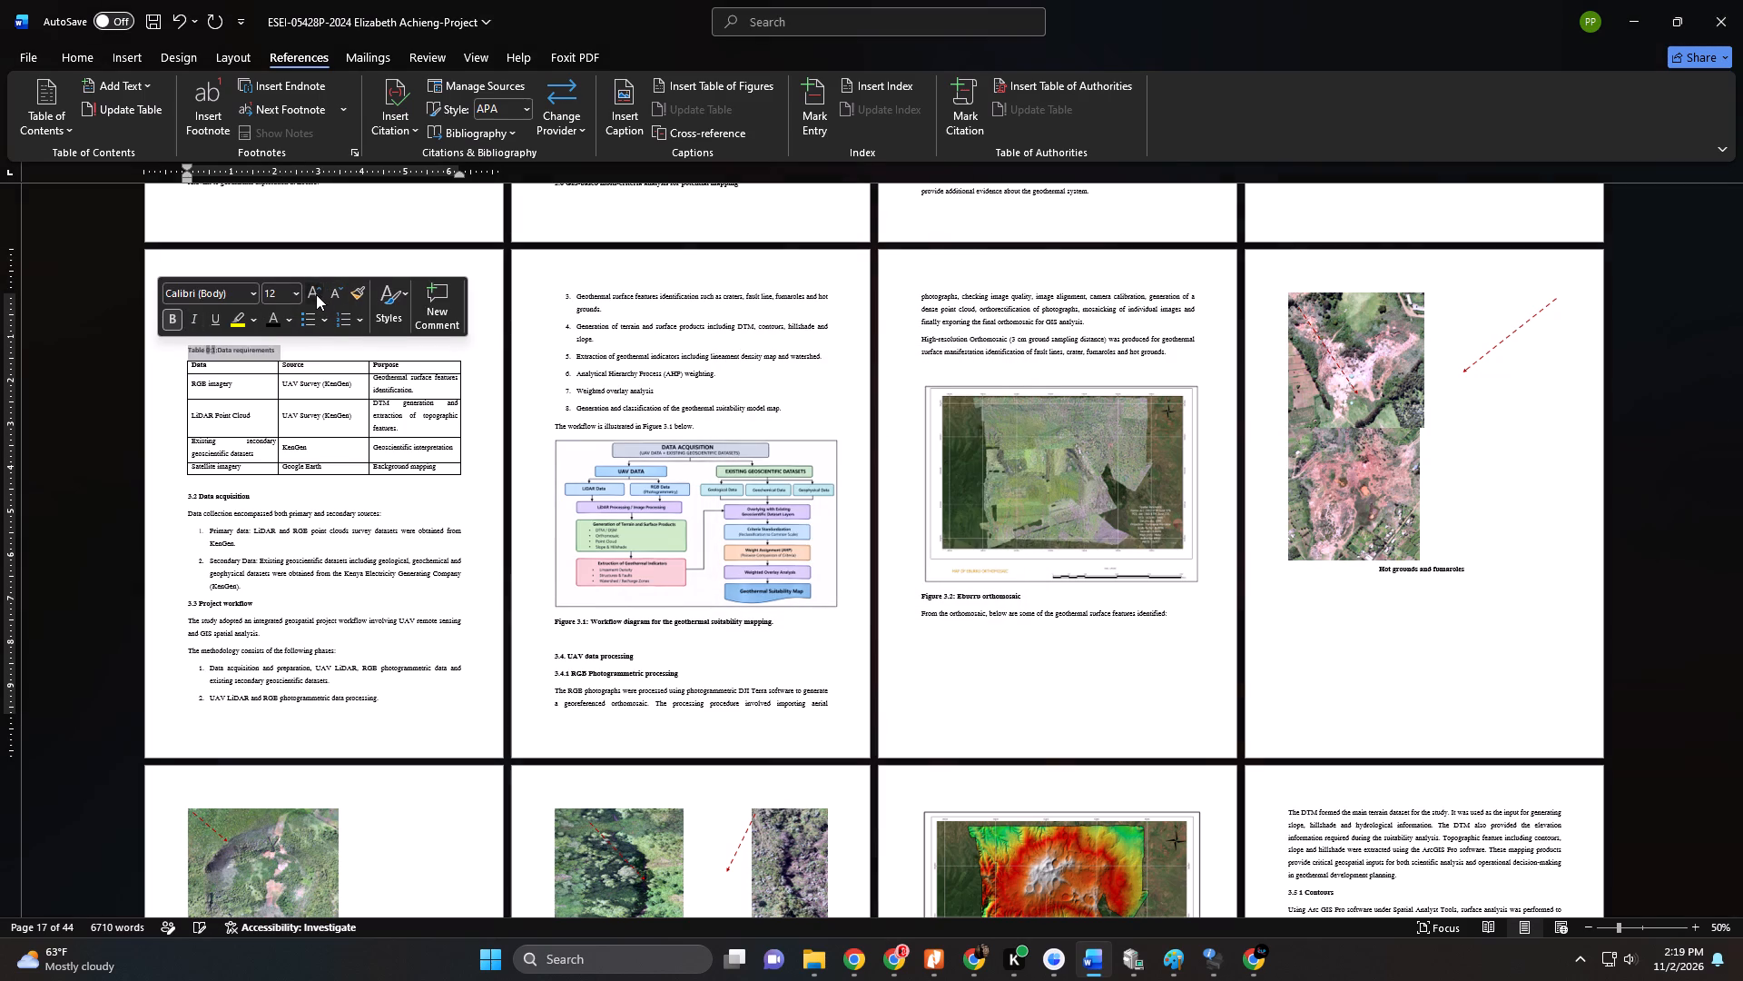
{"action": "left_click", "coordinate": [271, 318]}
{"action": "left_click", "coordinate": [337, 295]}
{"action": "left_click", "coordinate": [256, 298]}
{"action": "left_click", "coordinate": [250, 417]}
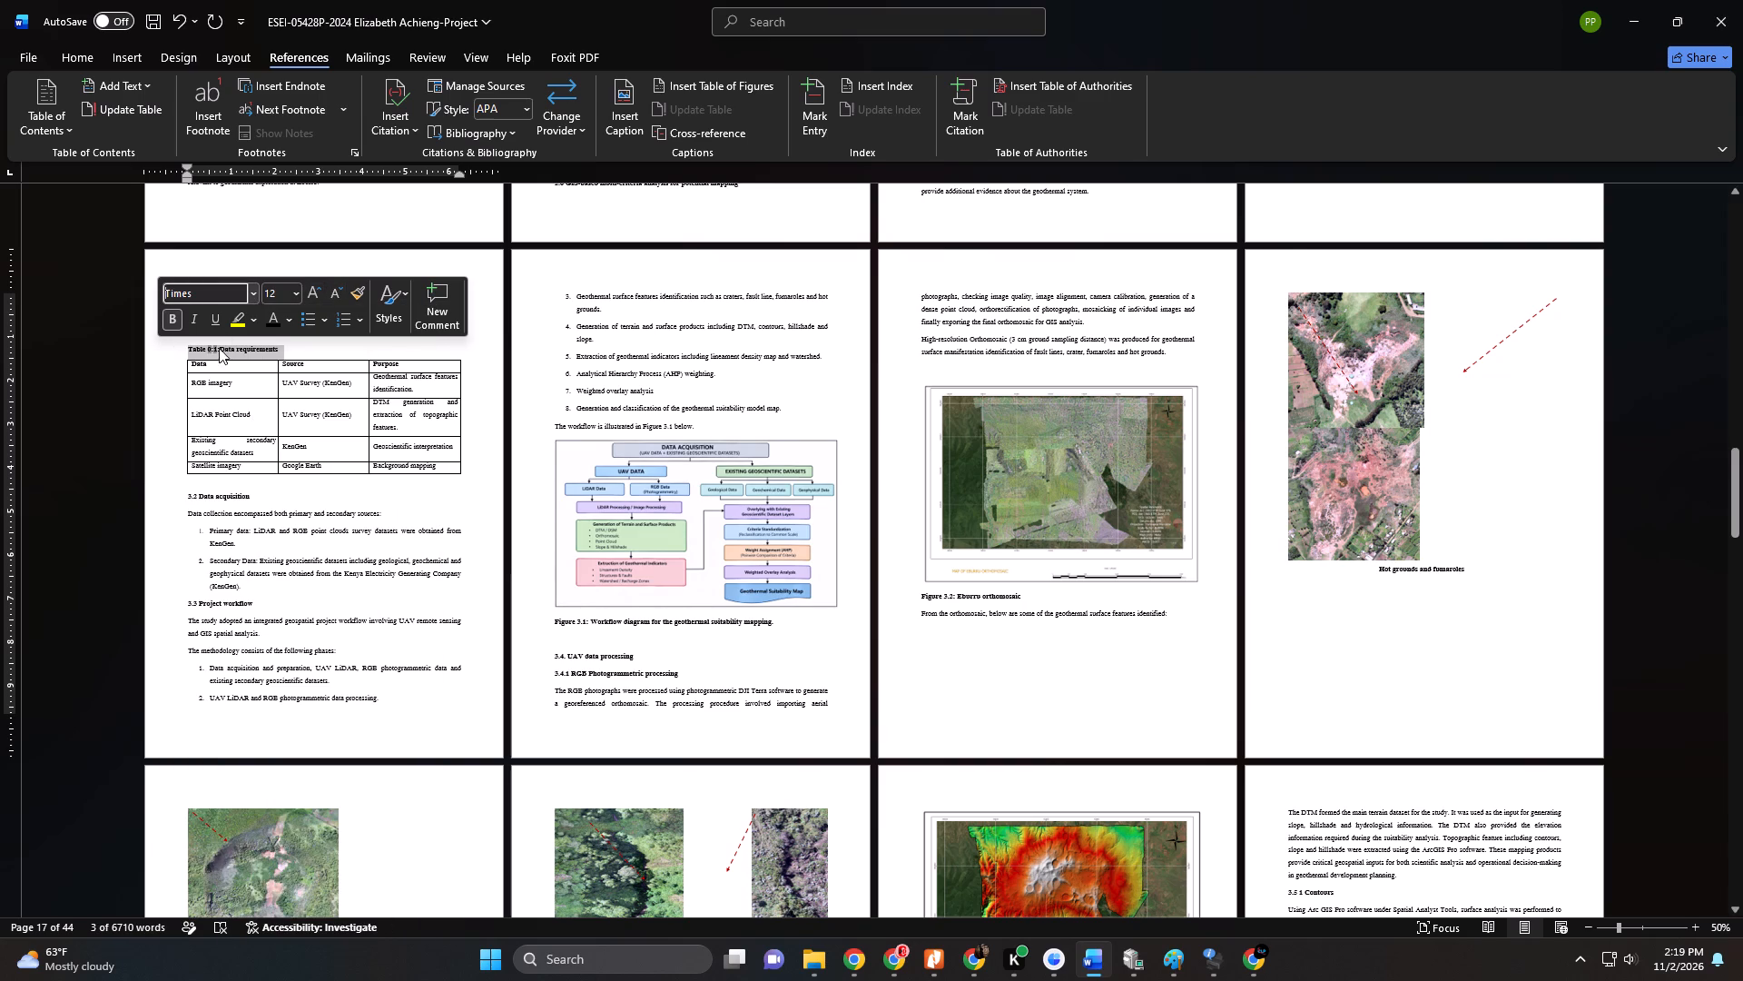
Replace the chapter number in the "Data requirements" table caption with 3.
{"action": "left_click", "coordinate": [225, 342]}
{"action": "left_click", "coordinate": [211, 349]}
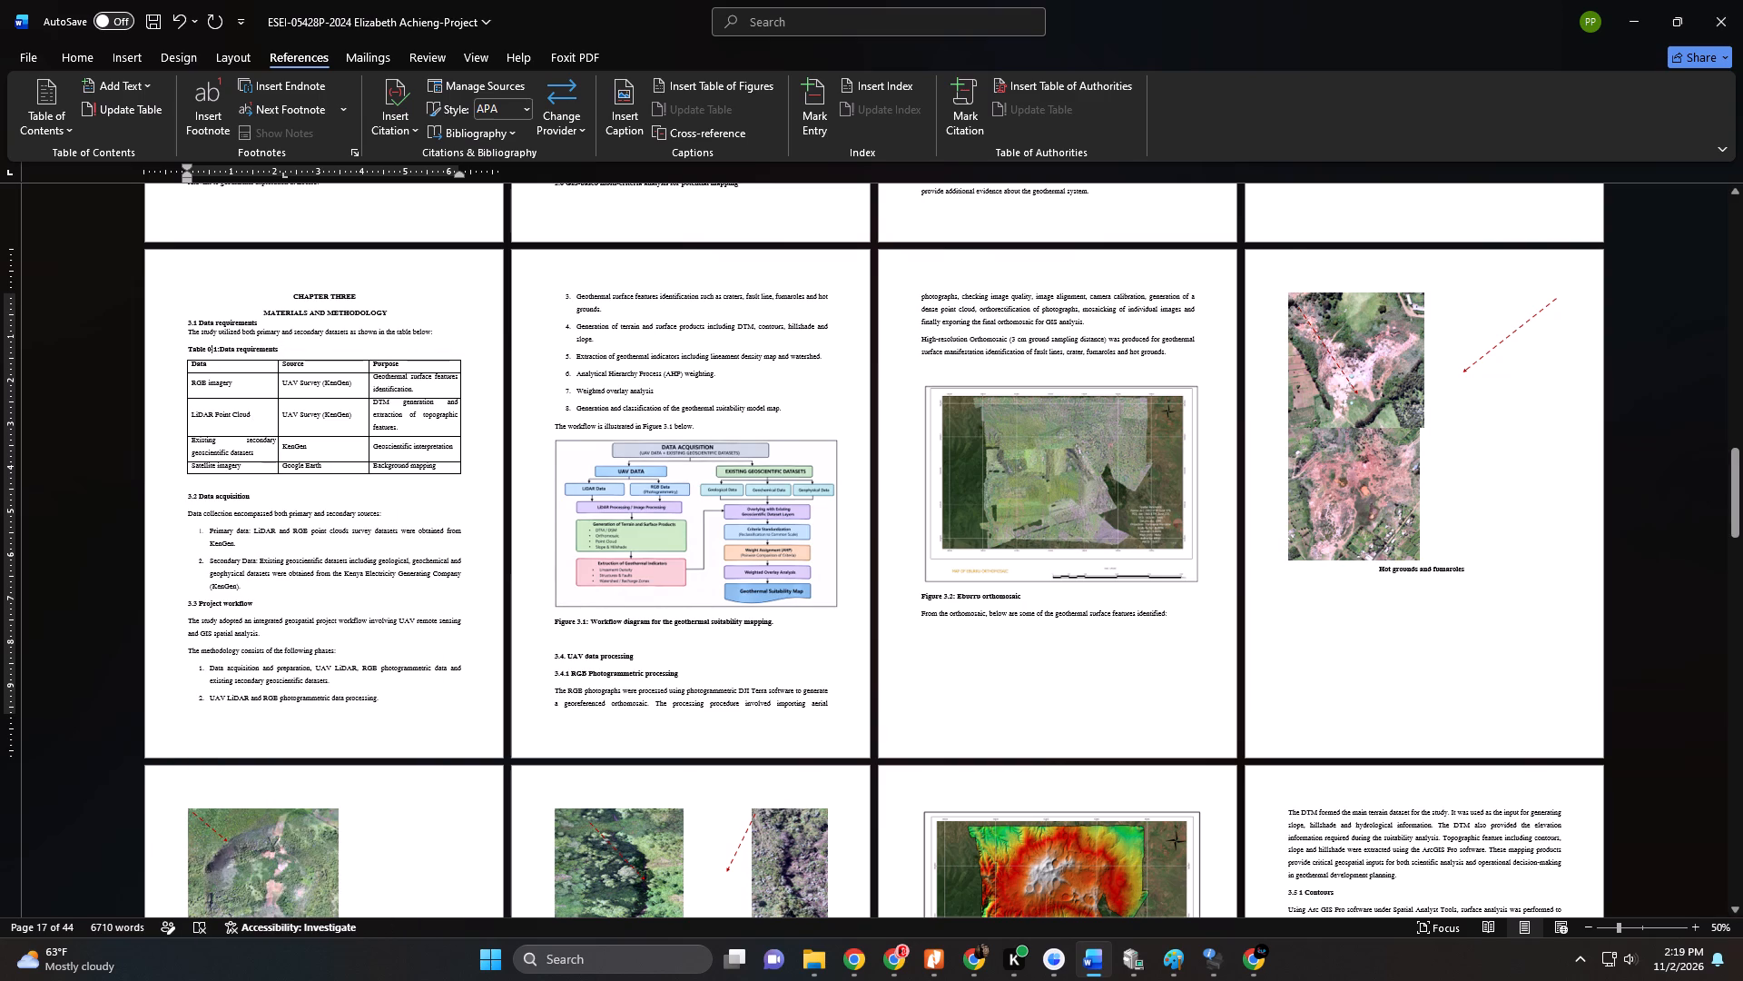
{"action": "key", "text": "BackSpace"}
{"action": "key", "text": "BackSpace"}
{"action": "key", "text": "space"}
{"action": "key", "text": "3"}
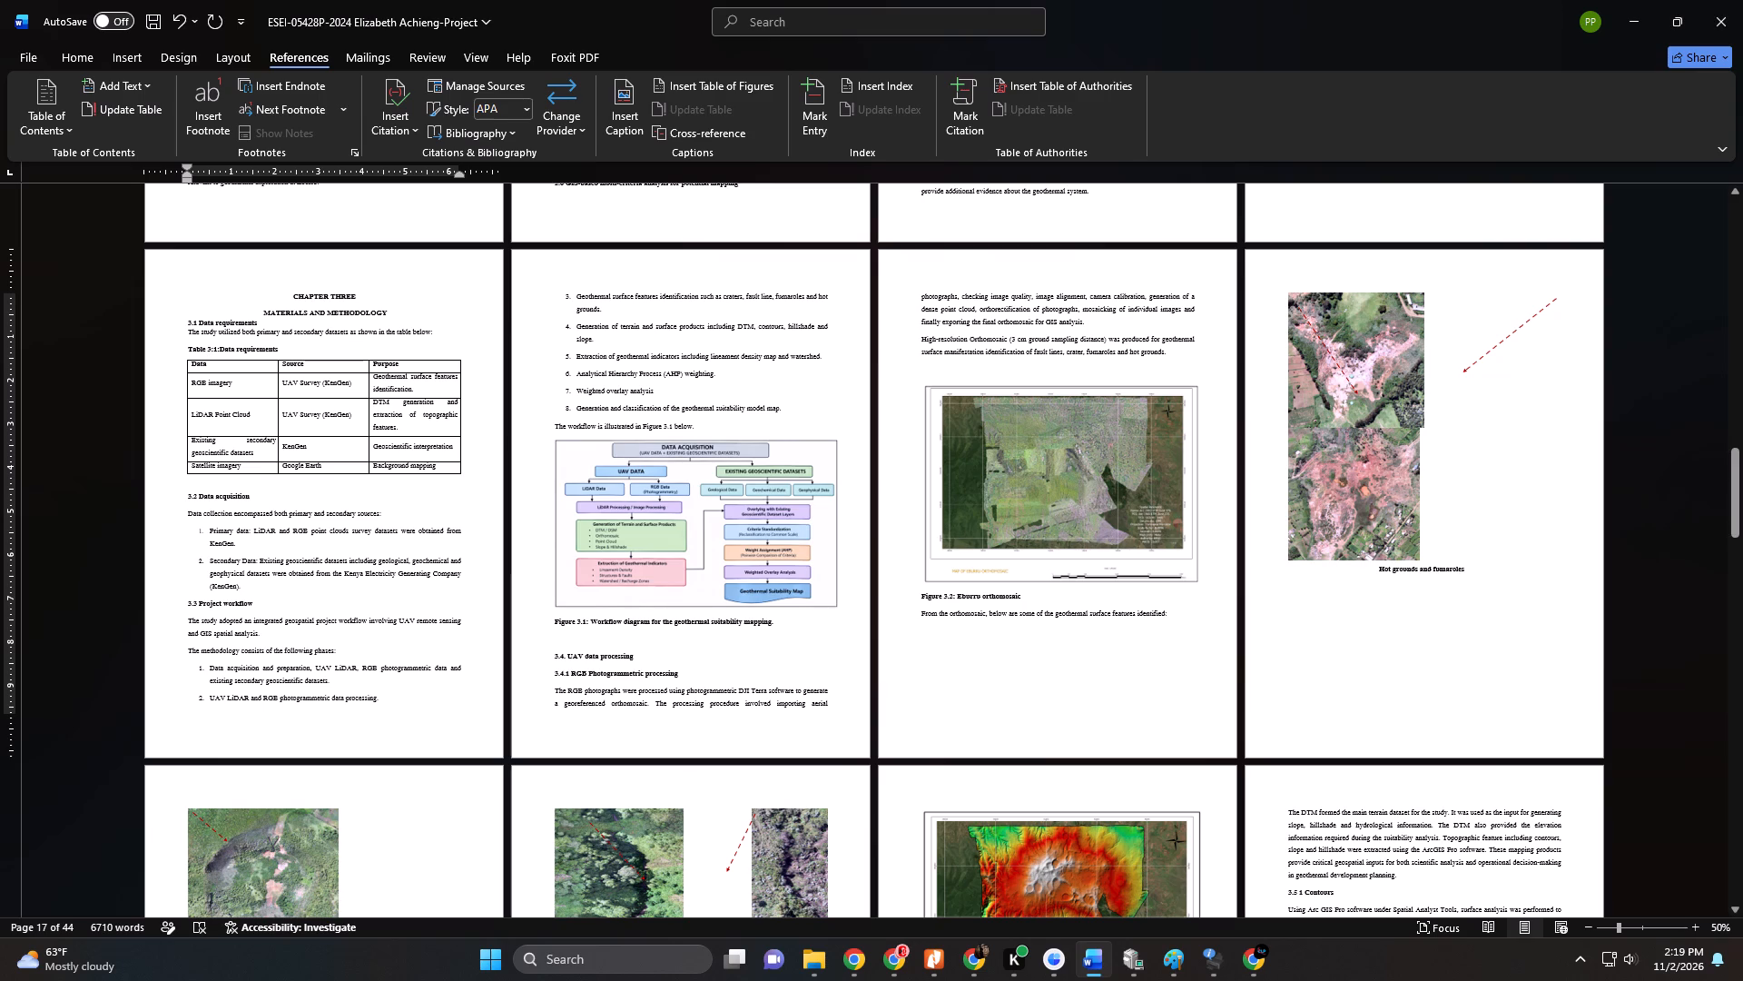
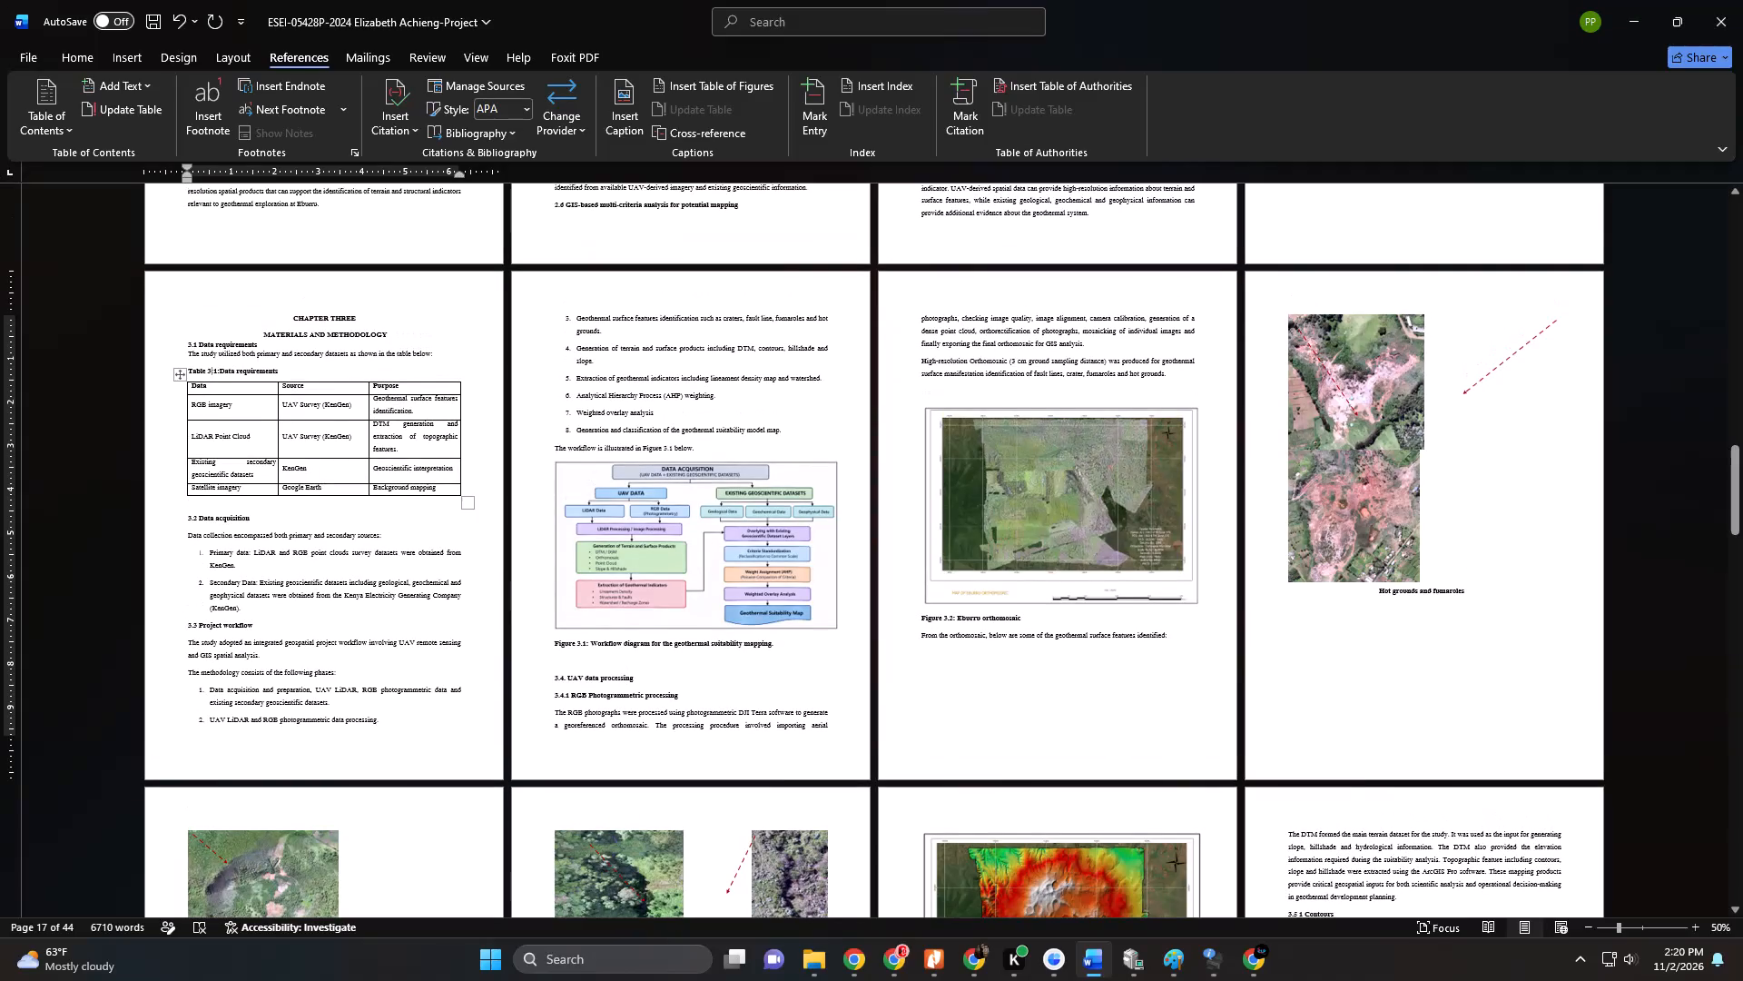
Apply the Heading 2 style to "3.2 Data acquisition" and remove the blank line between it and the data requirements table.
{"action": "scroll", "coordinate": [406, 443], "scroll_direction": "down", "scroll_amount": 4}
{"action": "scroll", "coordinate": [250, 352], "scroll_direction": "down", "scroll_amount": 2}
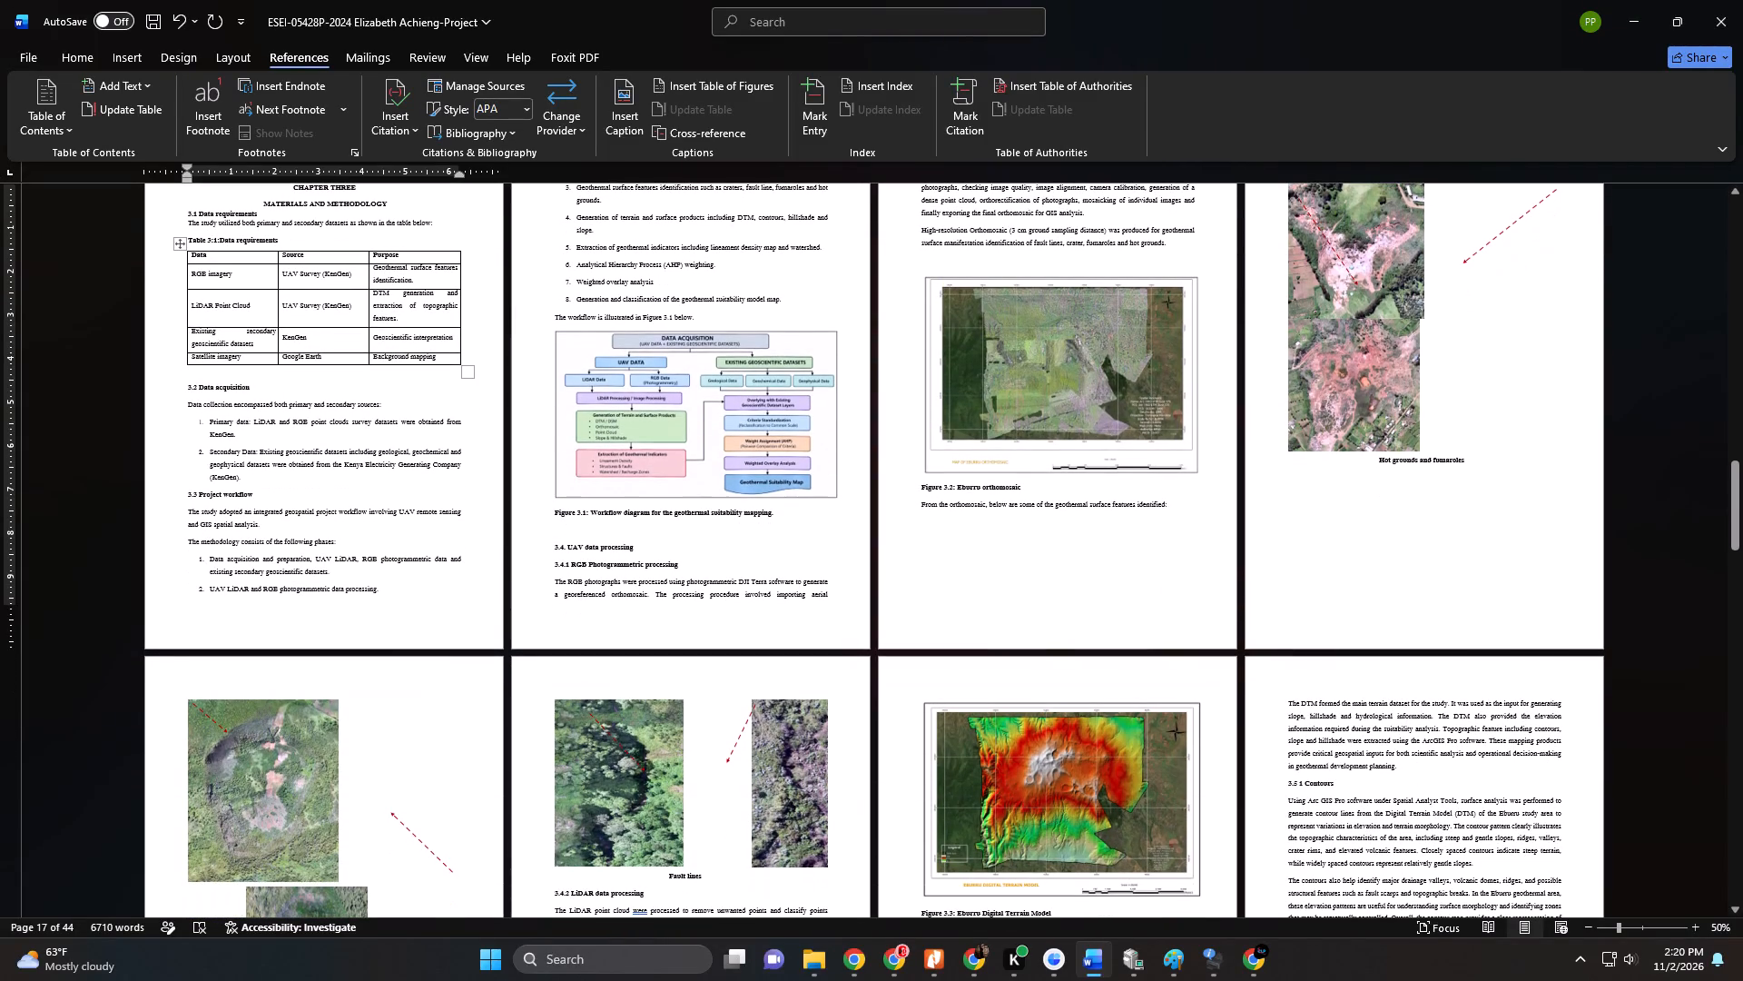
{"action": "left_click", "coordinate": [155, 387]}
{"action": "left_click", "coordinate": [83, 54]}
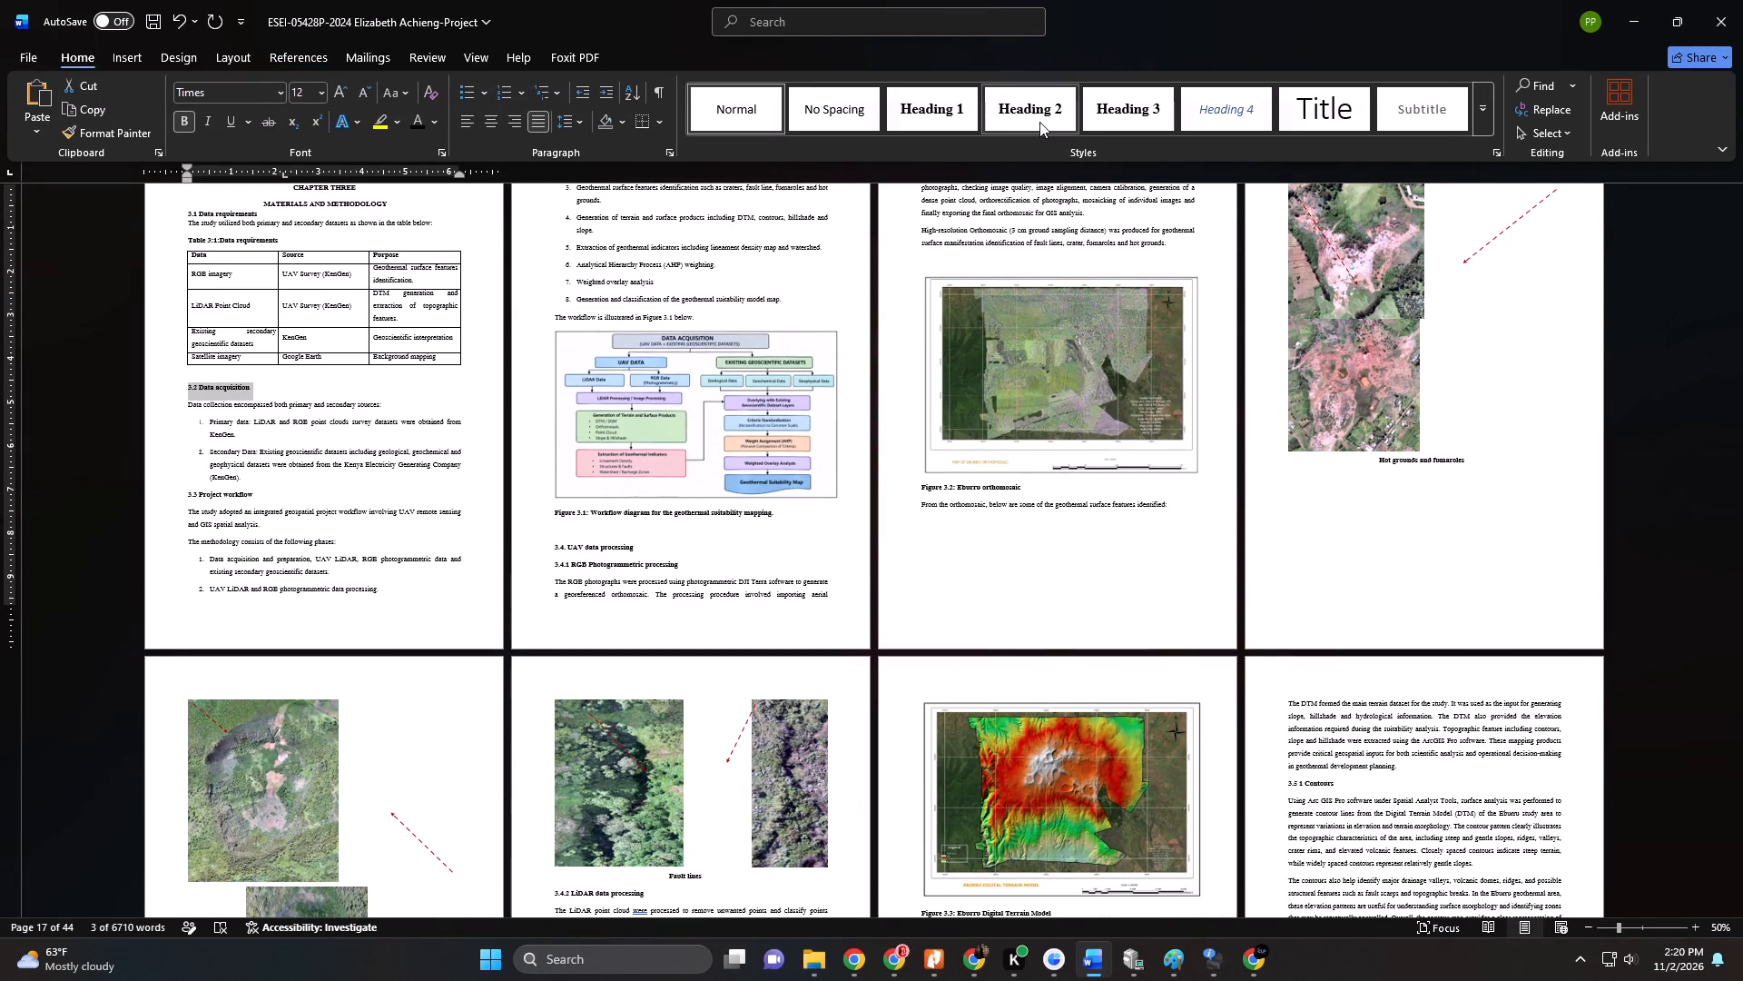
{"action": "left_click", "coordinate": [1039, 122]}
{"action": "left_click", "coordinate": [237, 374]}
{"action": "key", "text": "Delete"}
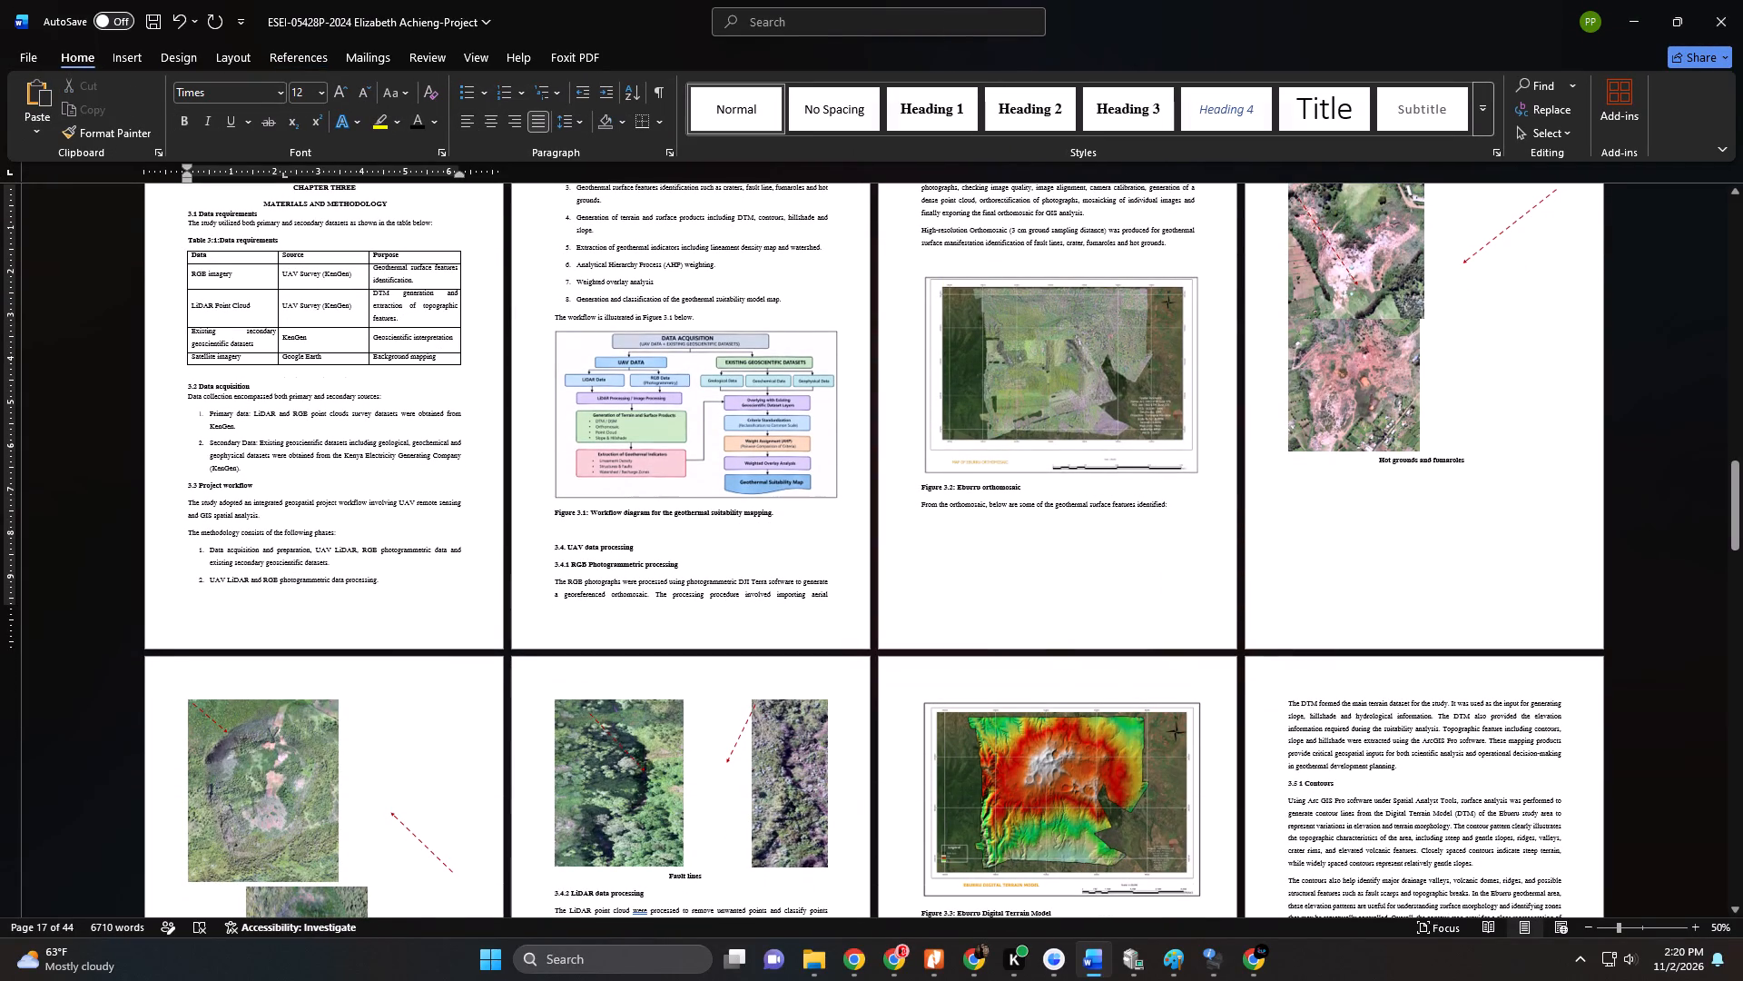
Apply the Heading 2 style to the "3.3 Project workflow" heading.
{"action": "left_click", "coordinate": [161, 481]}
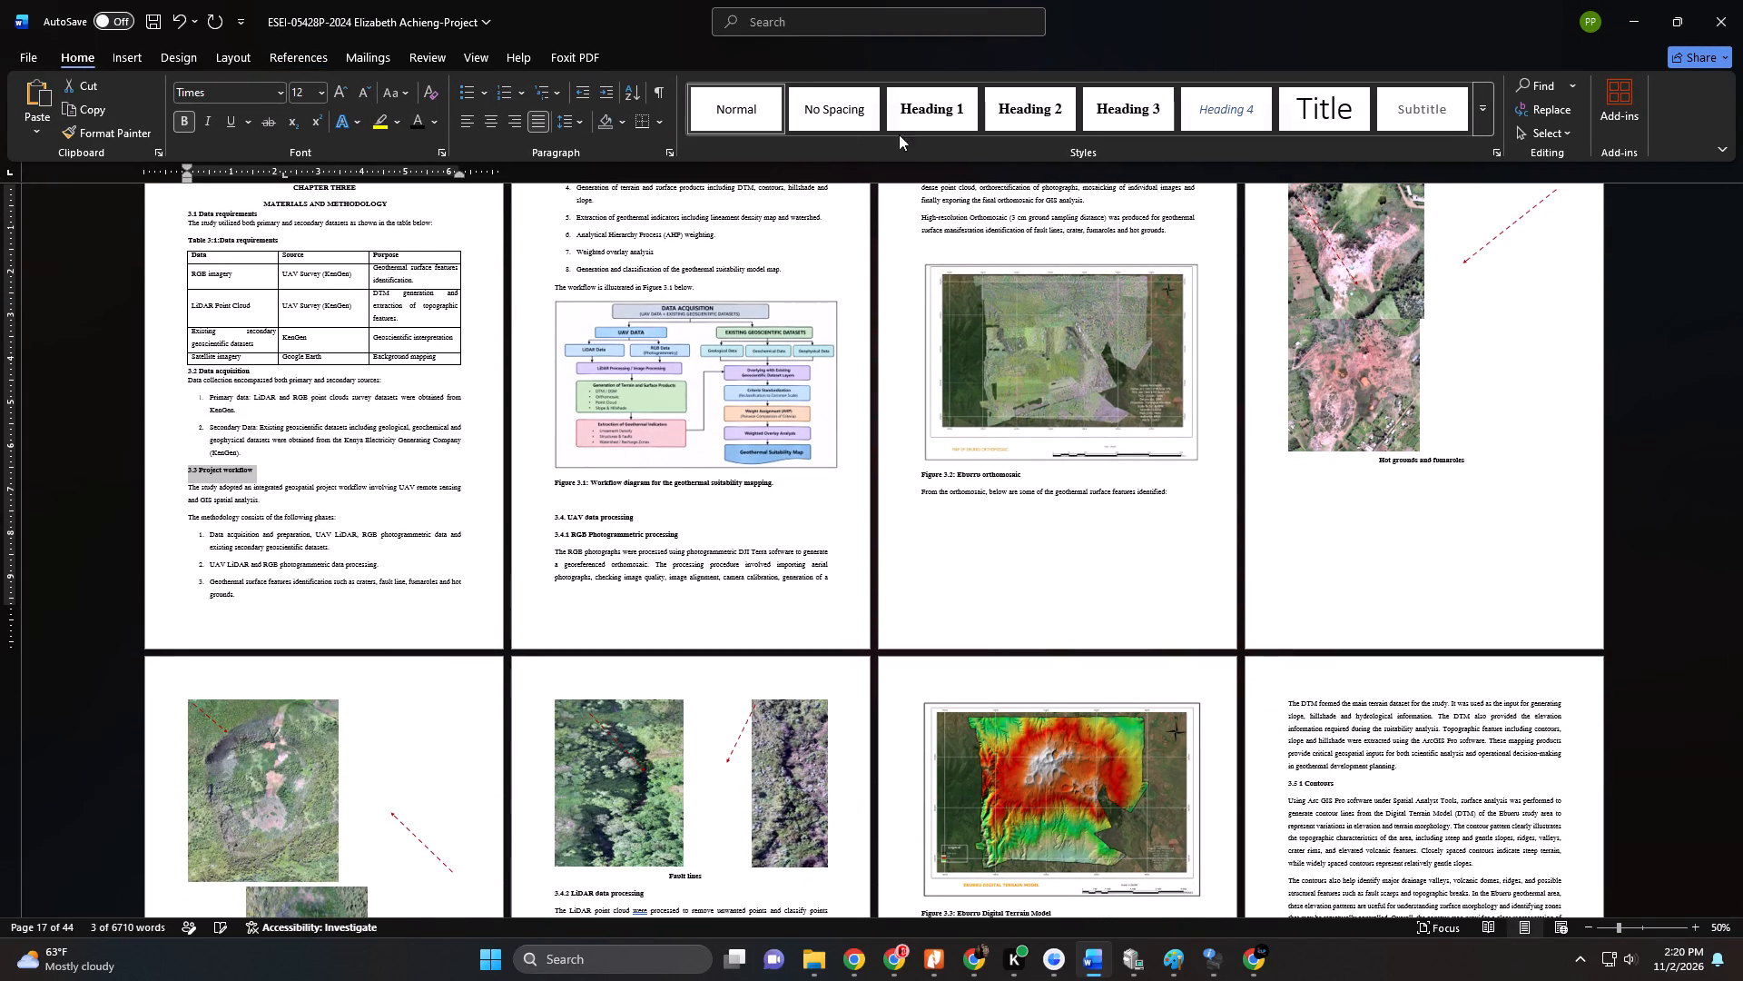
{"action": "left_click", "coordinate": [1033, 103]}
Delete the blank line below the Figure 3.1 caption and apply the Heading 2 style to "3.4. UAV data processing".
{"action": "scroll", "coordinate": [583, 231], "scroll_direction": "up", "scroll_amount": 5}
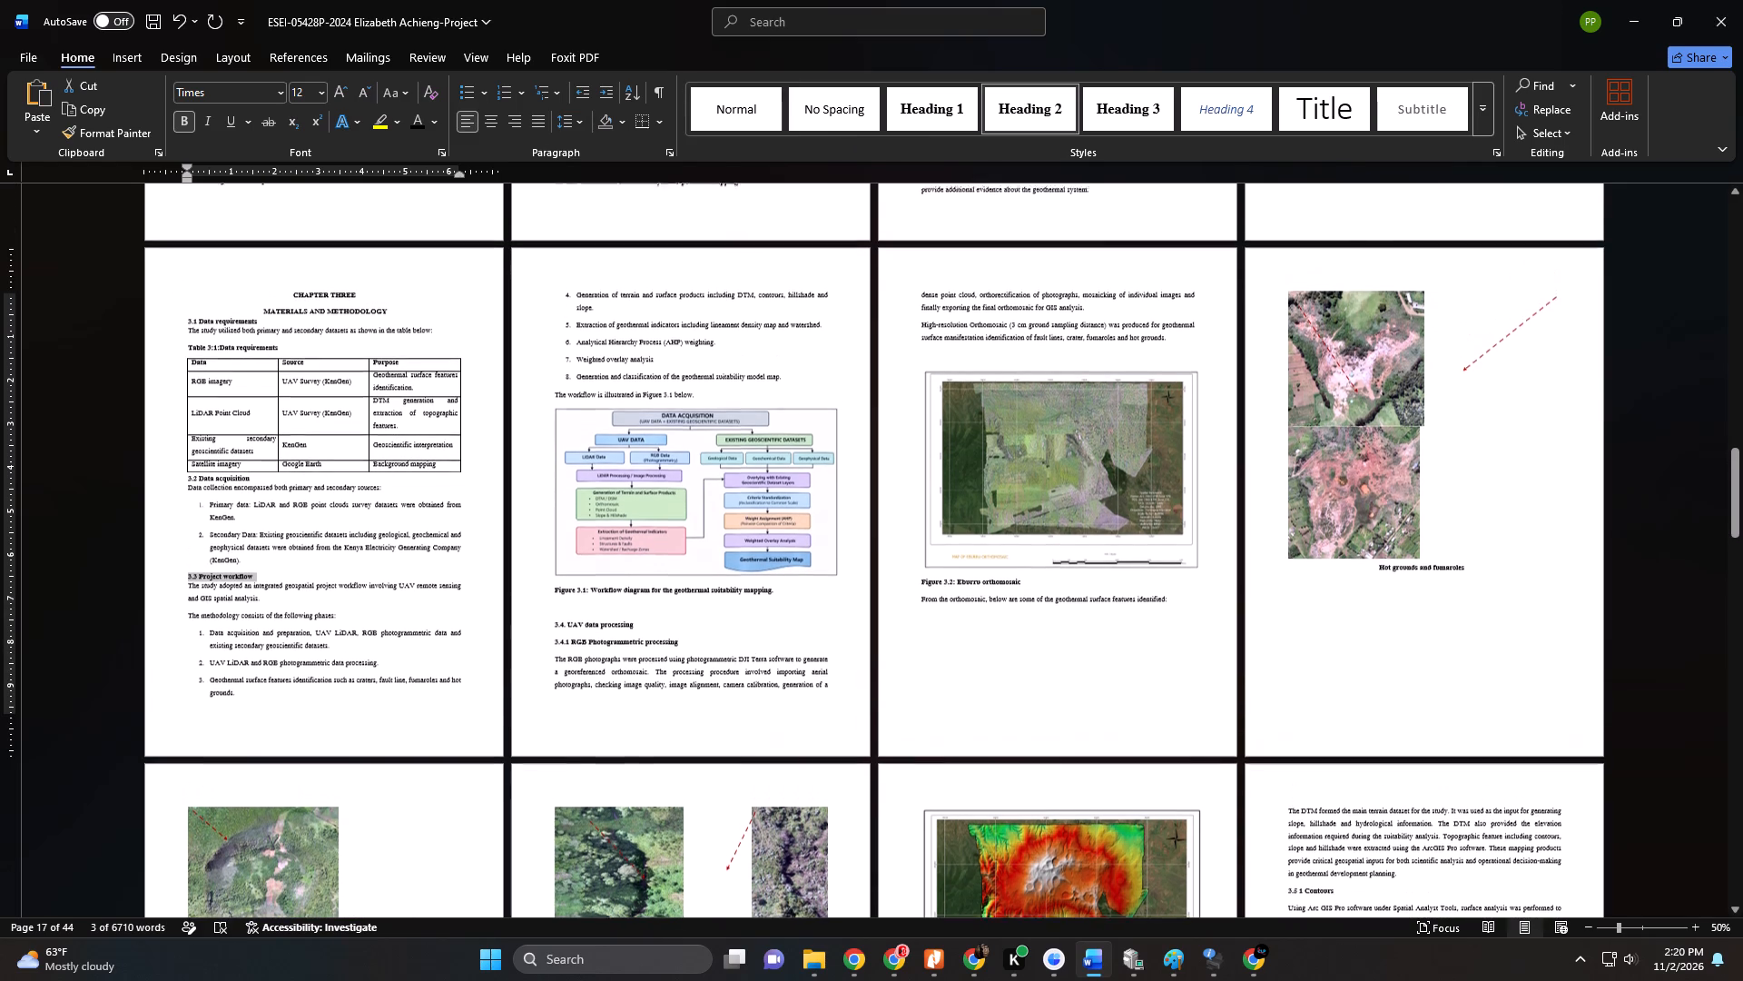
{"action": "scroll", "coordinate": [574, 213], "scroll_direction": "up", "scroll_amount": 2}
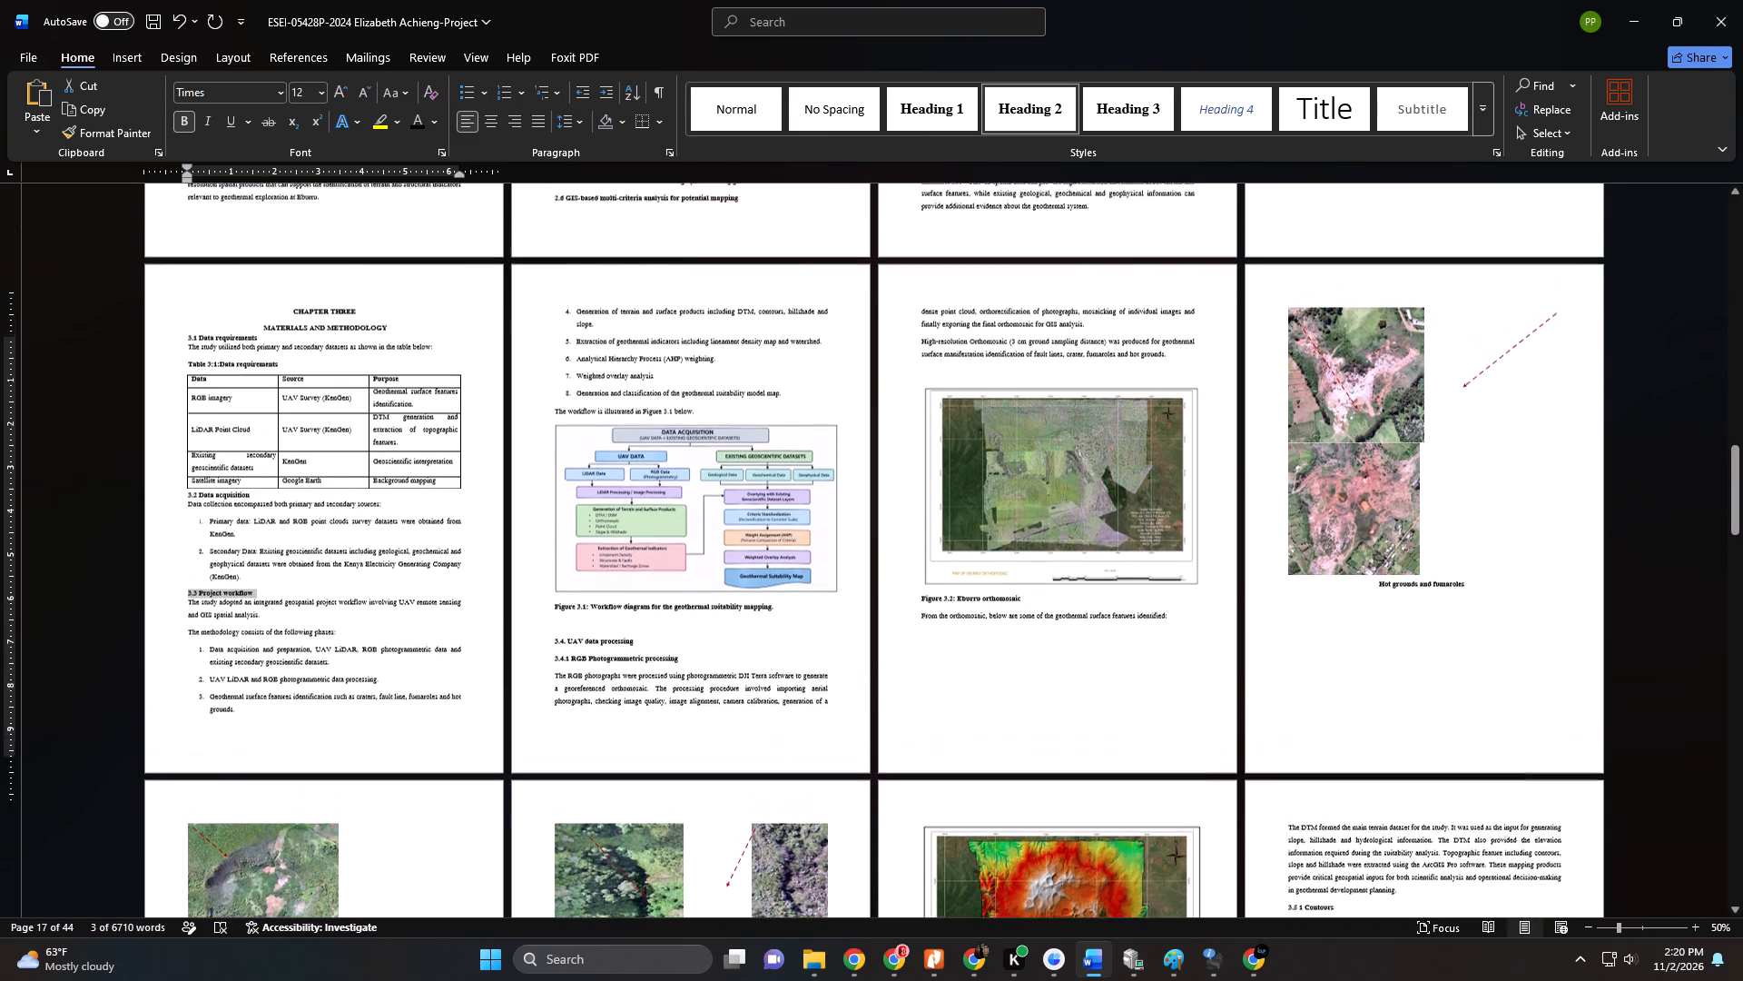
{"action": "scroll", "coordinate": [572, 211], "scroll_direction": "up", "scroll_amount": 2}
{"action": "scroll", "coordinate": [607, 371], "scroll_direction": "down", "scroll_amount": 3}
{"action": "scroll", "coordinate": [569, 451], "scroll_direction": "down", "scroll_amount": 1}
{"action": "left_click", "coordinate": [655, 409]}
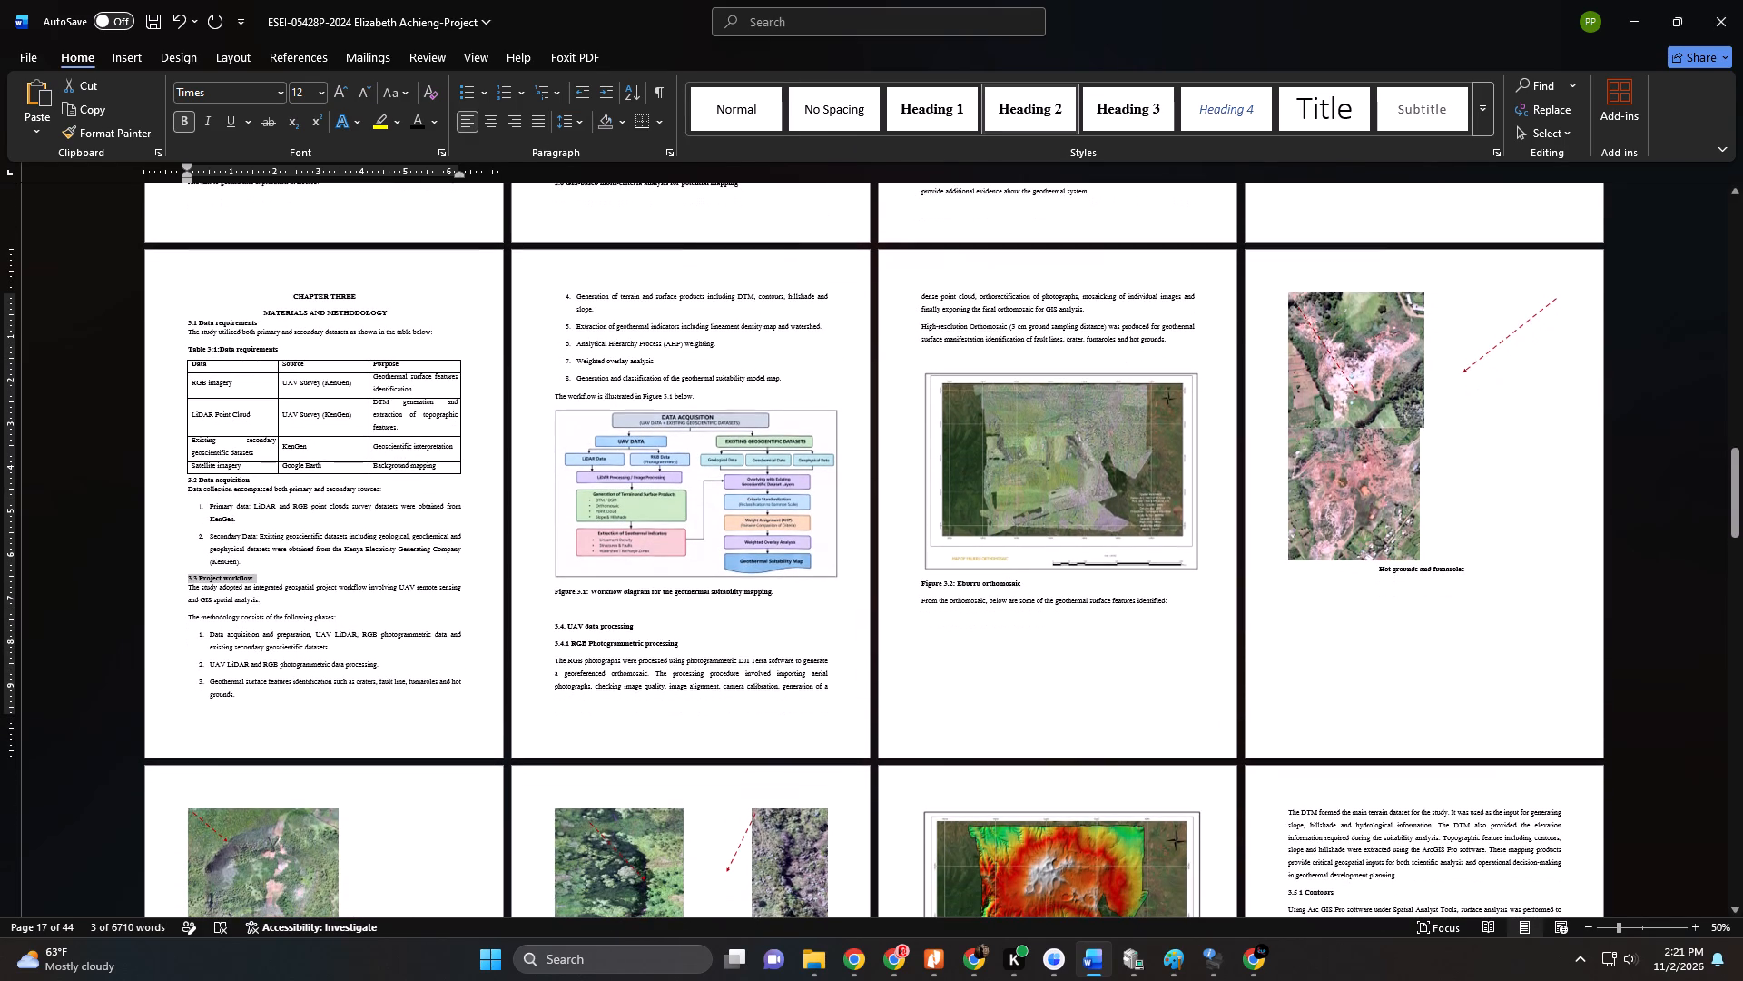
{"action": "scroll", "coordinate": [604, 618], "scroll_direction": "down", "scroll_amount": 2}
{"action": "left_click", "coordinate": [536, 568]}
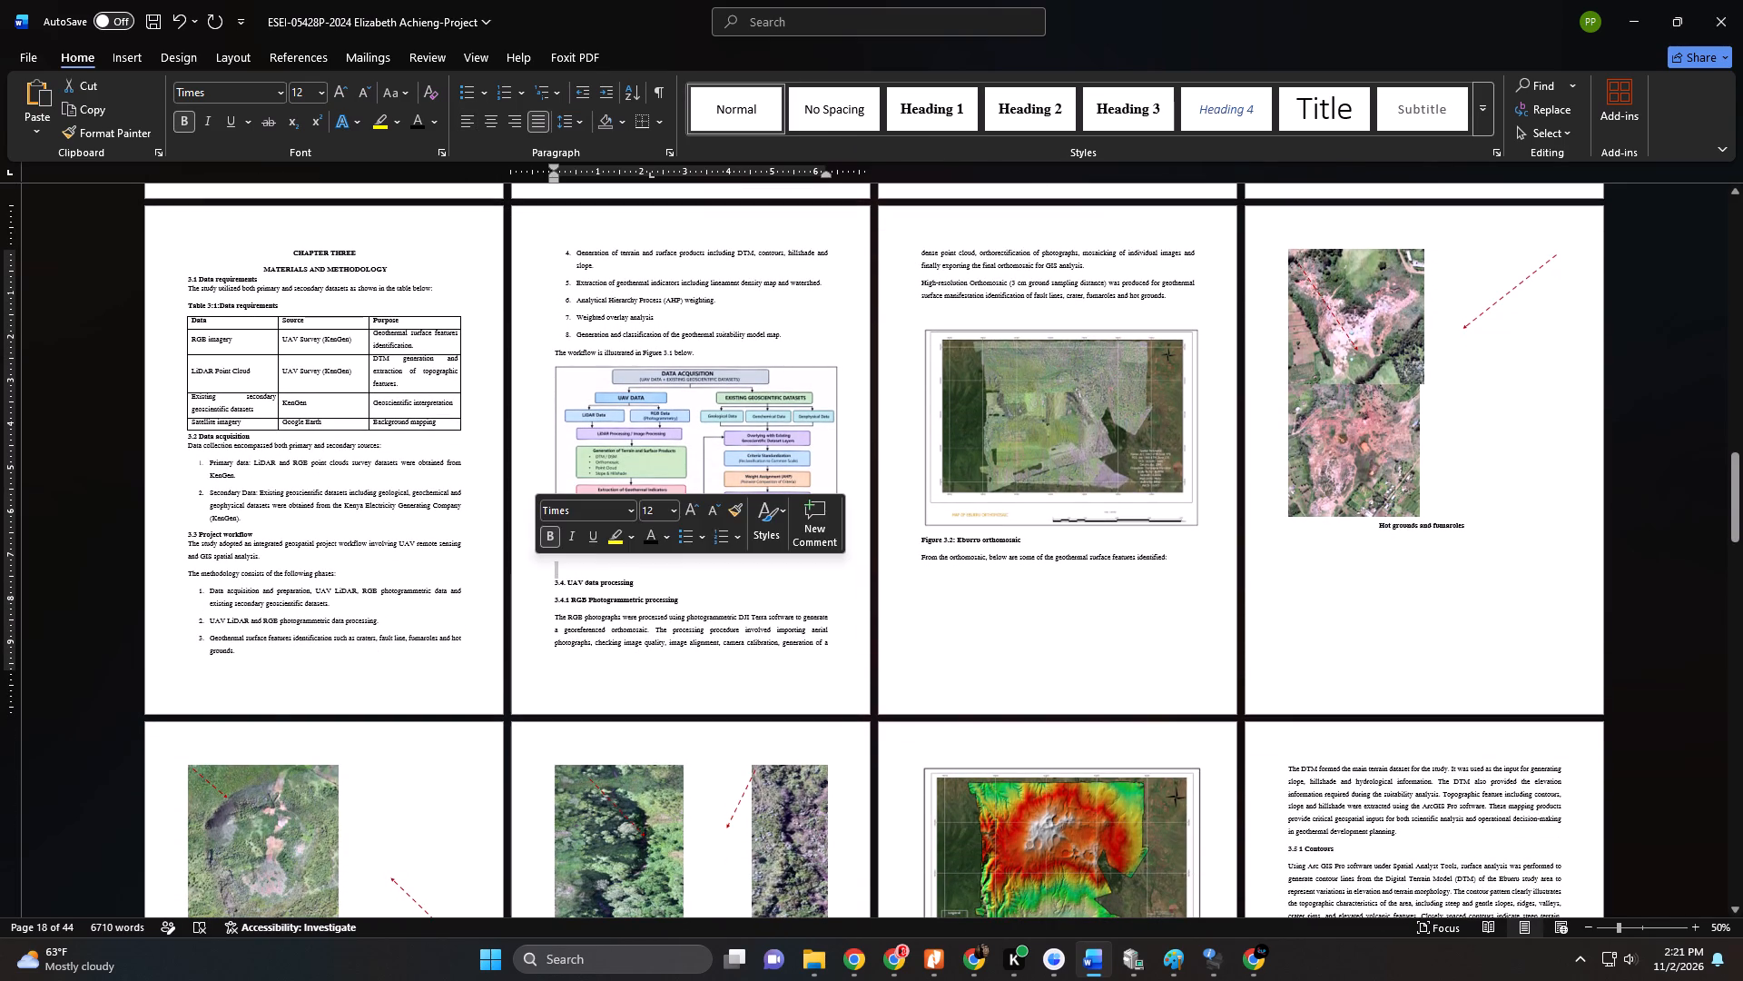
{"action": "key", "text": "Delete"}
{"action": "left_click", "coordinate": [535, 568]}
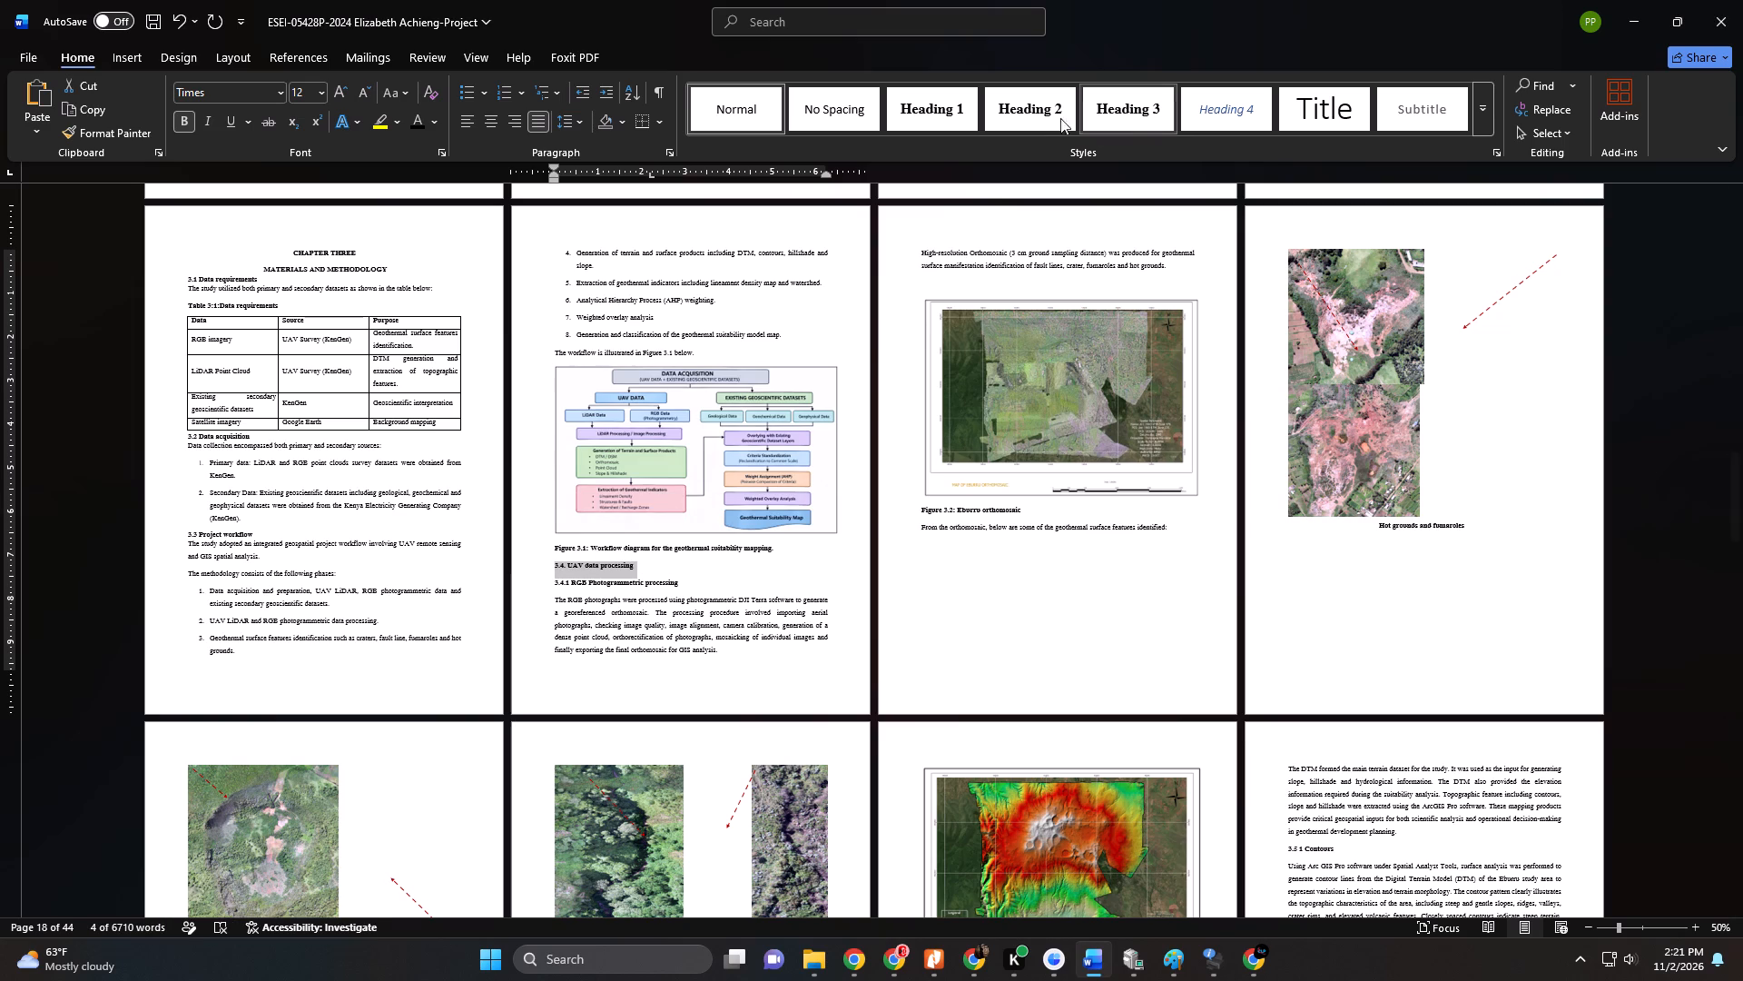
{"action": "left_click", "coordinate": [1033, 119]}
Apply the Heading 3 style to the "3.4.1 RGB Photogrammetric processing" subheading.
{"action": "left_click", "coordinate": [528, 575]}
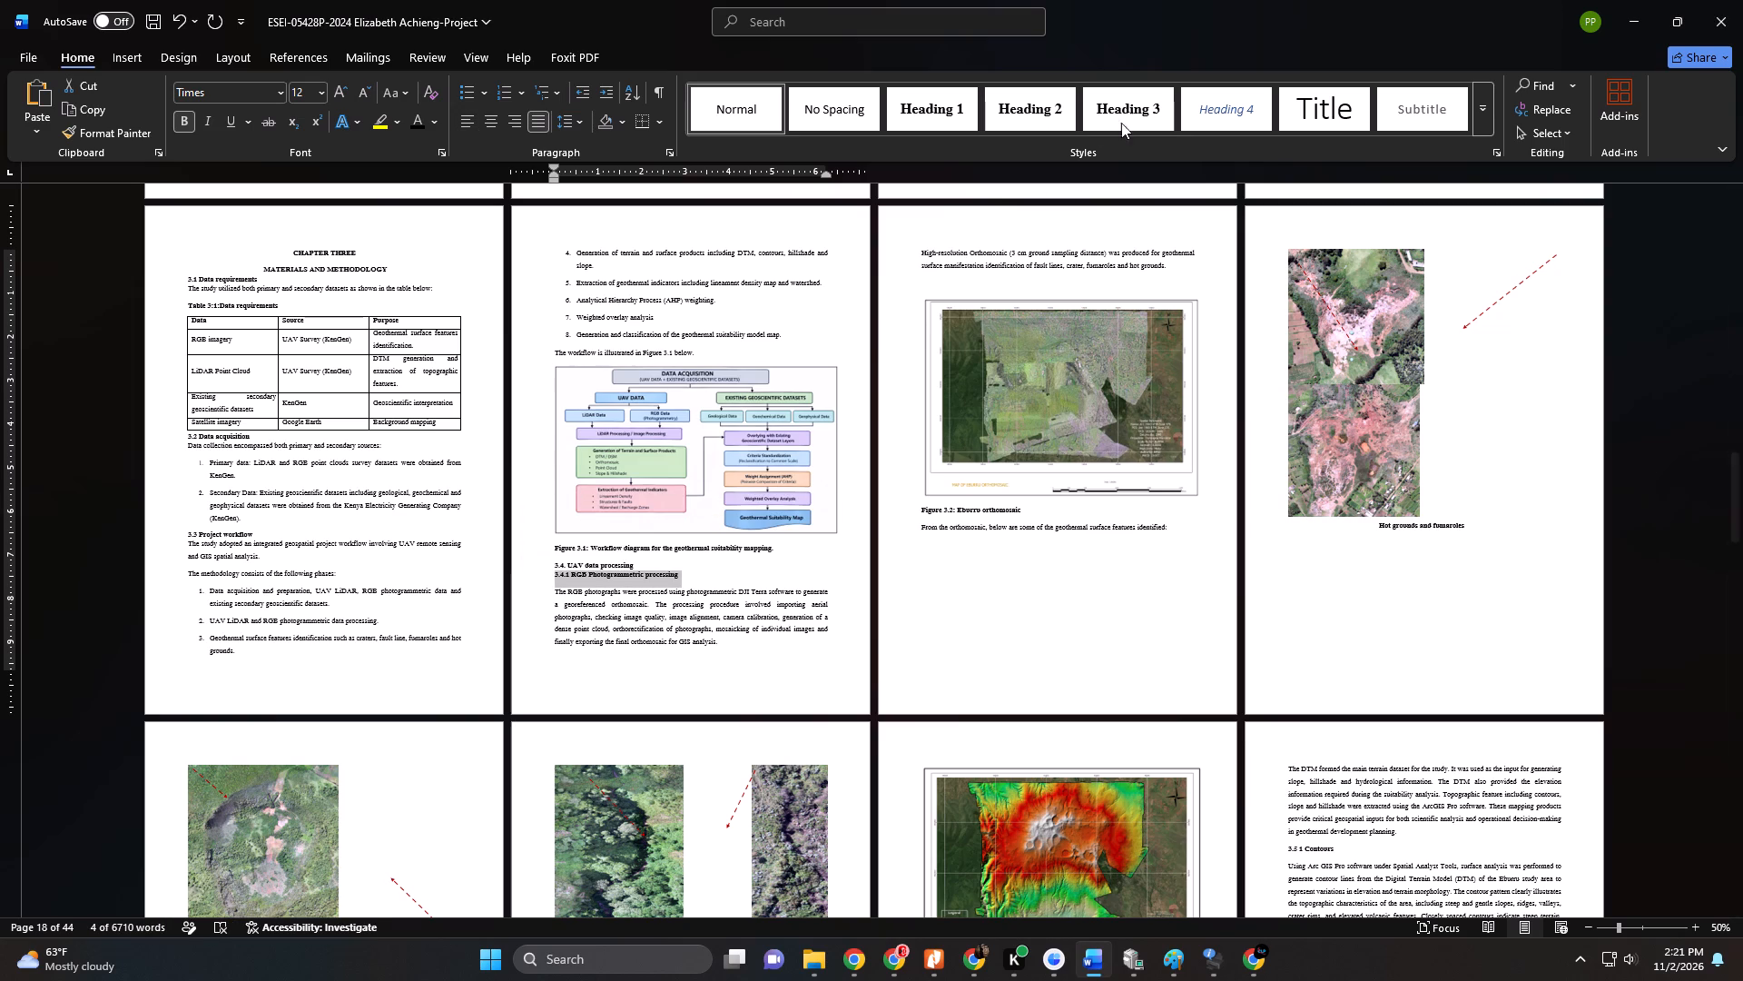
{"action": "left_click", "coordinate": [1120, 110]}
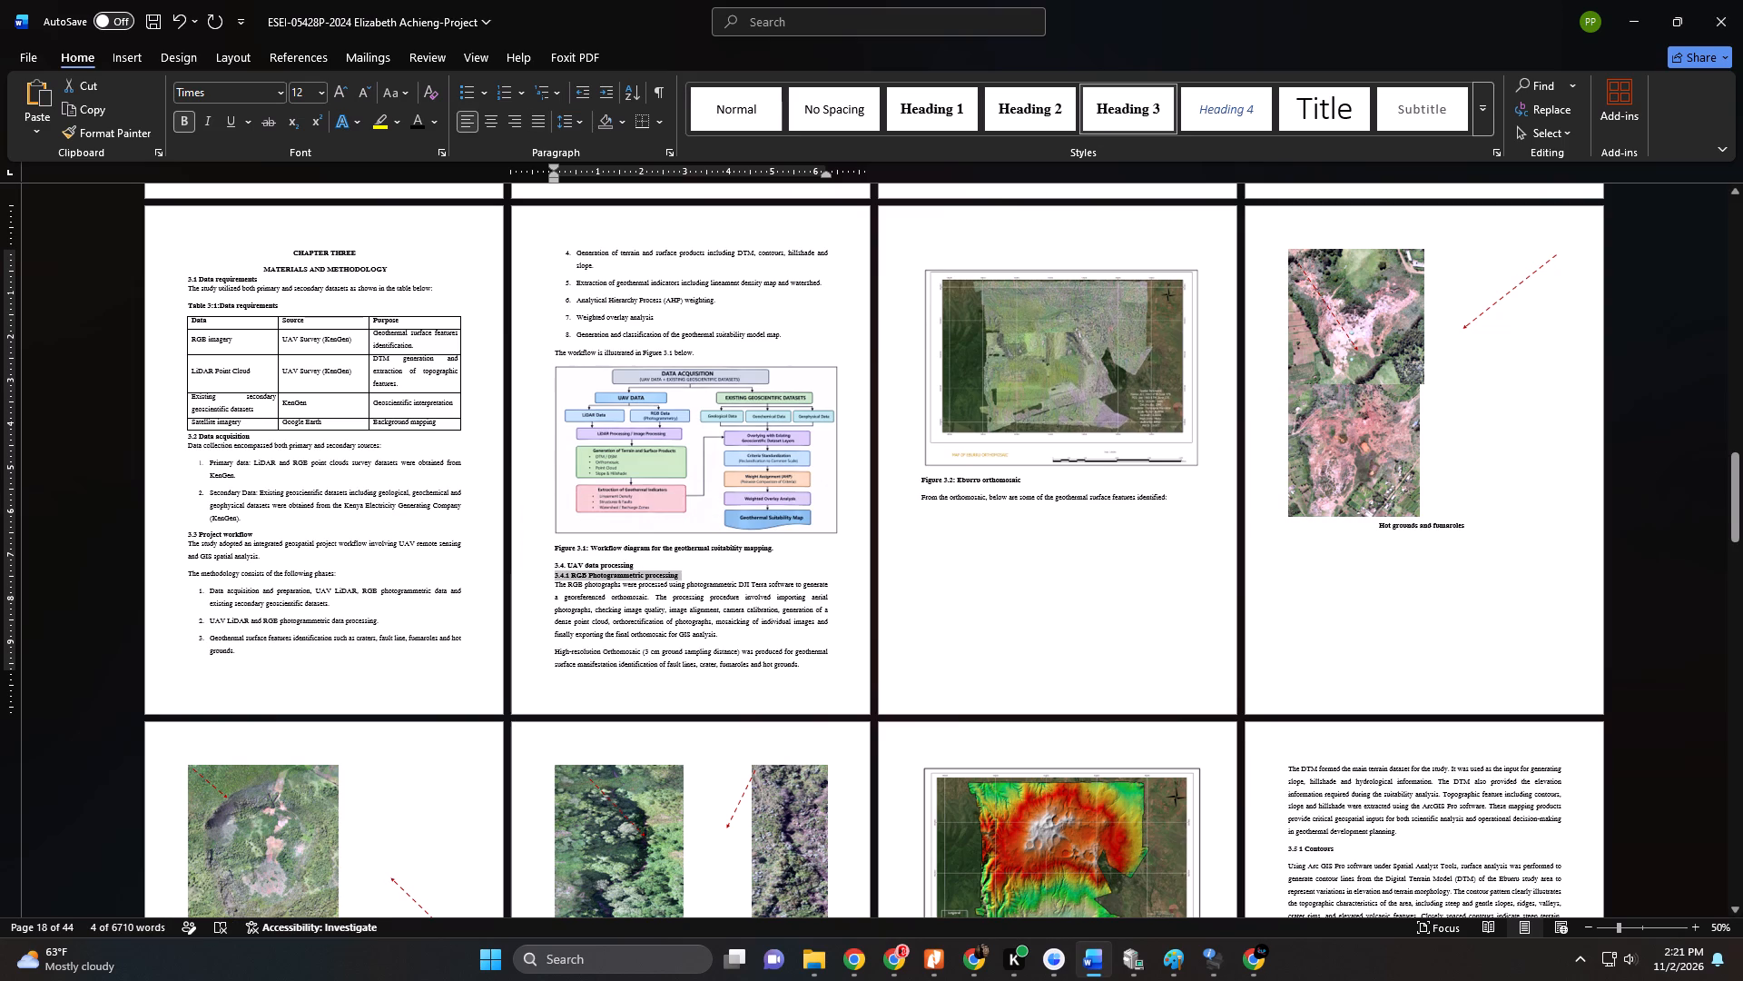
Review the chapter three pages from RGB photogrammetric processing through the LiDAR and topographic feature sections, checking headings, images and captions.
{"action": "scroll", "coordinate": [912, 501], "scroll_direction": "down", "scroll_amount": 10}
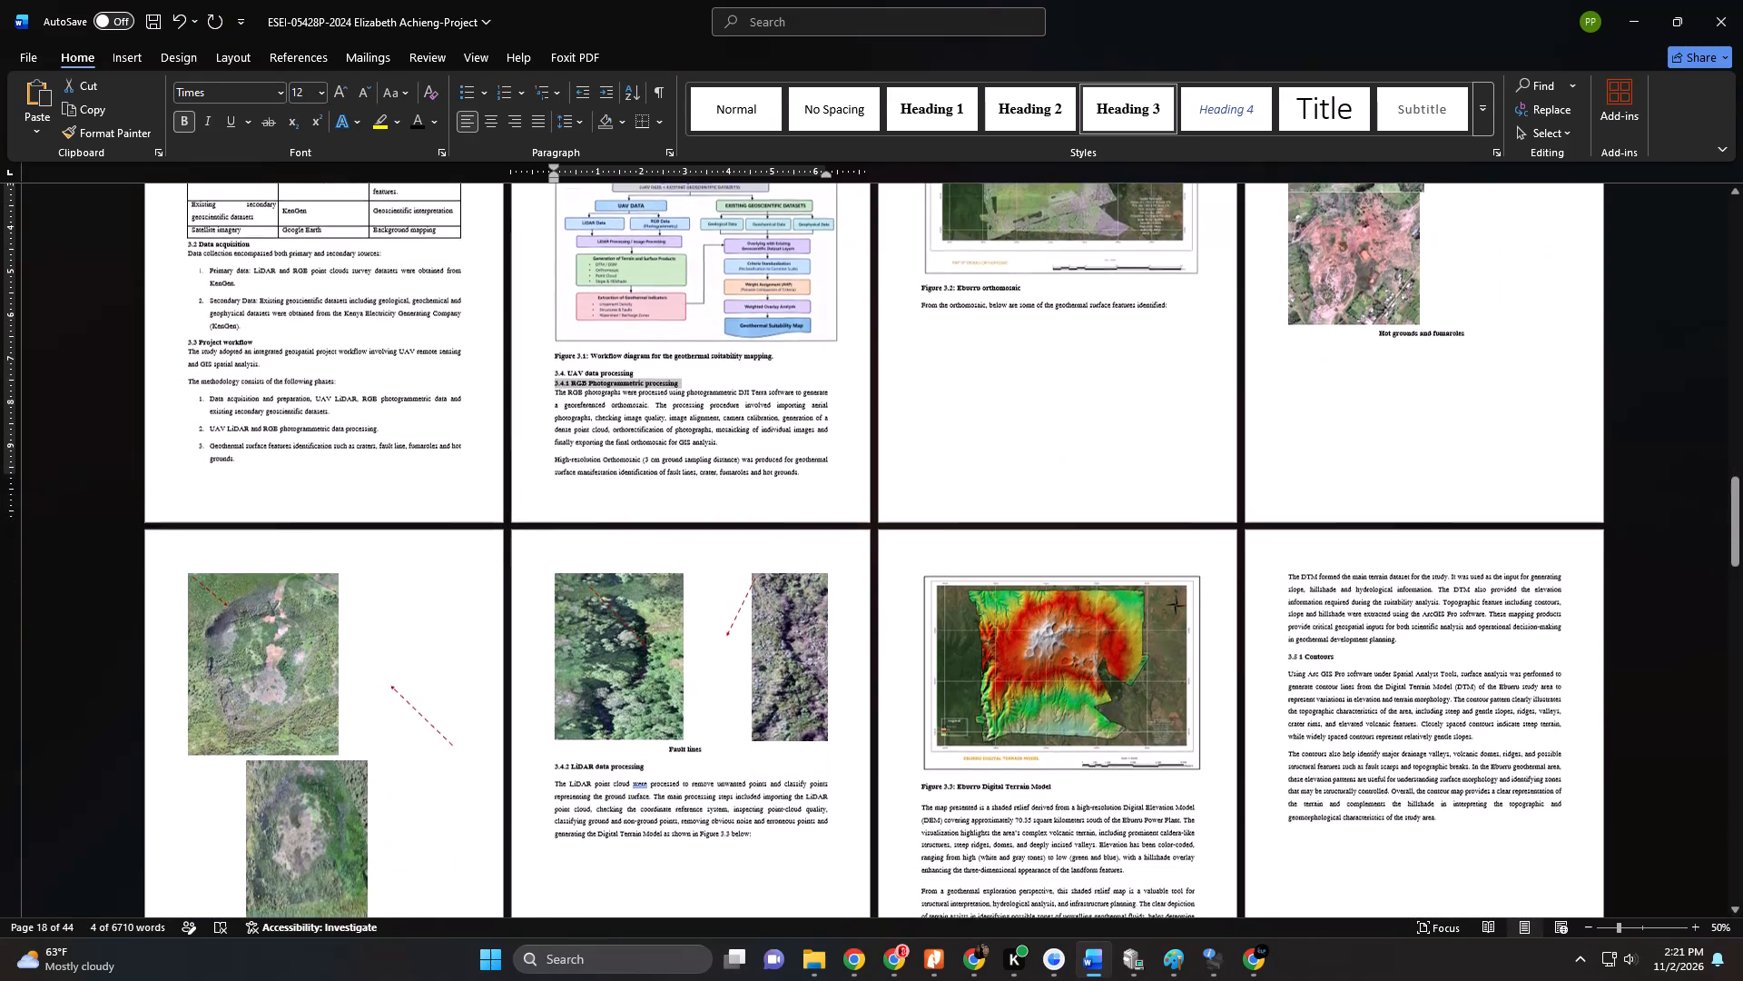
{"action": "scroll", "coordinate": [912, 501], "scroll_direction": "down", "scroll_amount": 2}
{"action": "scroll", "coordinate": [912, 501], "scroll_direction": "up", "scroll_amount": 1}
{"action": "scroll", "coordinate": [912, 501], "scroll_direction": "down", "scroll_amount": 2}
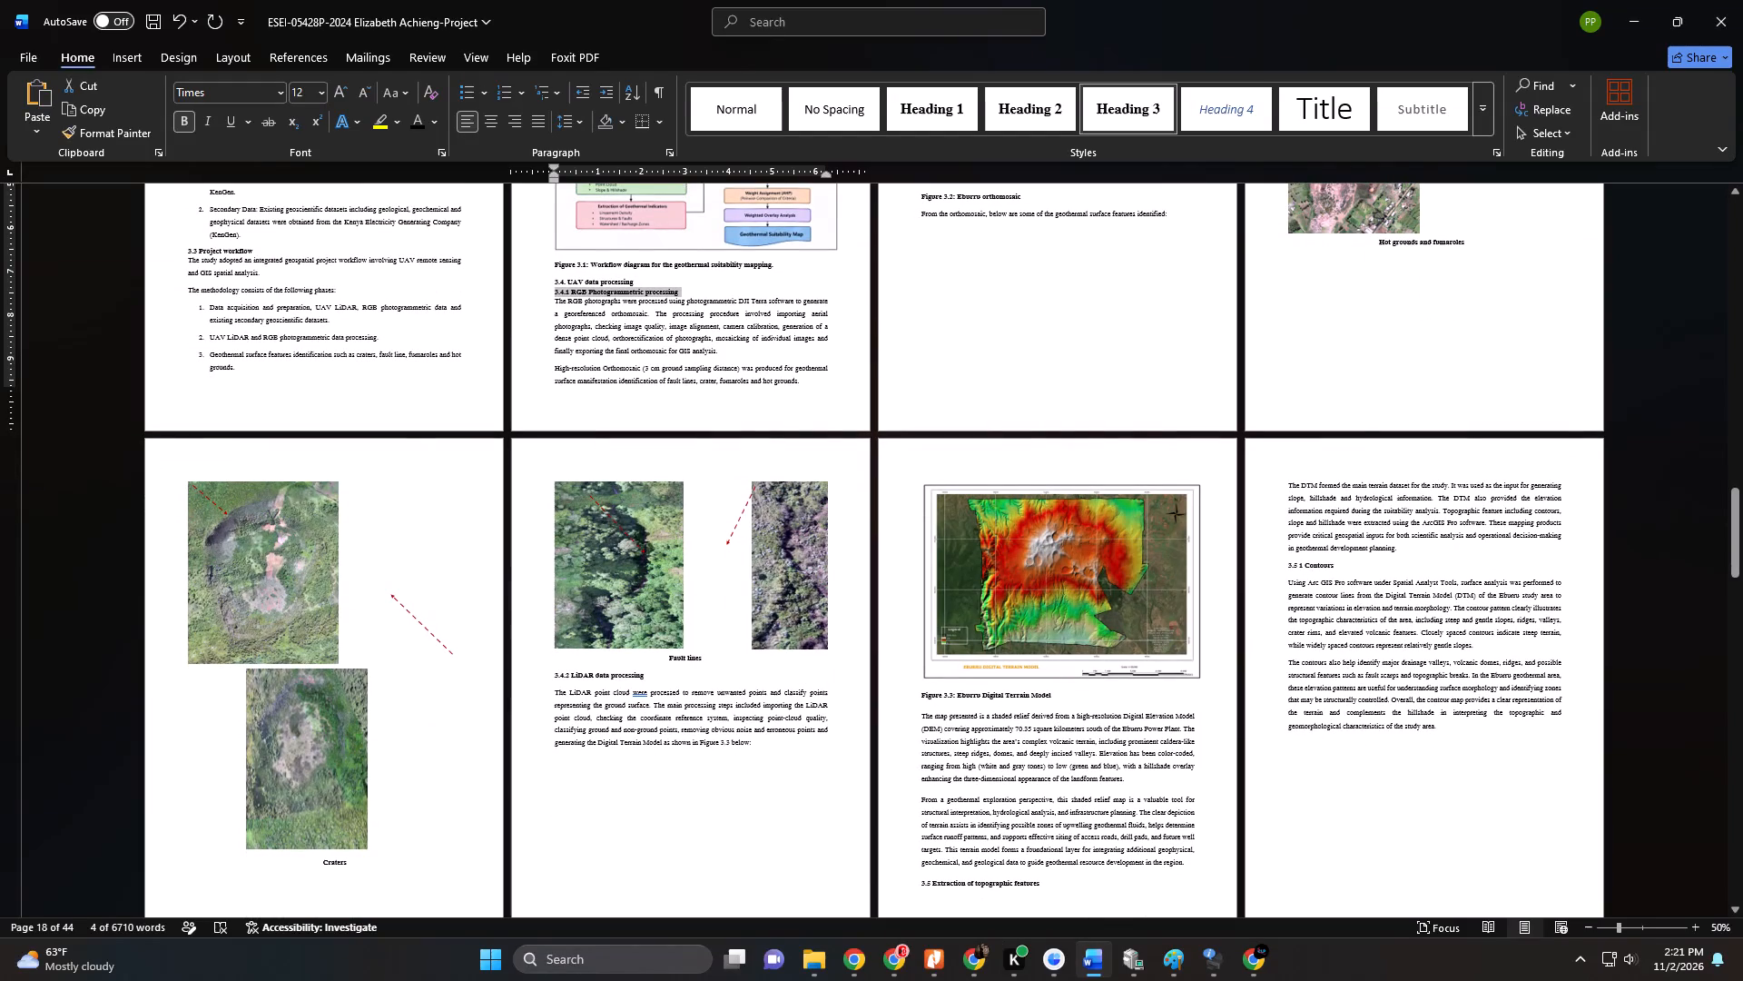
{"action": "scroll", "coordinate": [449, 528], "scroll_direction": "down", "scroll_amount": 11}
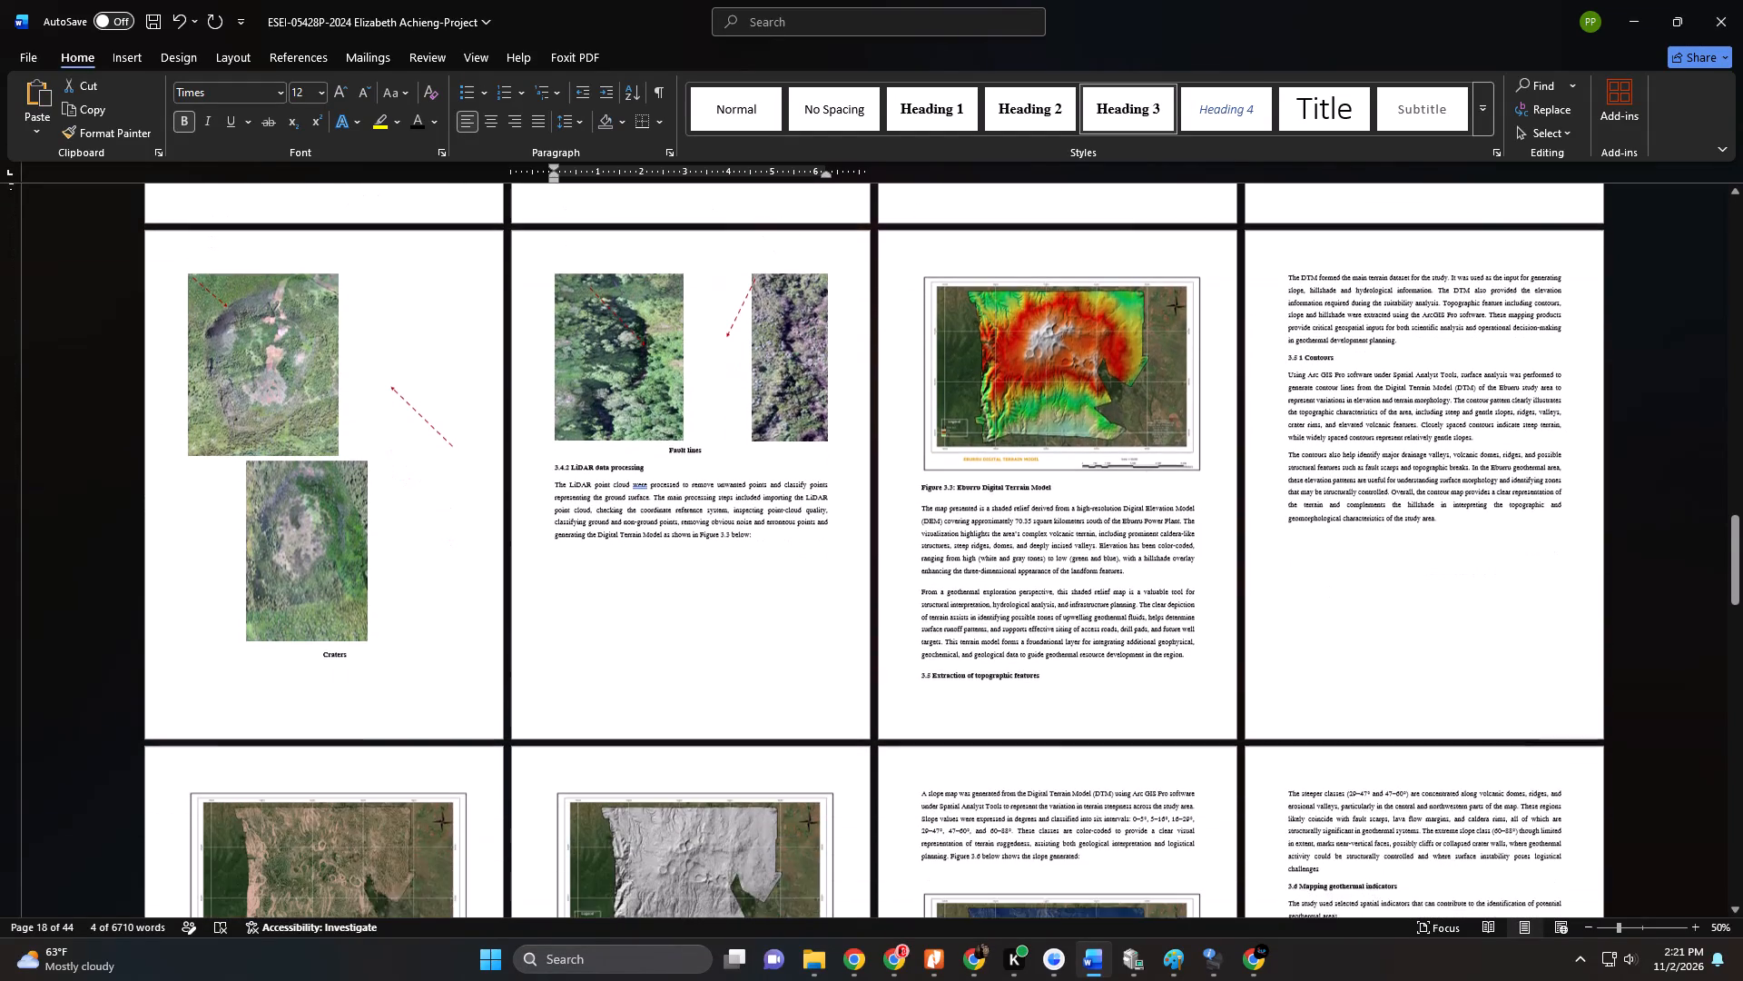
{"action": "scroll", "coordinate": [426, 502], "scroll_direction": "up", "scroll_amount": 10}
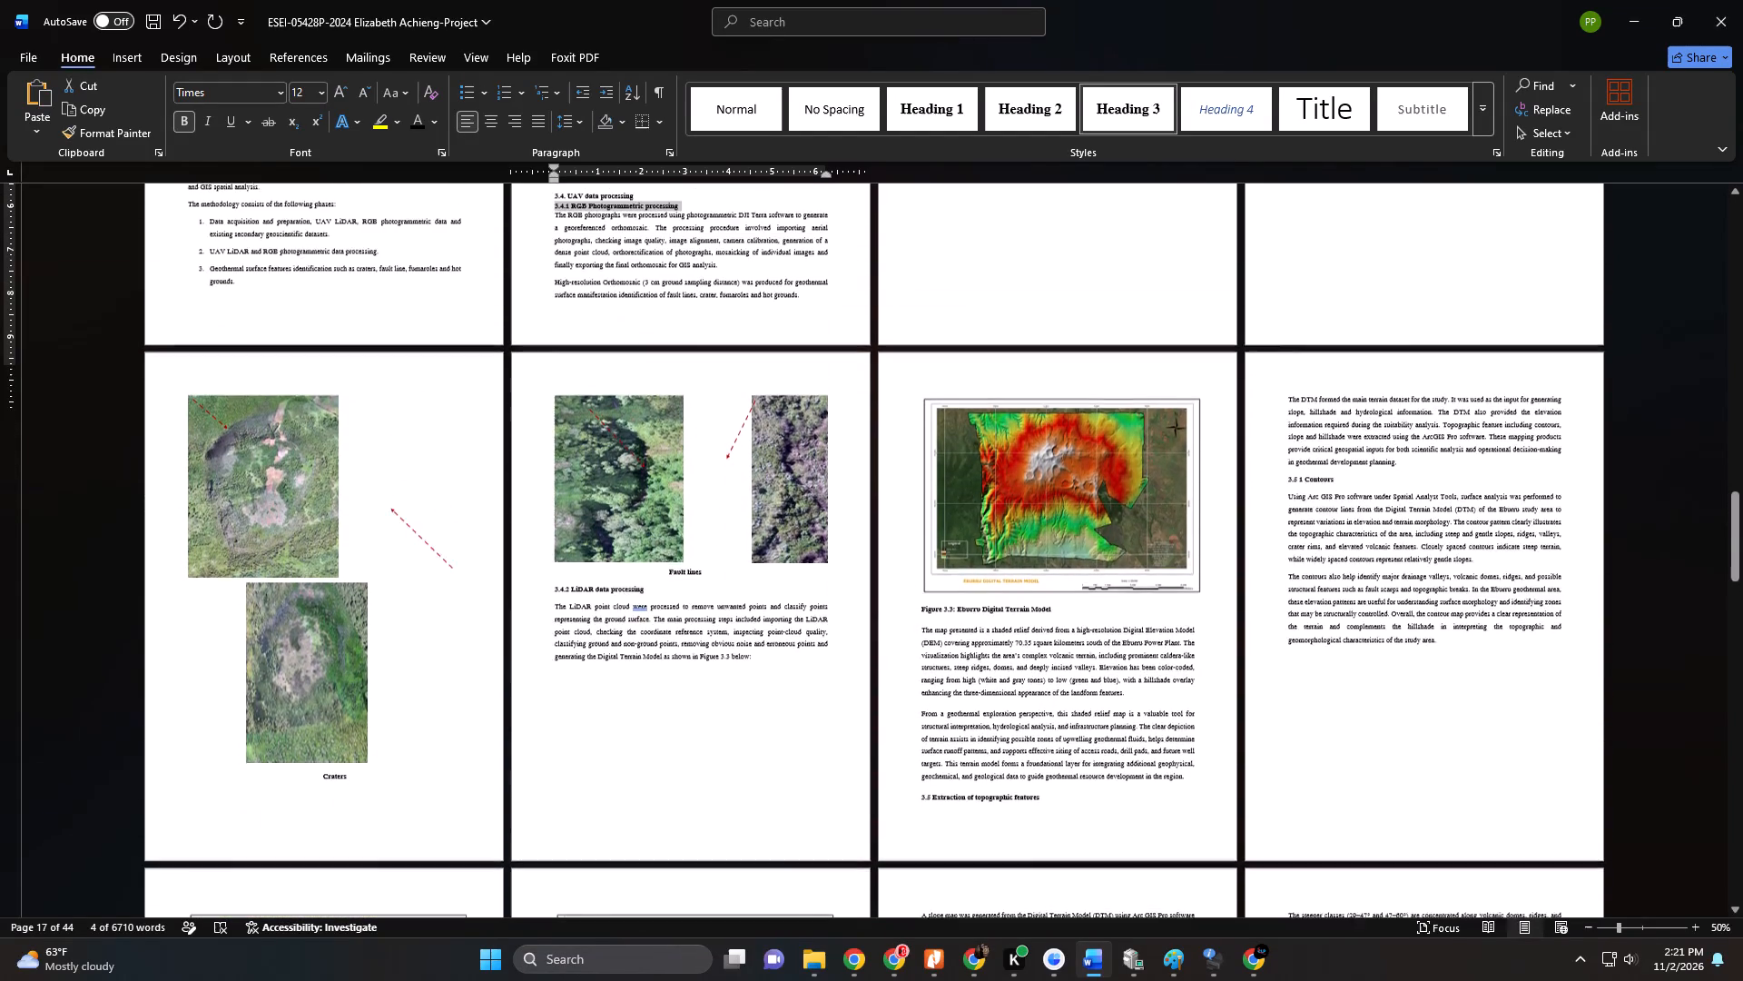
{"action": "scroll", "coordinate": [430, 506], "scroll_direction": "up", "scroll_amount": 14}
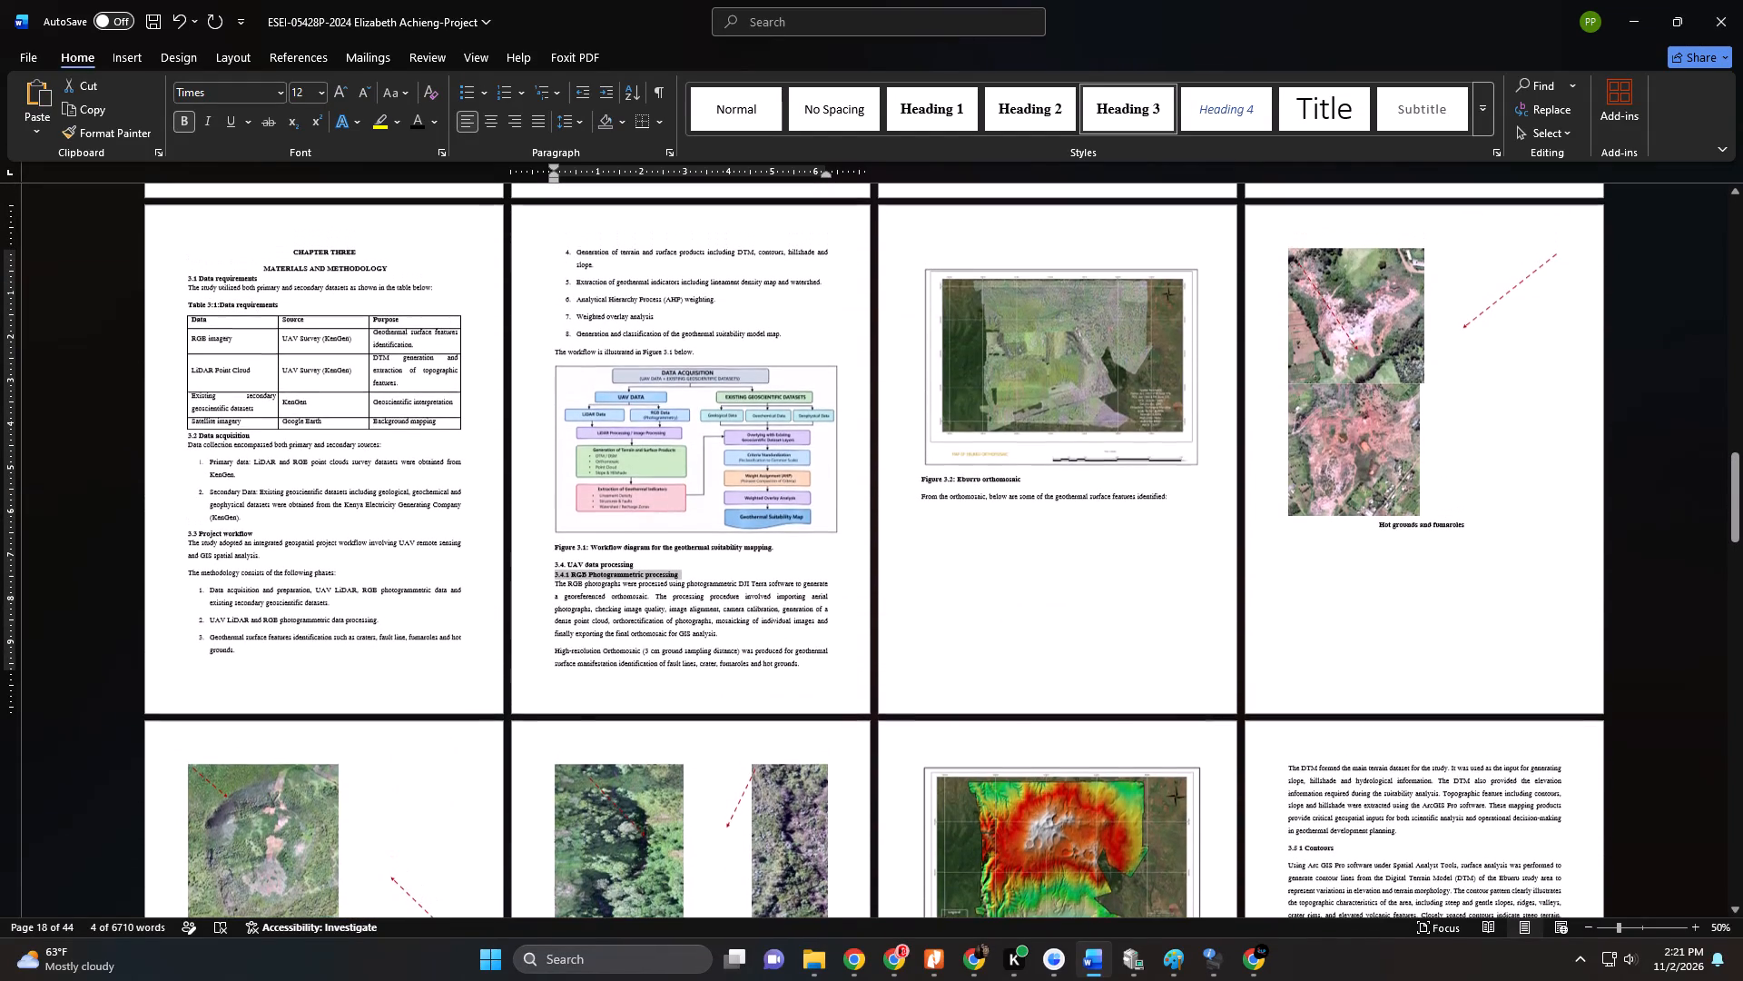
{"action": "scroll", "coordinate": [433, 506], "scroll_direction": "down", "scroll_amount": 2}
{"action": "scroll", "coordinate": [433, 506], "scroll_direction": "up", "scroll_amount": 1}
{"action": "scroll", "coordinate": [433, 506], "scroll_direction": "down", "scroll_amount": 1}
{"action": "scroll", "coordinate": [433, 506], "scroll_direction": "up", "scroll_amount": 1}
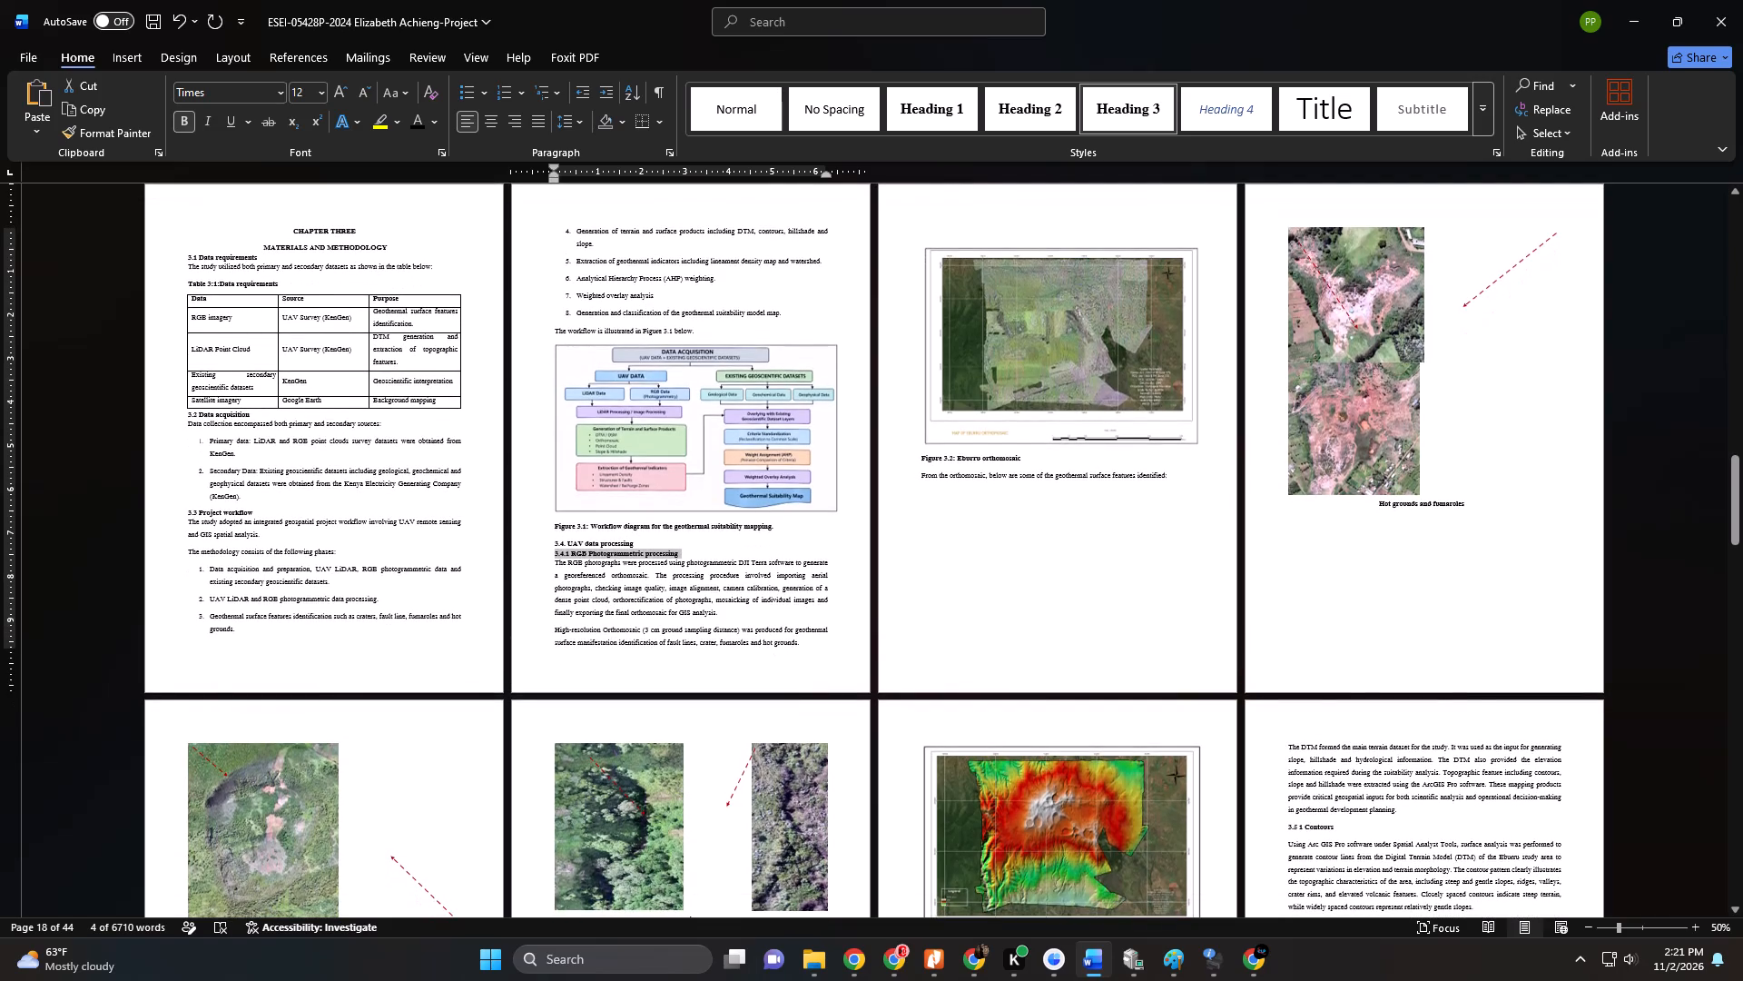
{"action": "scroll", "coordinate": [433, 506], "scroll_direction": "down", "scroll_amount": 7}
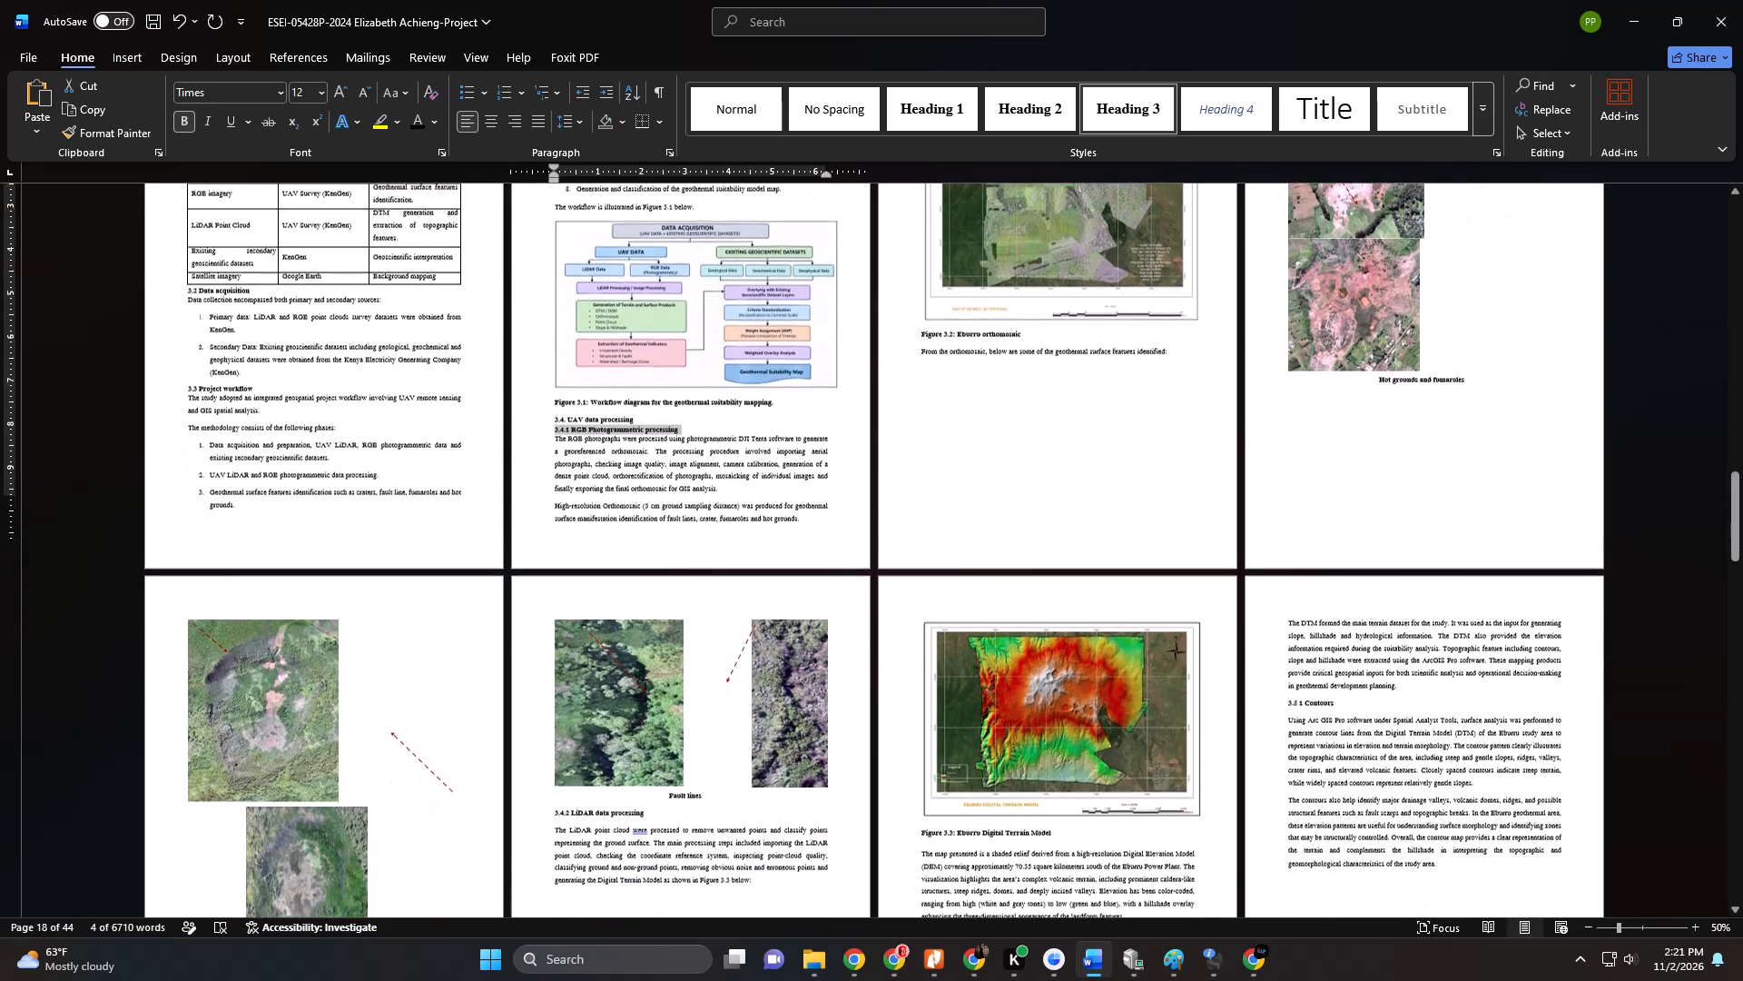
{"action": "scroll", "coordinate": [433, 506], "scroll_direction": "down", "scroll_amount": 14}
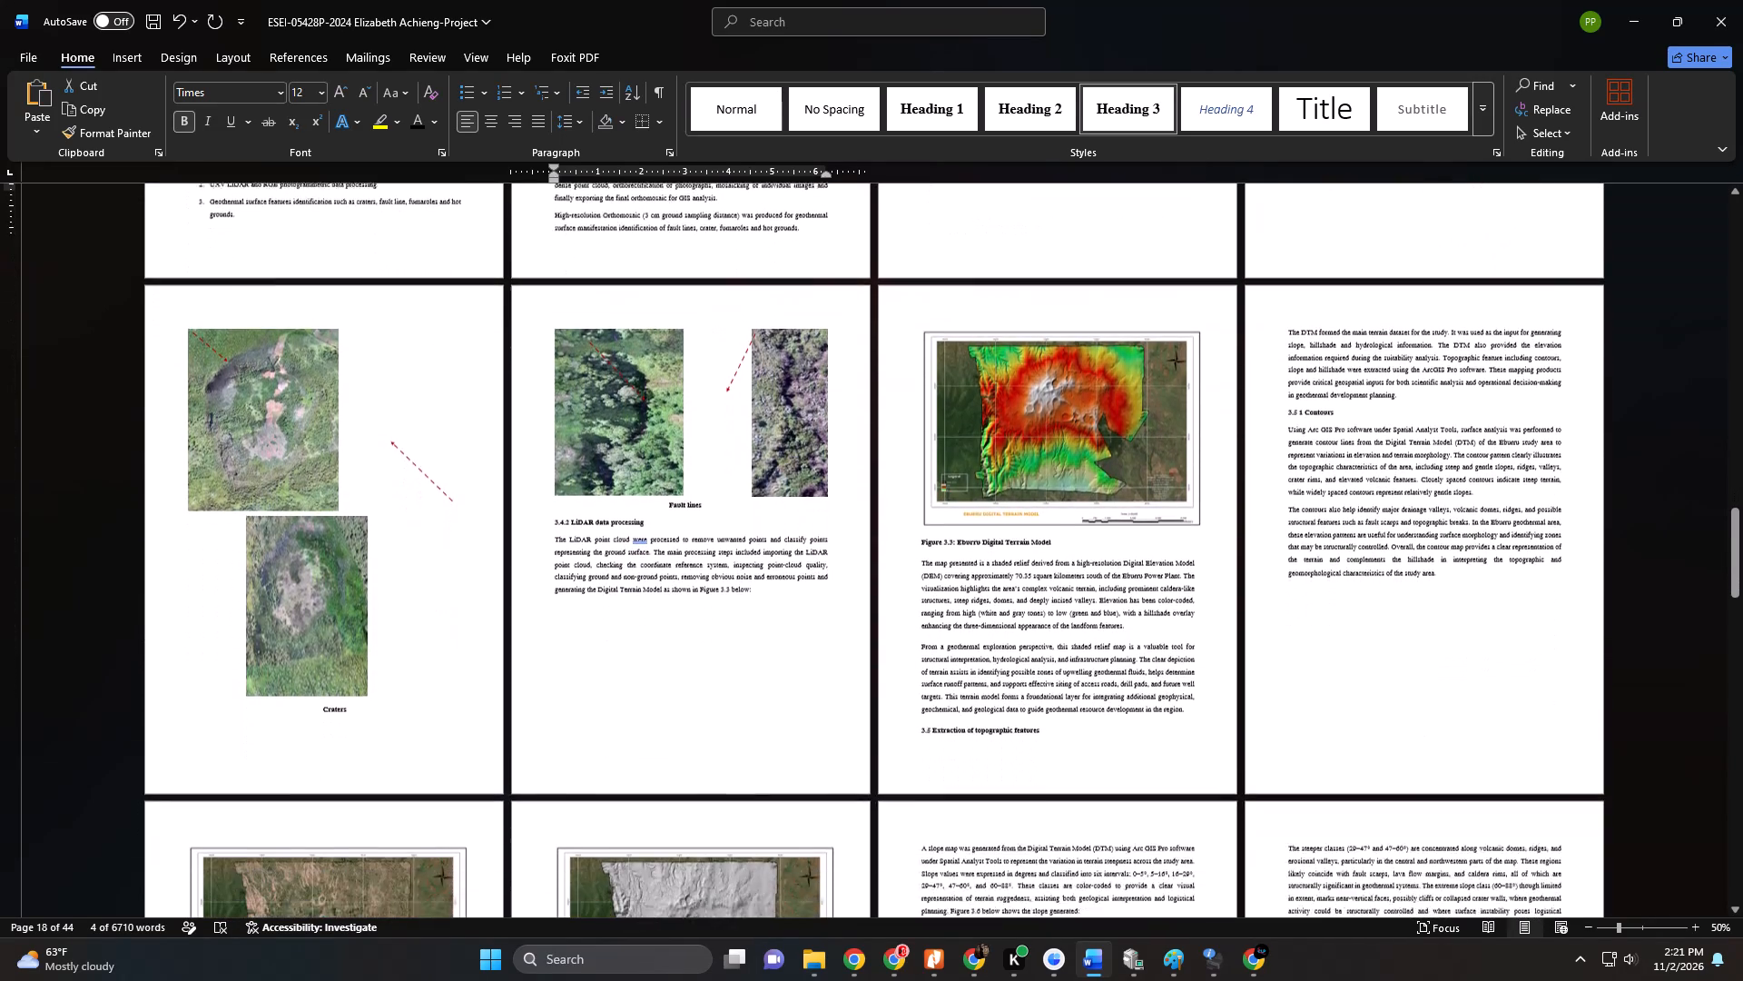
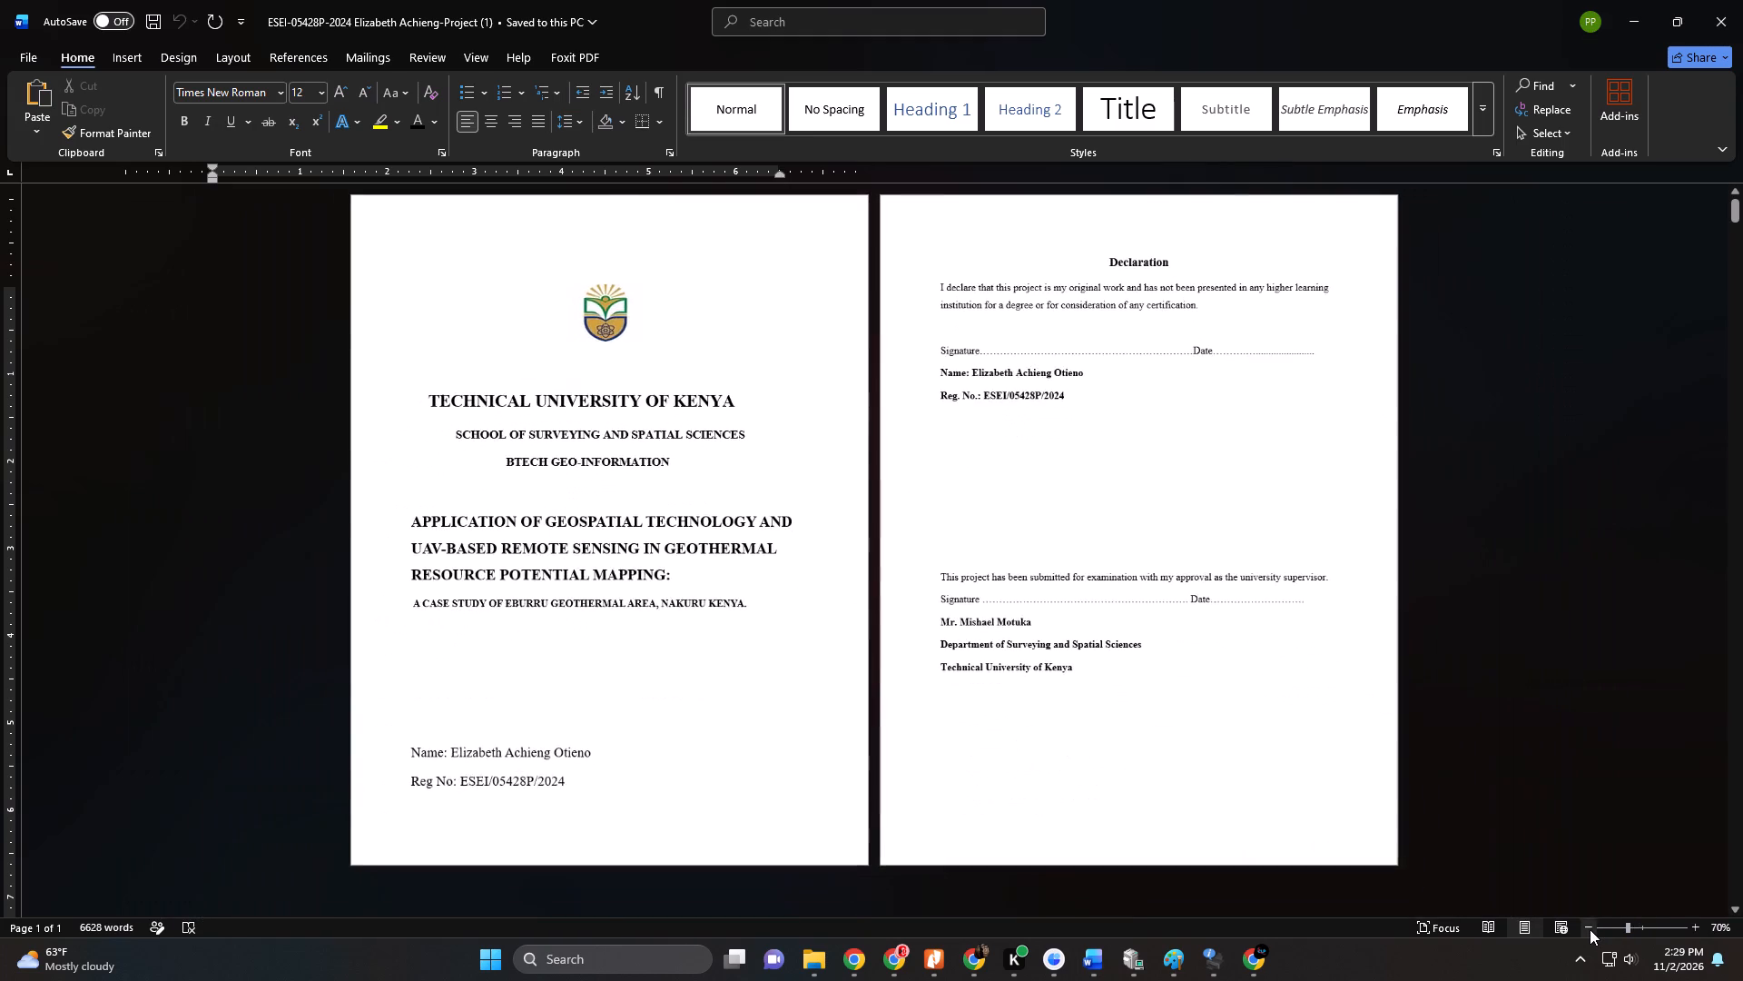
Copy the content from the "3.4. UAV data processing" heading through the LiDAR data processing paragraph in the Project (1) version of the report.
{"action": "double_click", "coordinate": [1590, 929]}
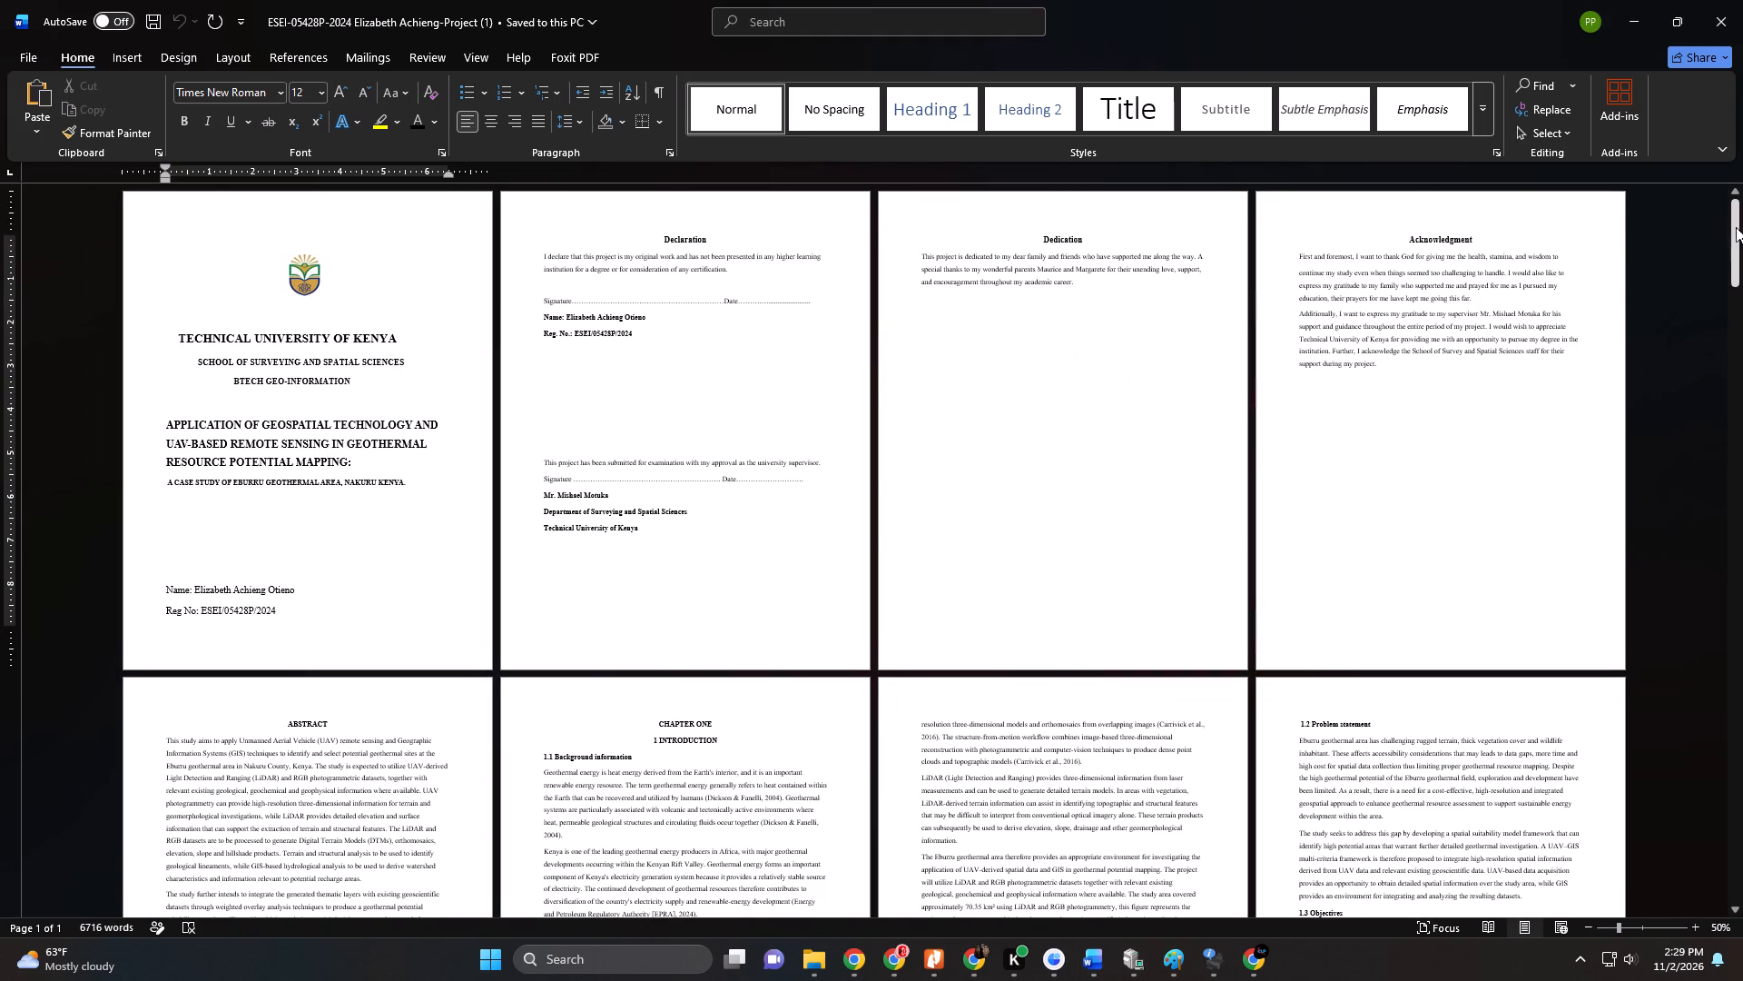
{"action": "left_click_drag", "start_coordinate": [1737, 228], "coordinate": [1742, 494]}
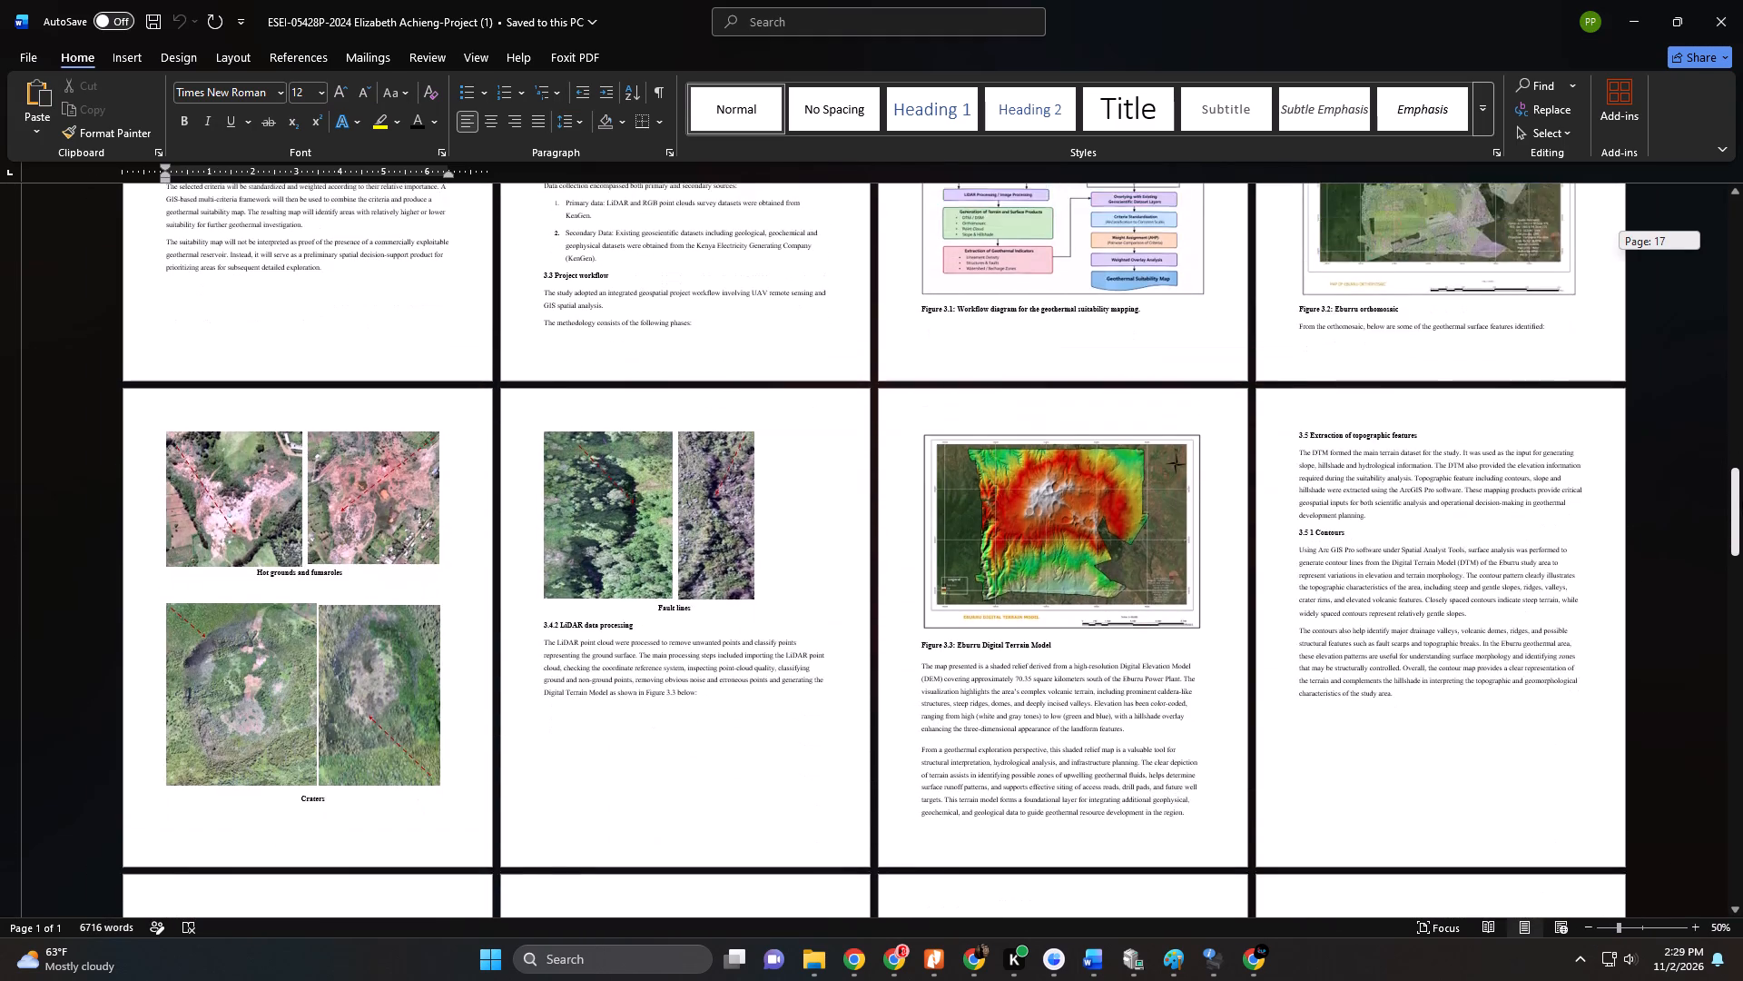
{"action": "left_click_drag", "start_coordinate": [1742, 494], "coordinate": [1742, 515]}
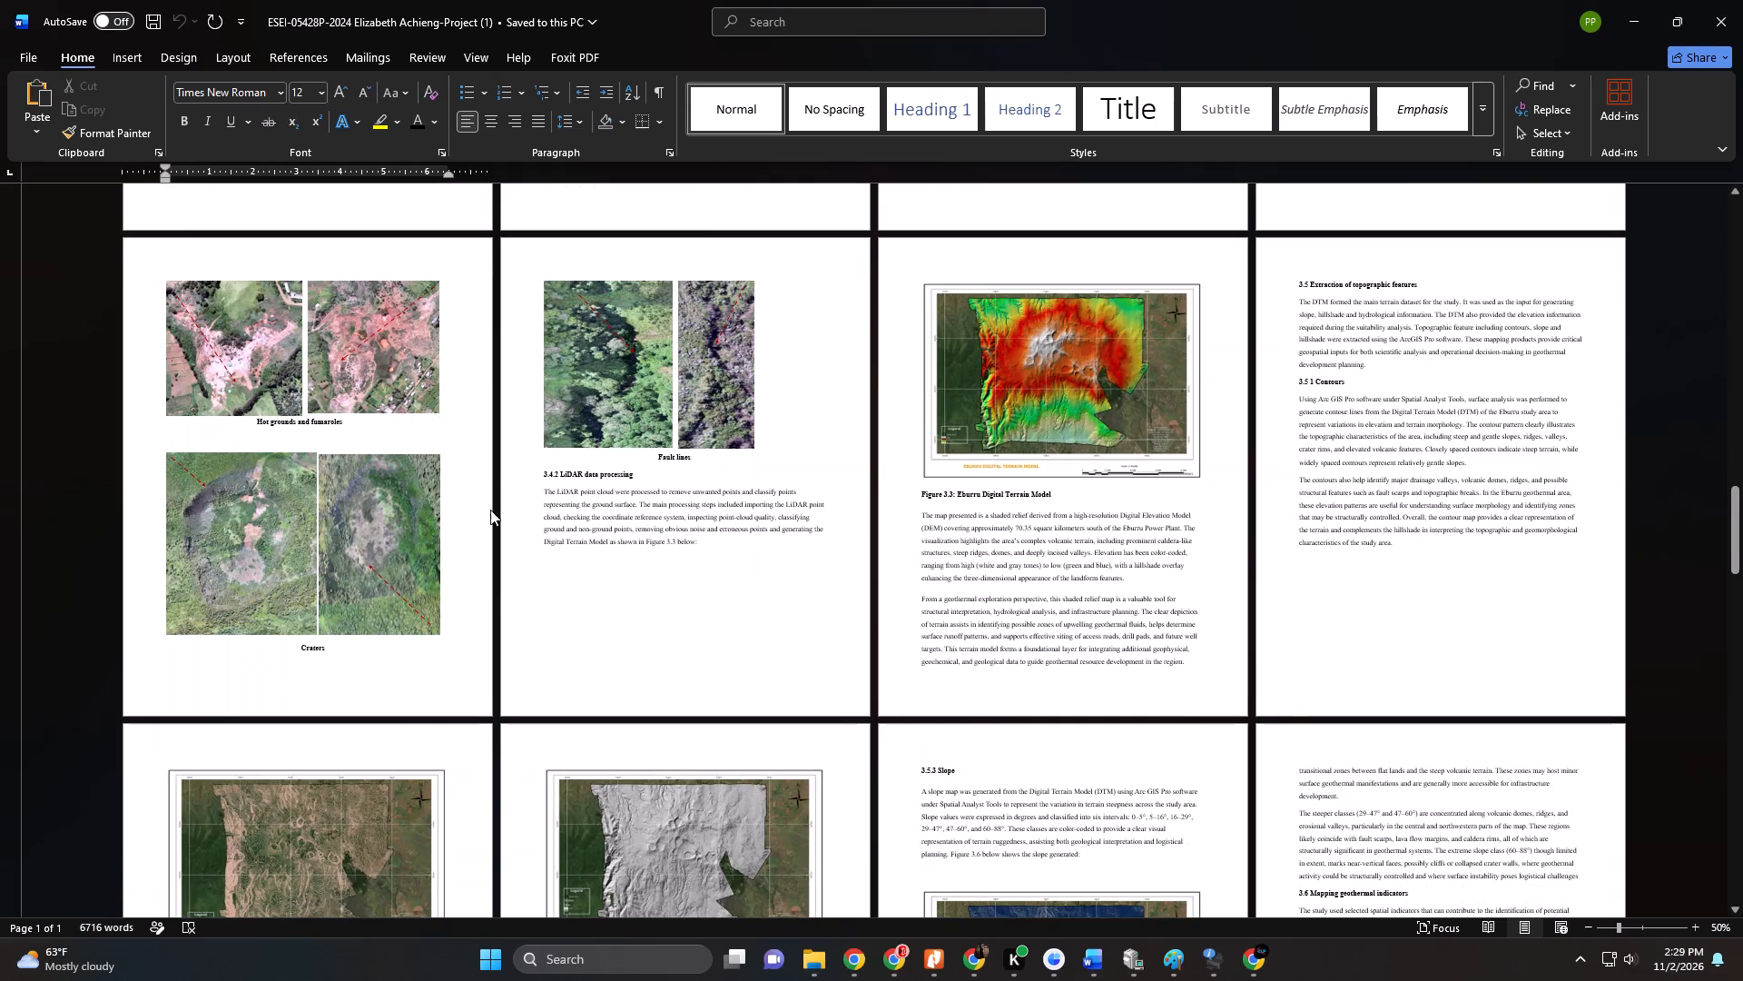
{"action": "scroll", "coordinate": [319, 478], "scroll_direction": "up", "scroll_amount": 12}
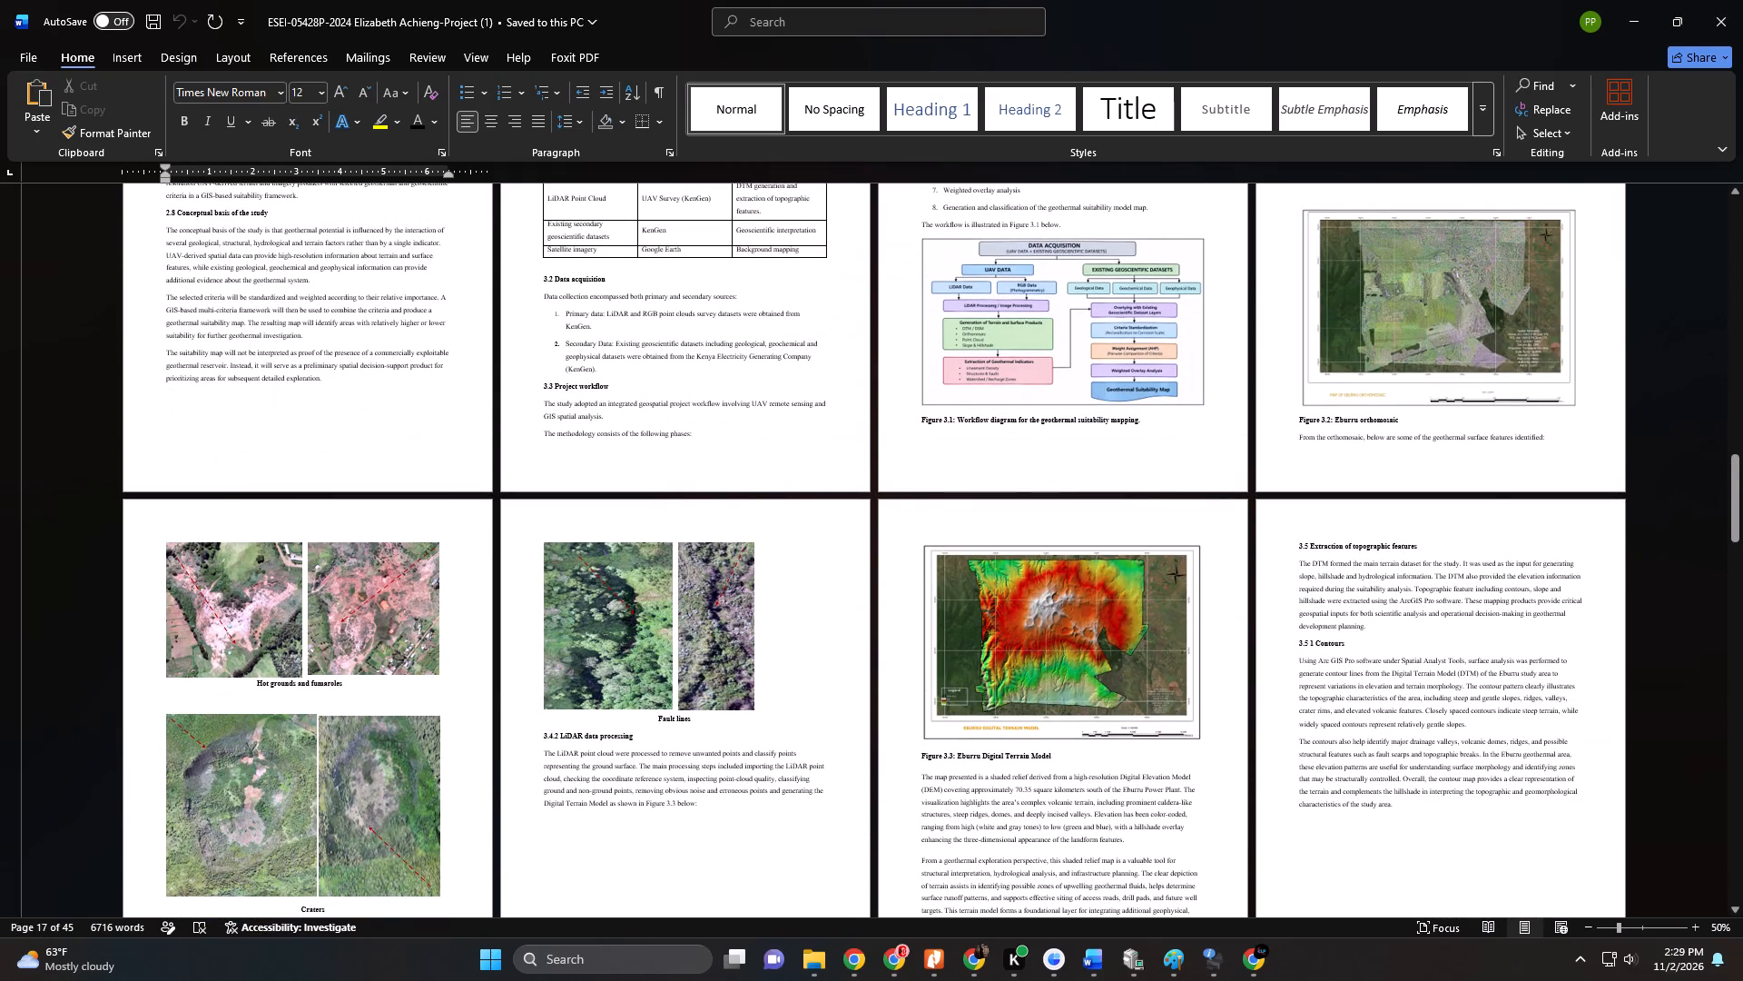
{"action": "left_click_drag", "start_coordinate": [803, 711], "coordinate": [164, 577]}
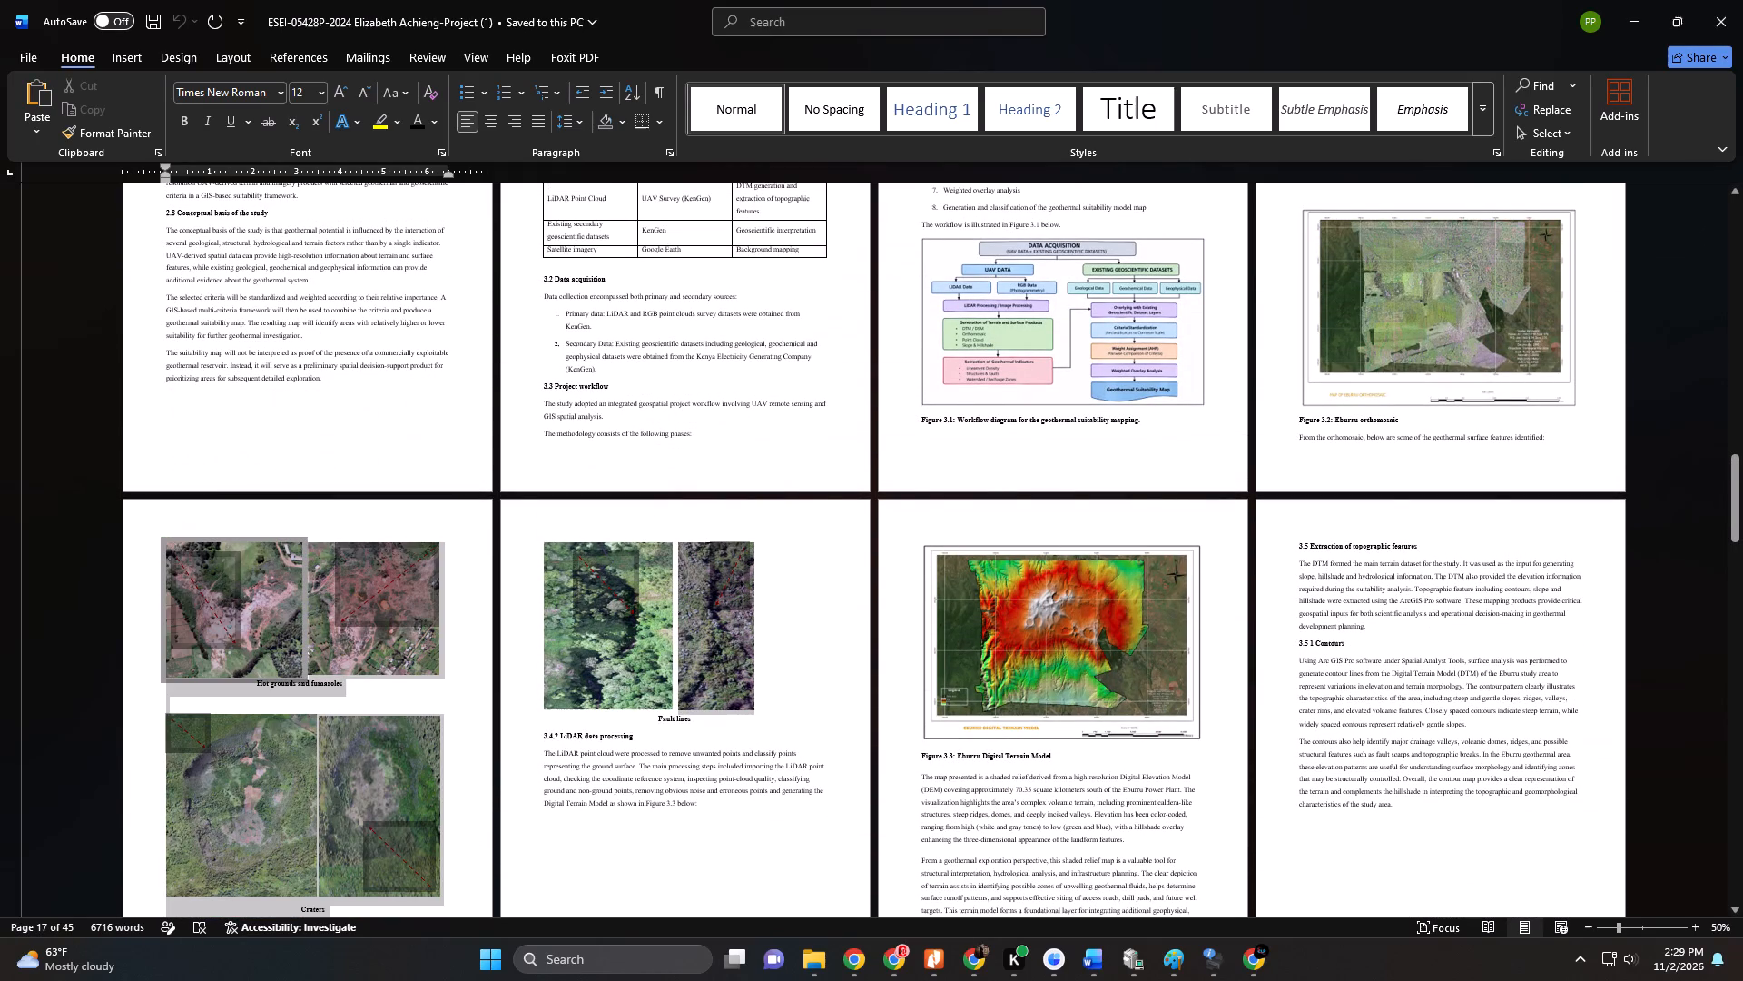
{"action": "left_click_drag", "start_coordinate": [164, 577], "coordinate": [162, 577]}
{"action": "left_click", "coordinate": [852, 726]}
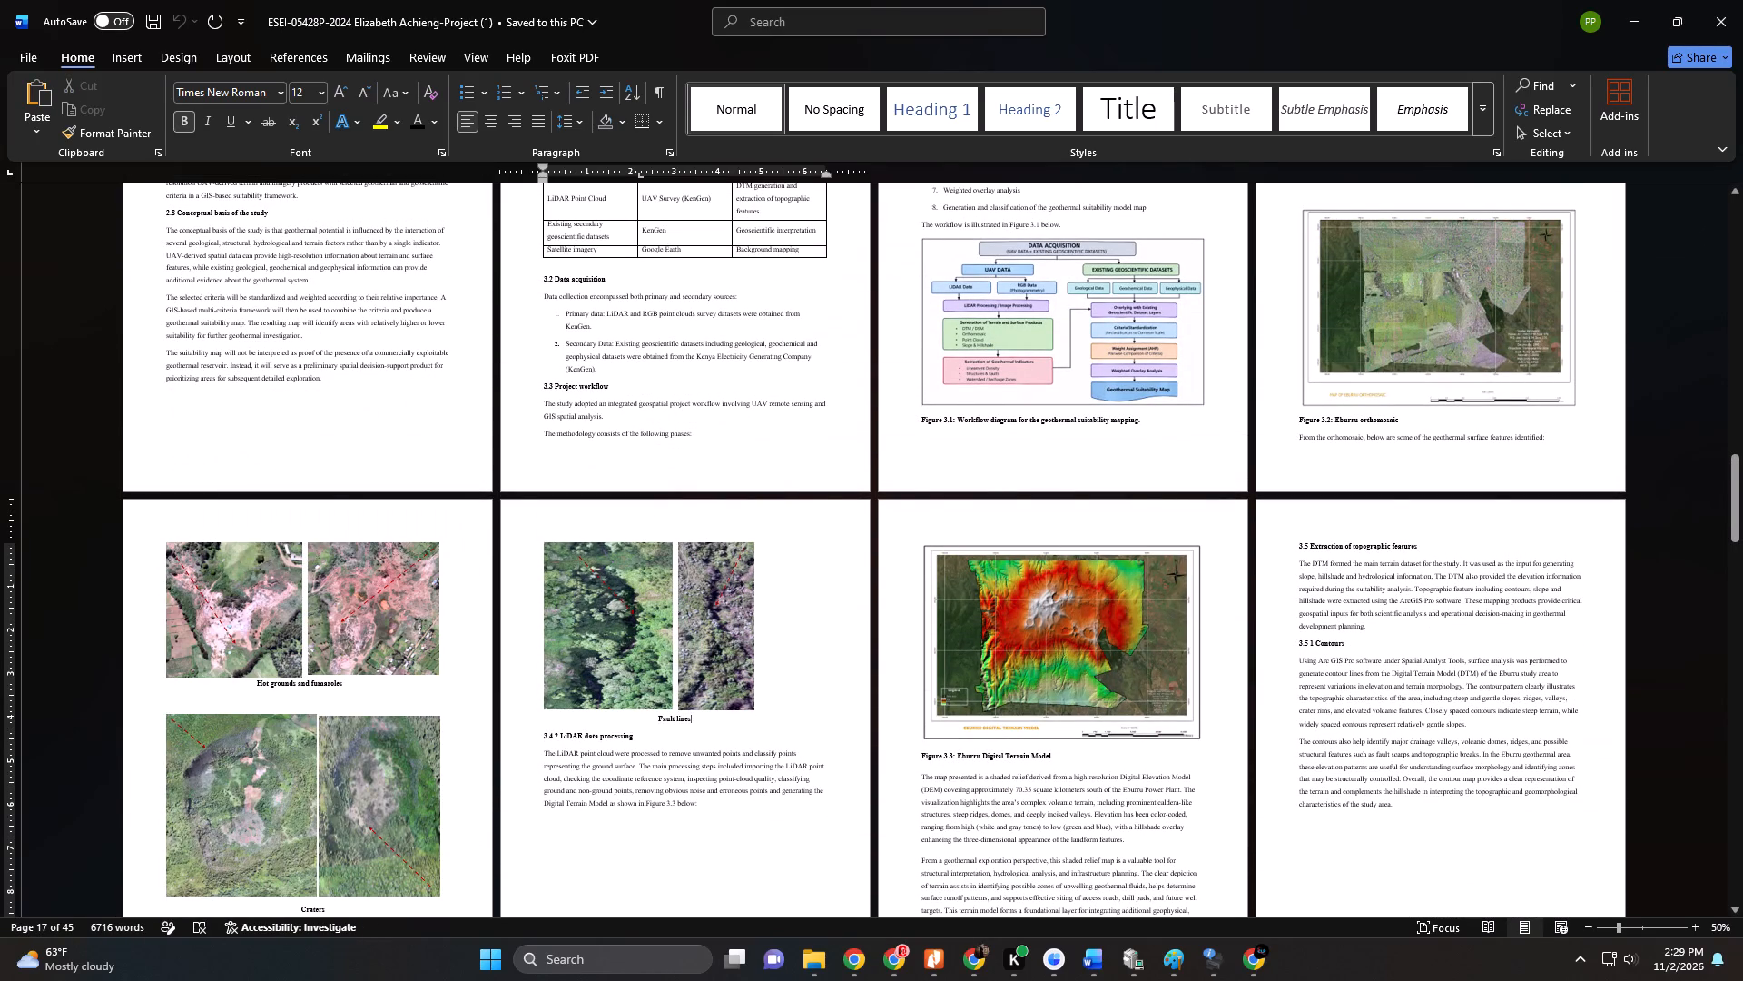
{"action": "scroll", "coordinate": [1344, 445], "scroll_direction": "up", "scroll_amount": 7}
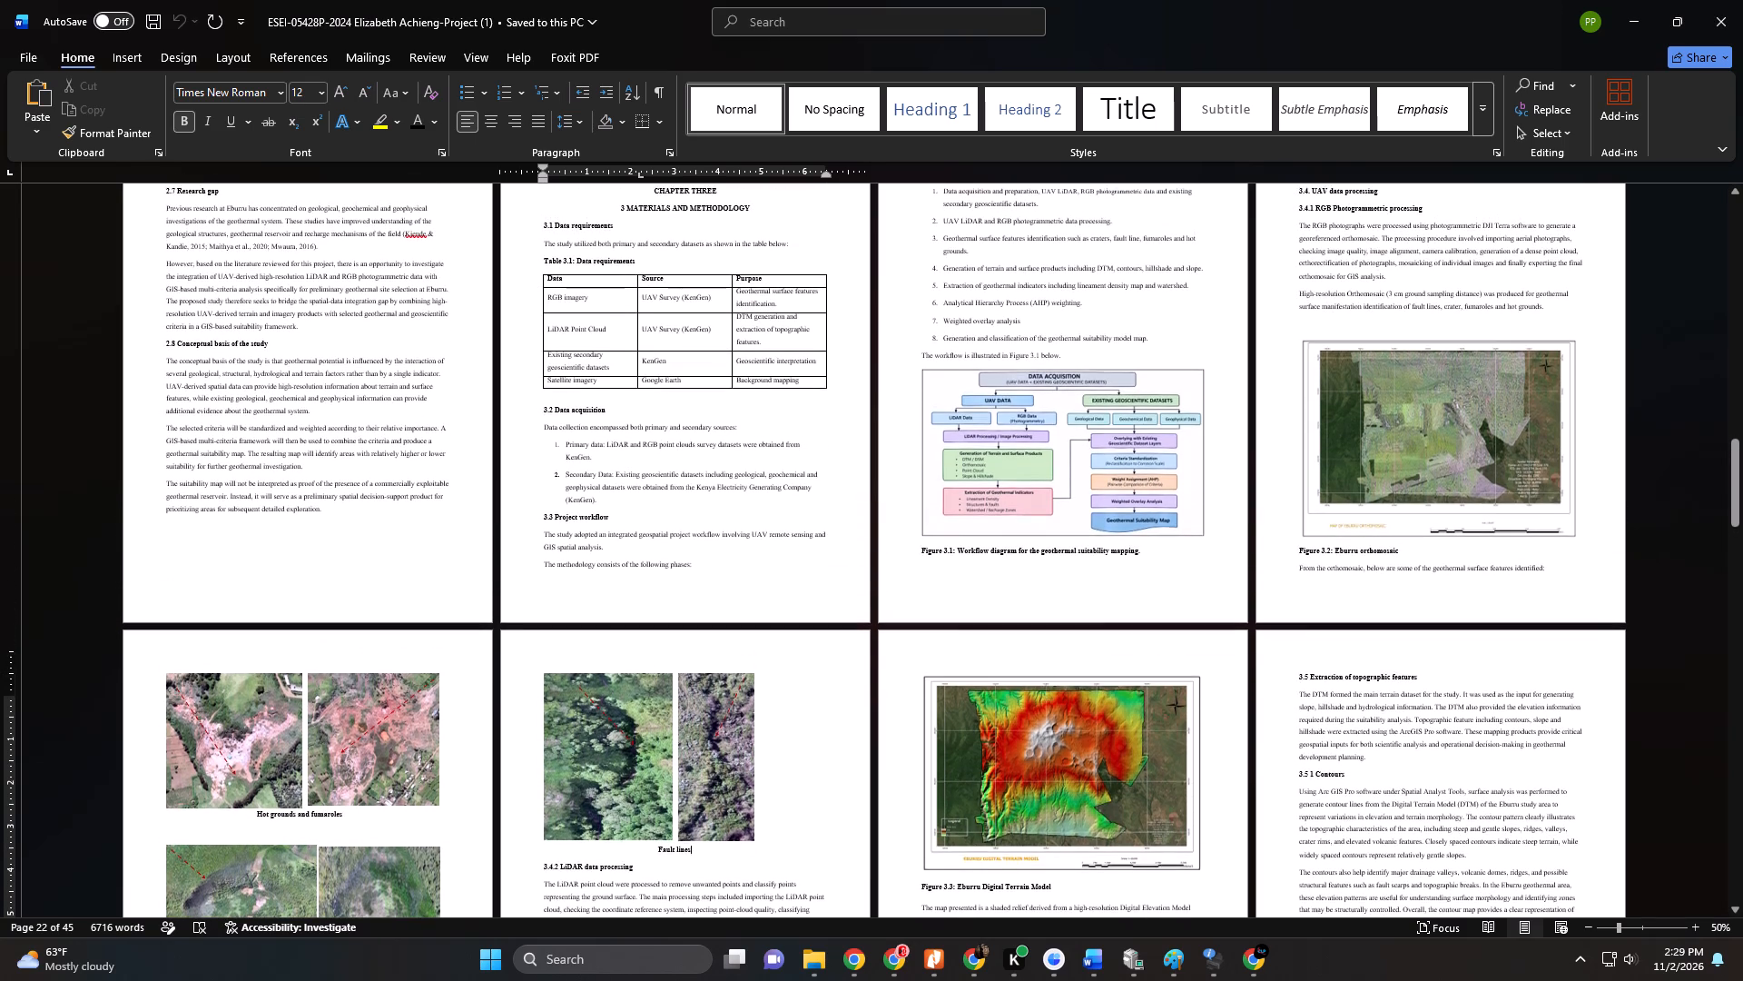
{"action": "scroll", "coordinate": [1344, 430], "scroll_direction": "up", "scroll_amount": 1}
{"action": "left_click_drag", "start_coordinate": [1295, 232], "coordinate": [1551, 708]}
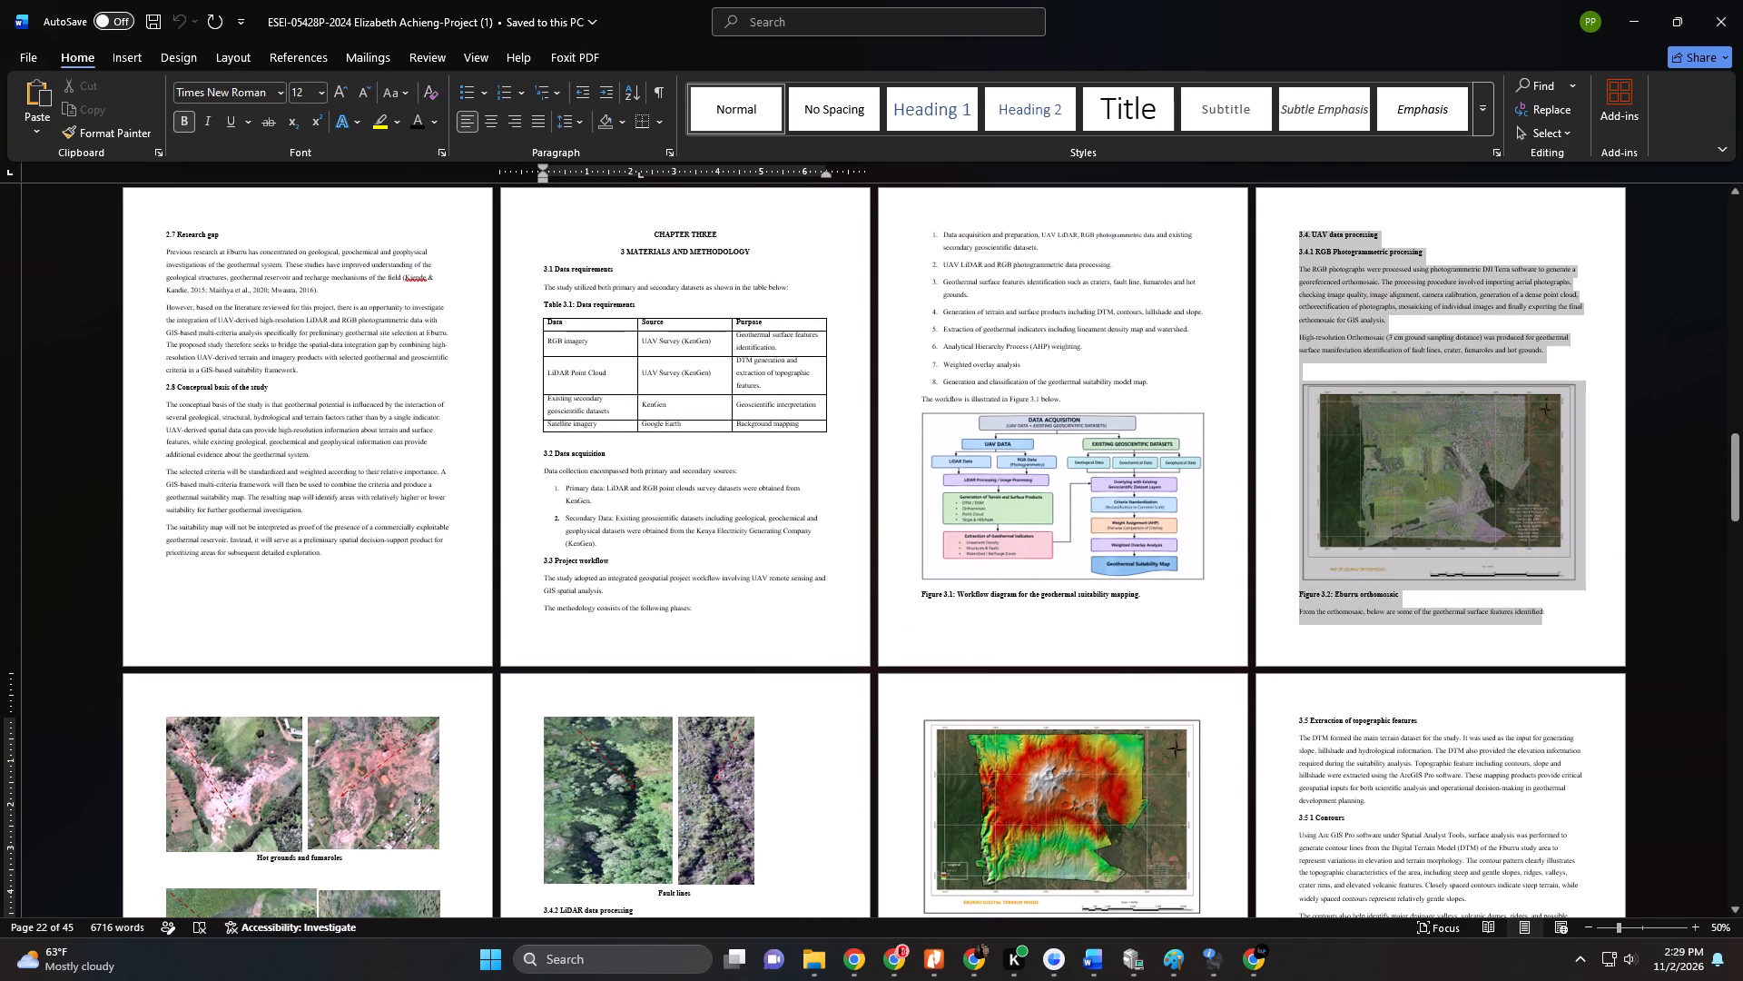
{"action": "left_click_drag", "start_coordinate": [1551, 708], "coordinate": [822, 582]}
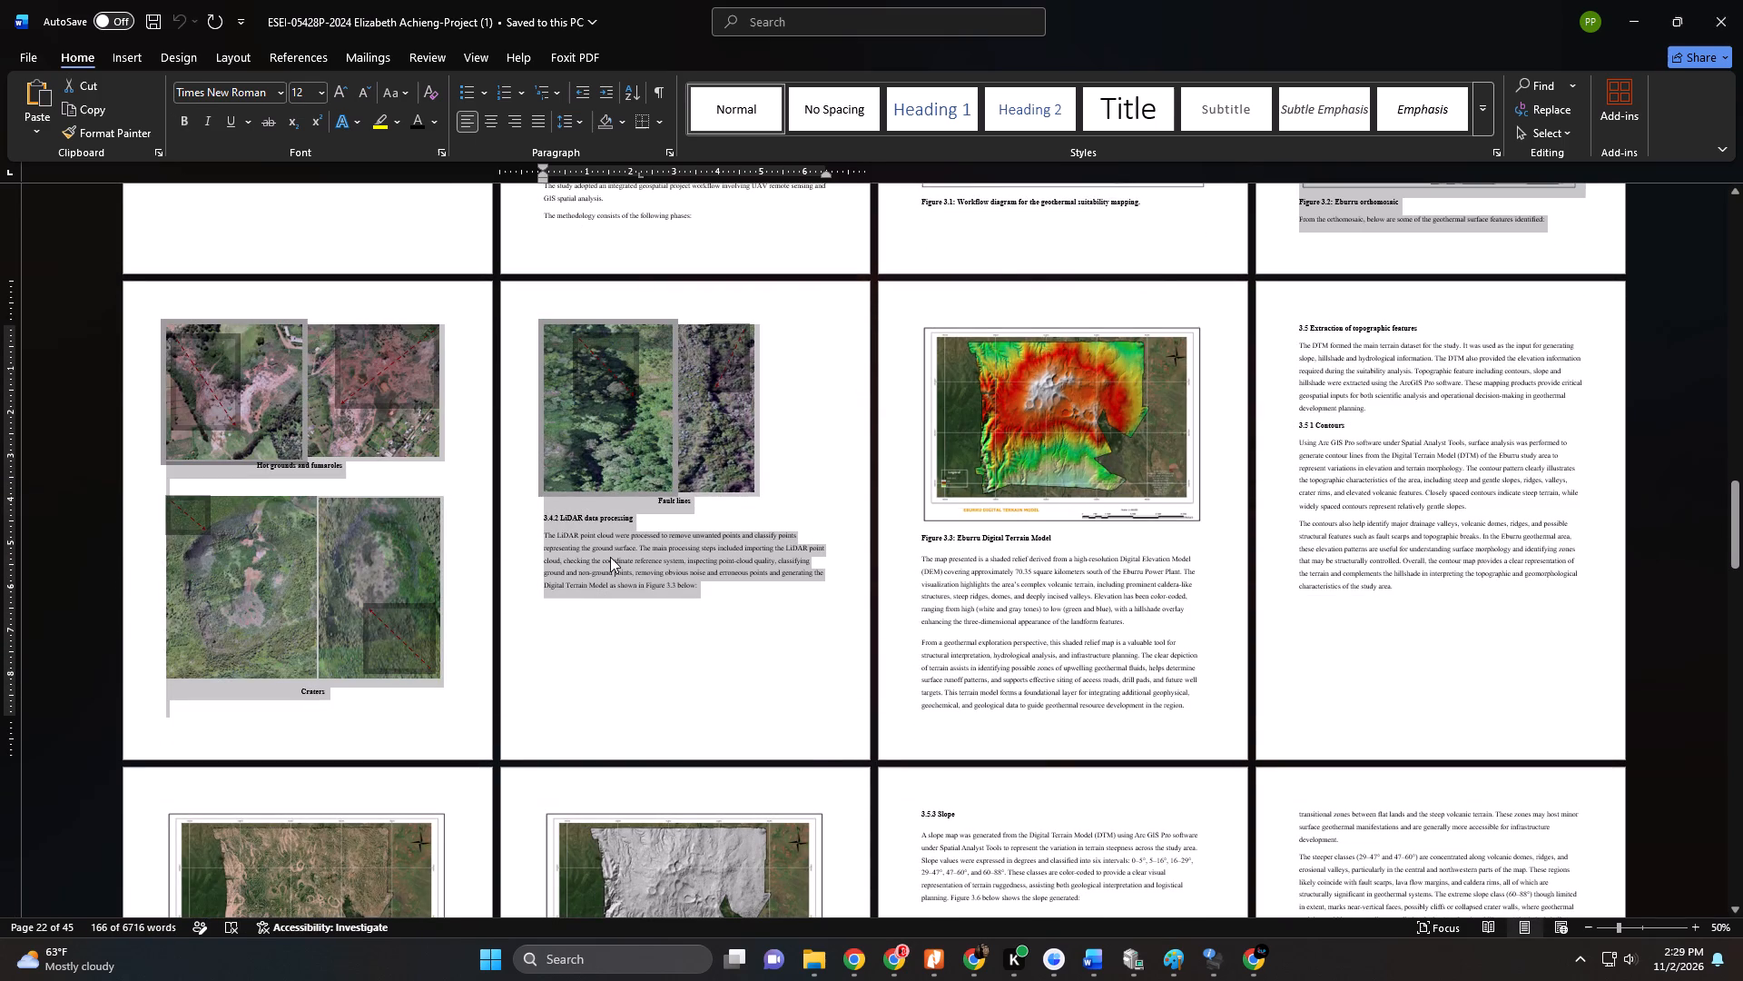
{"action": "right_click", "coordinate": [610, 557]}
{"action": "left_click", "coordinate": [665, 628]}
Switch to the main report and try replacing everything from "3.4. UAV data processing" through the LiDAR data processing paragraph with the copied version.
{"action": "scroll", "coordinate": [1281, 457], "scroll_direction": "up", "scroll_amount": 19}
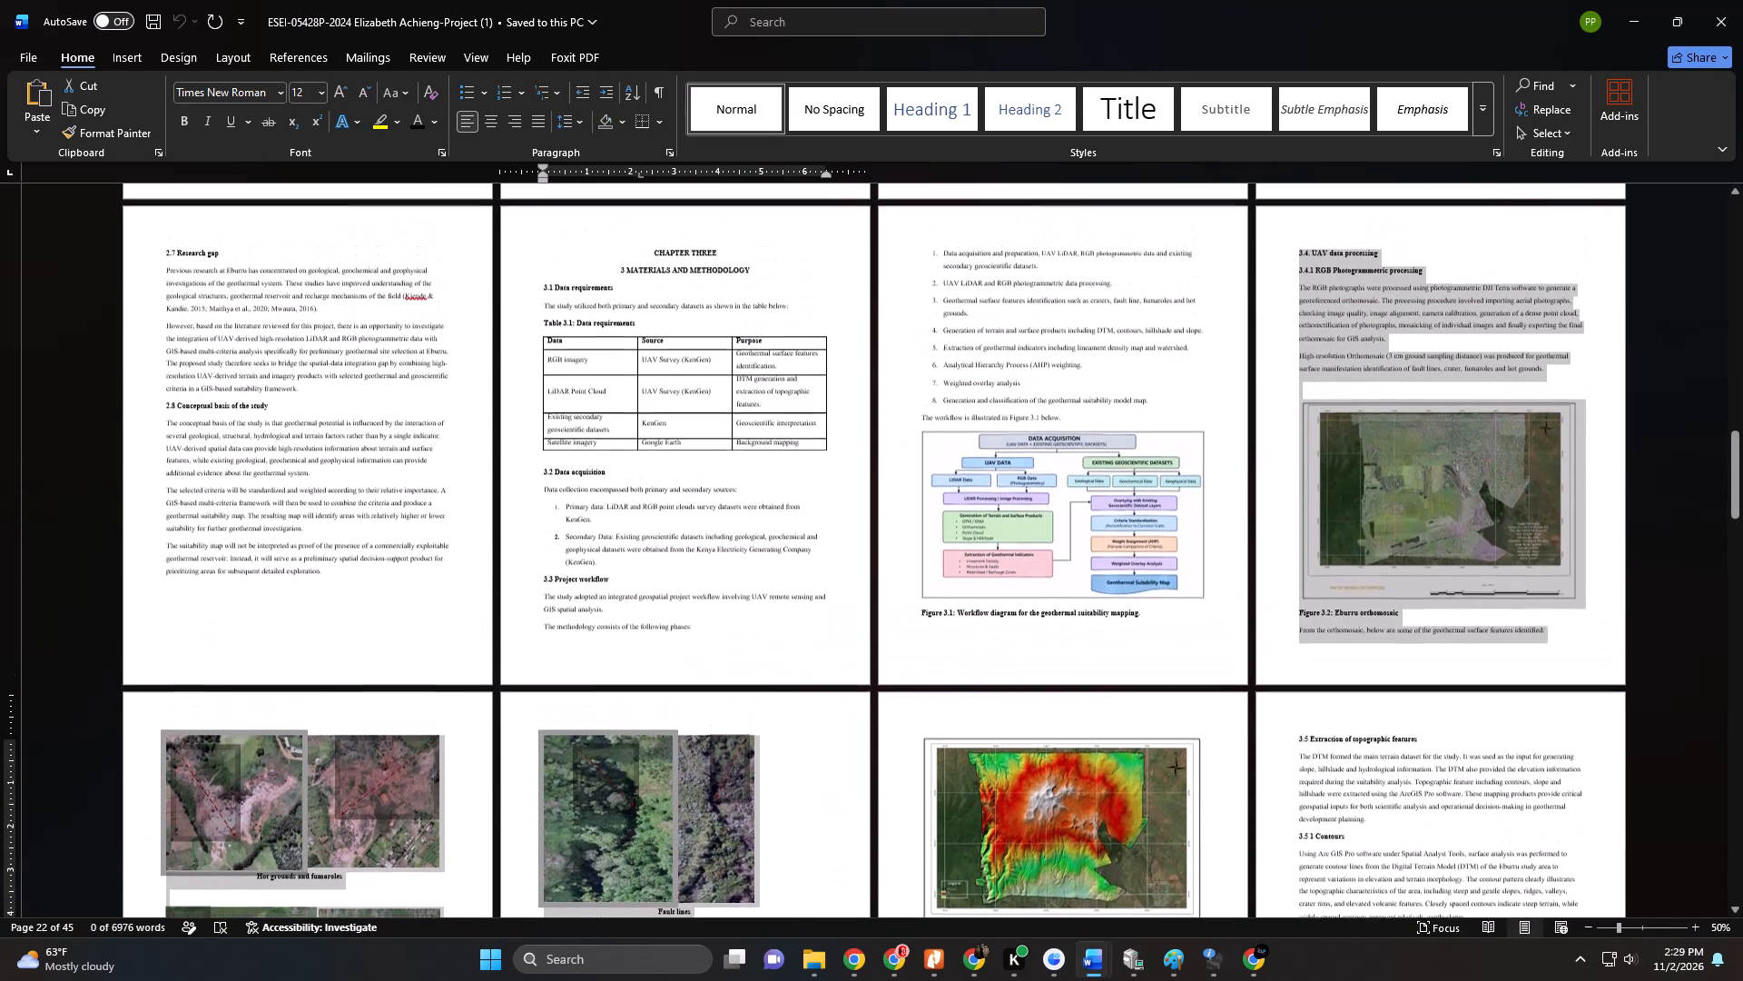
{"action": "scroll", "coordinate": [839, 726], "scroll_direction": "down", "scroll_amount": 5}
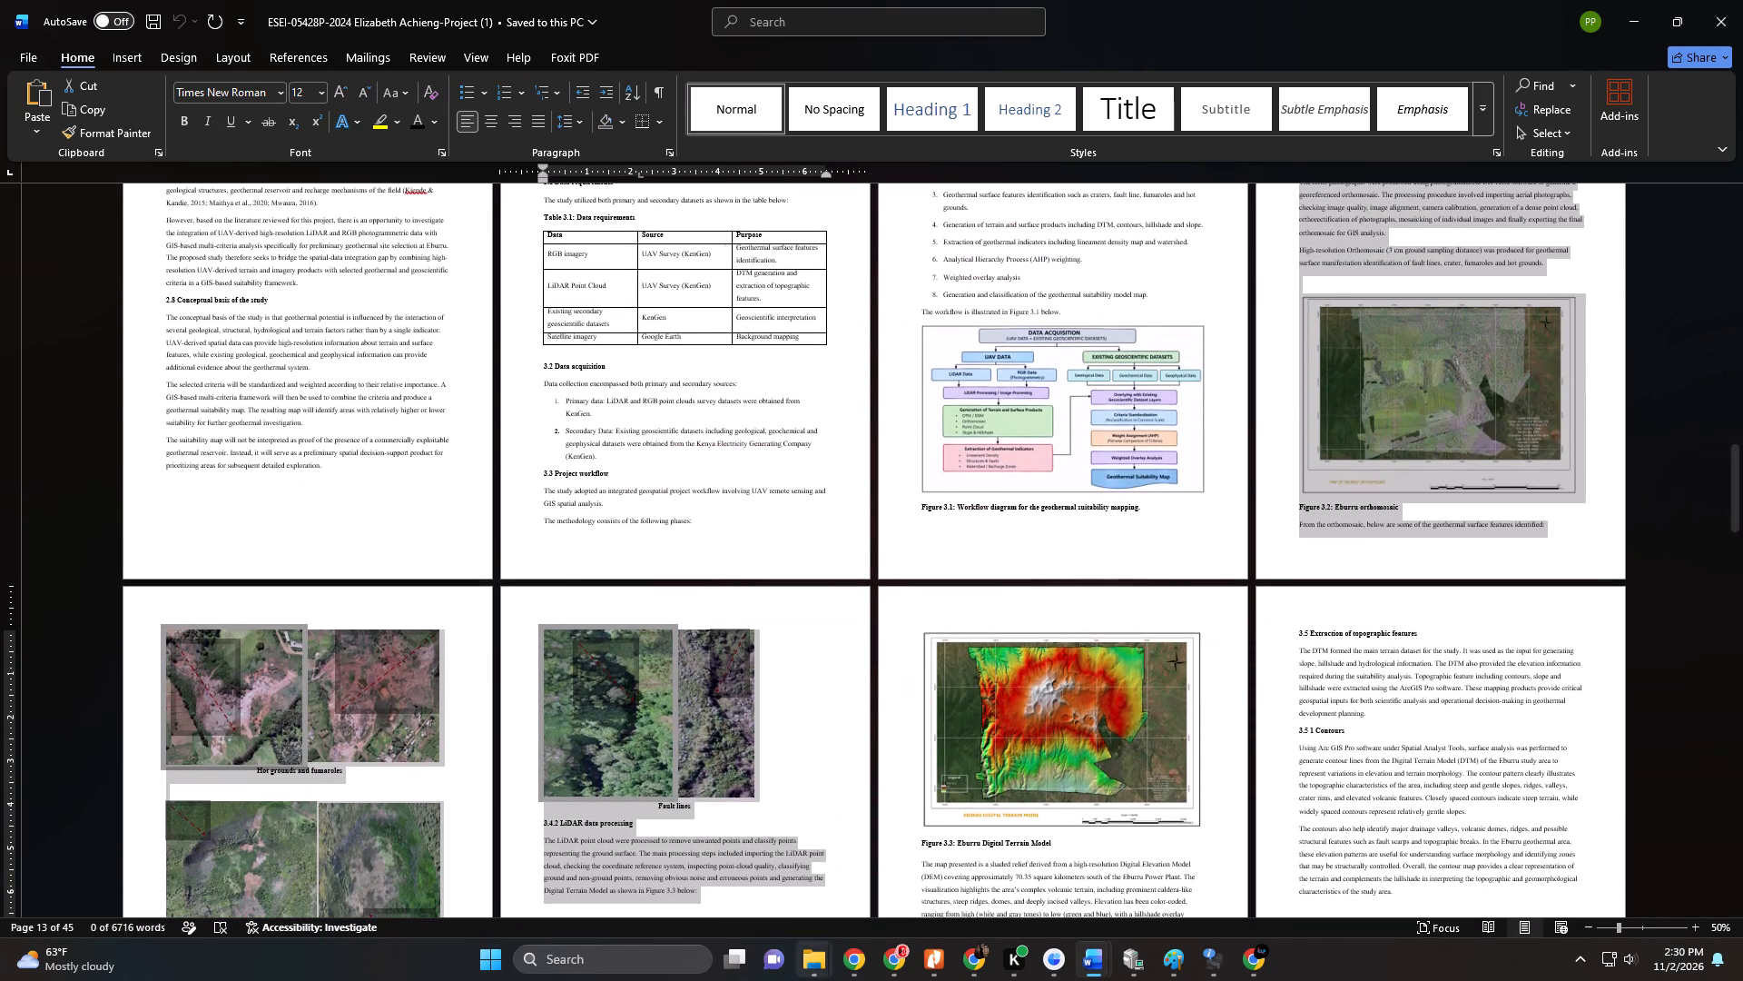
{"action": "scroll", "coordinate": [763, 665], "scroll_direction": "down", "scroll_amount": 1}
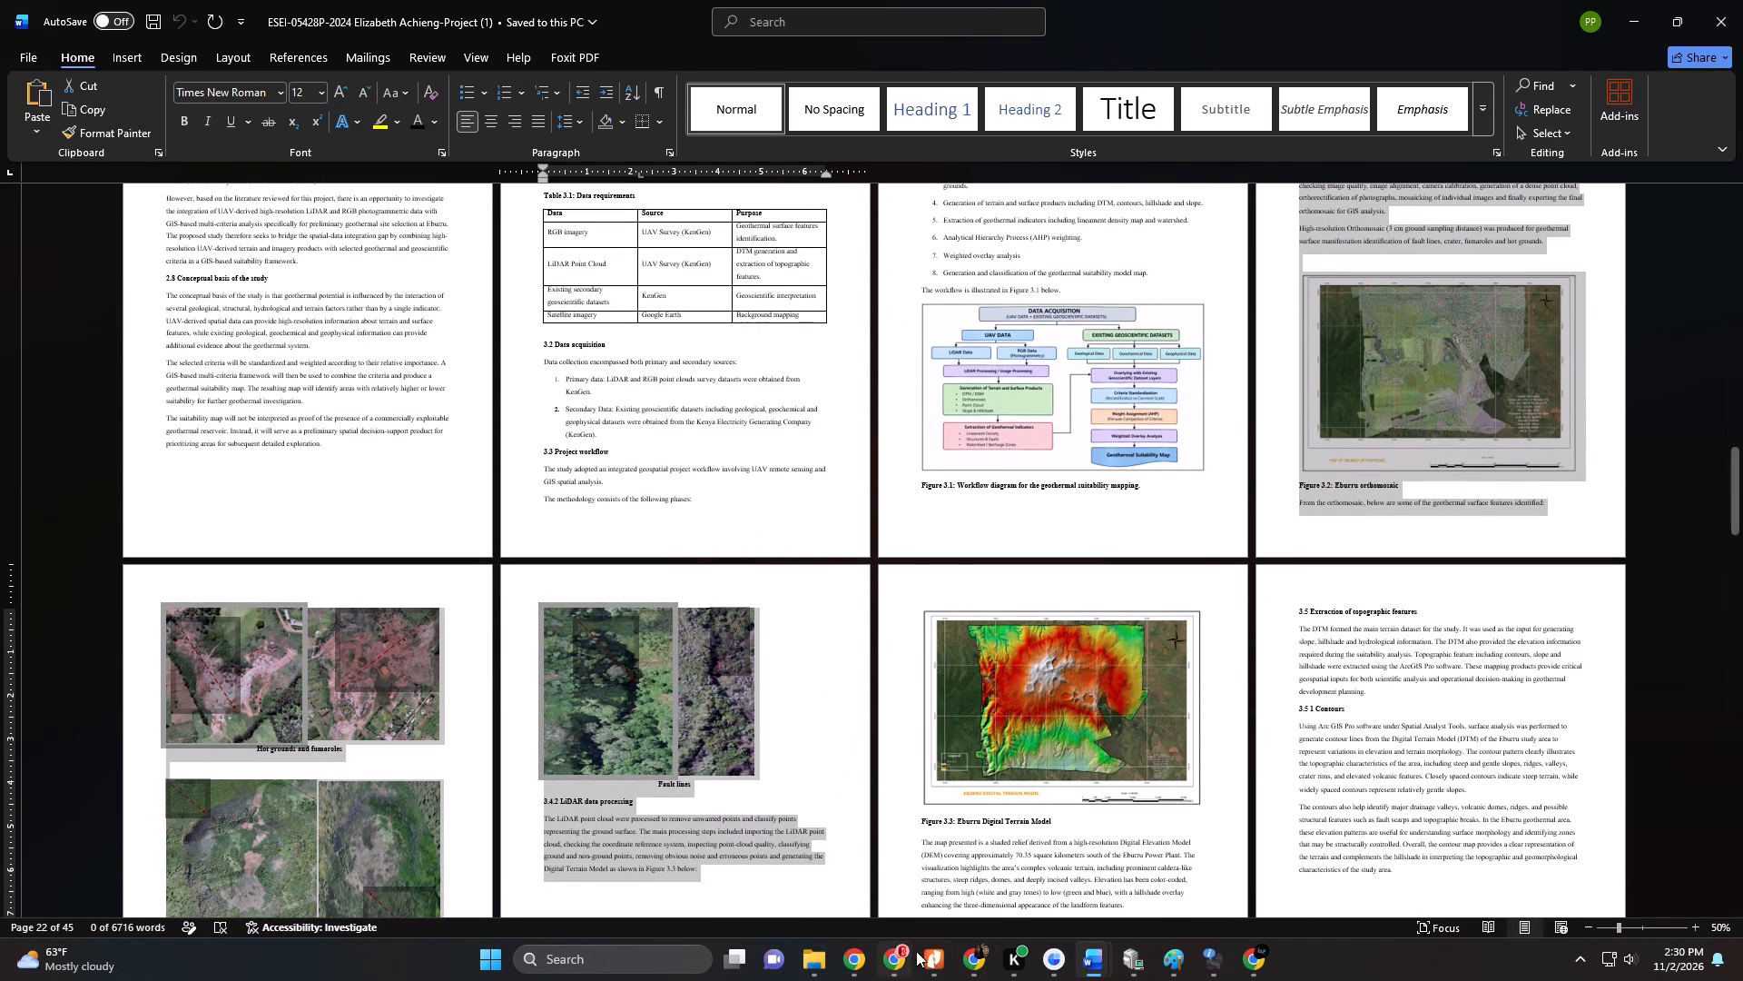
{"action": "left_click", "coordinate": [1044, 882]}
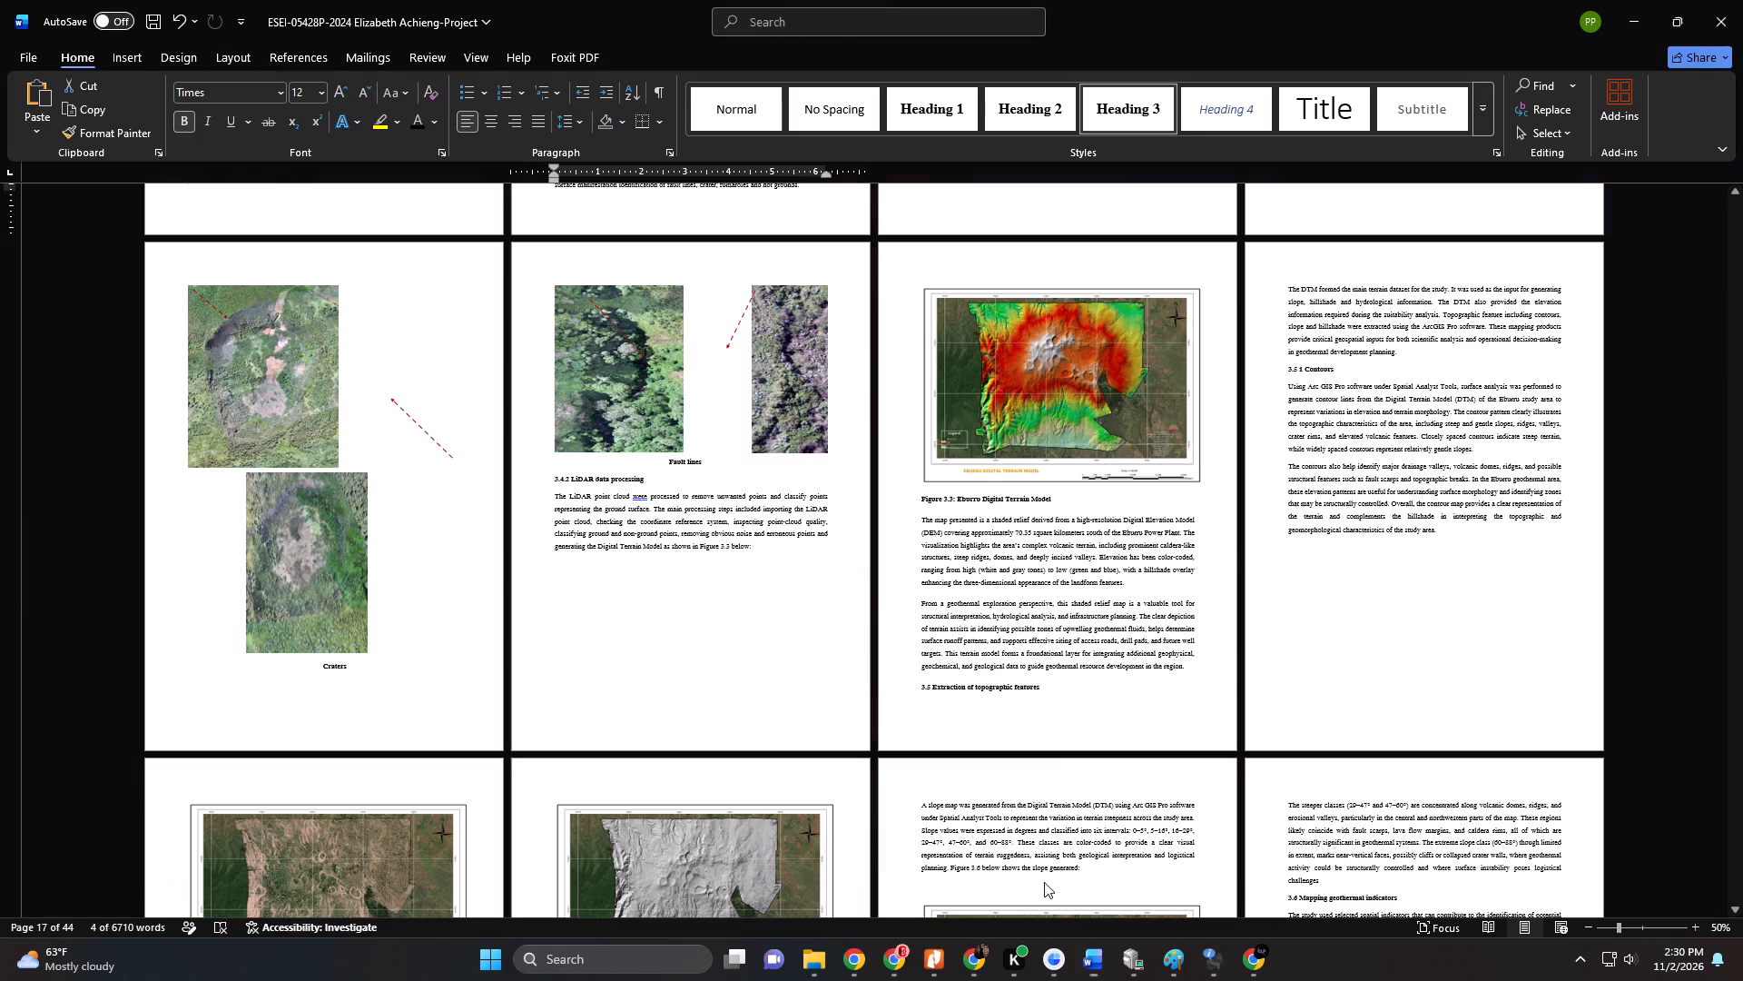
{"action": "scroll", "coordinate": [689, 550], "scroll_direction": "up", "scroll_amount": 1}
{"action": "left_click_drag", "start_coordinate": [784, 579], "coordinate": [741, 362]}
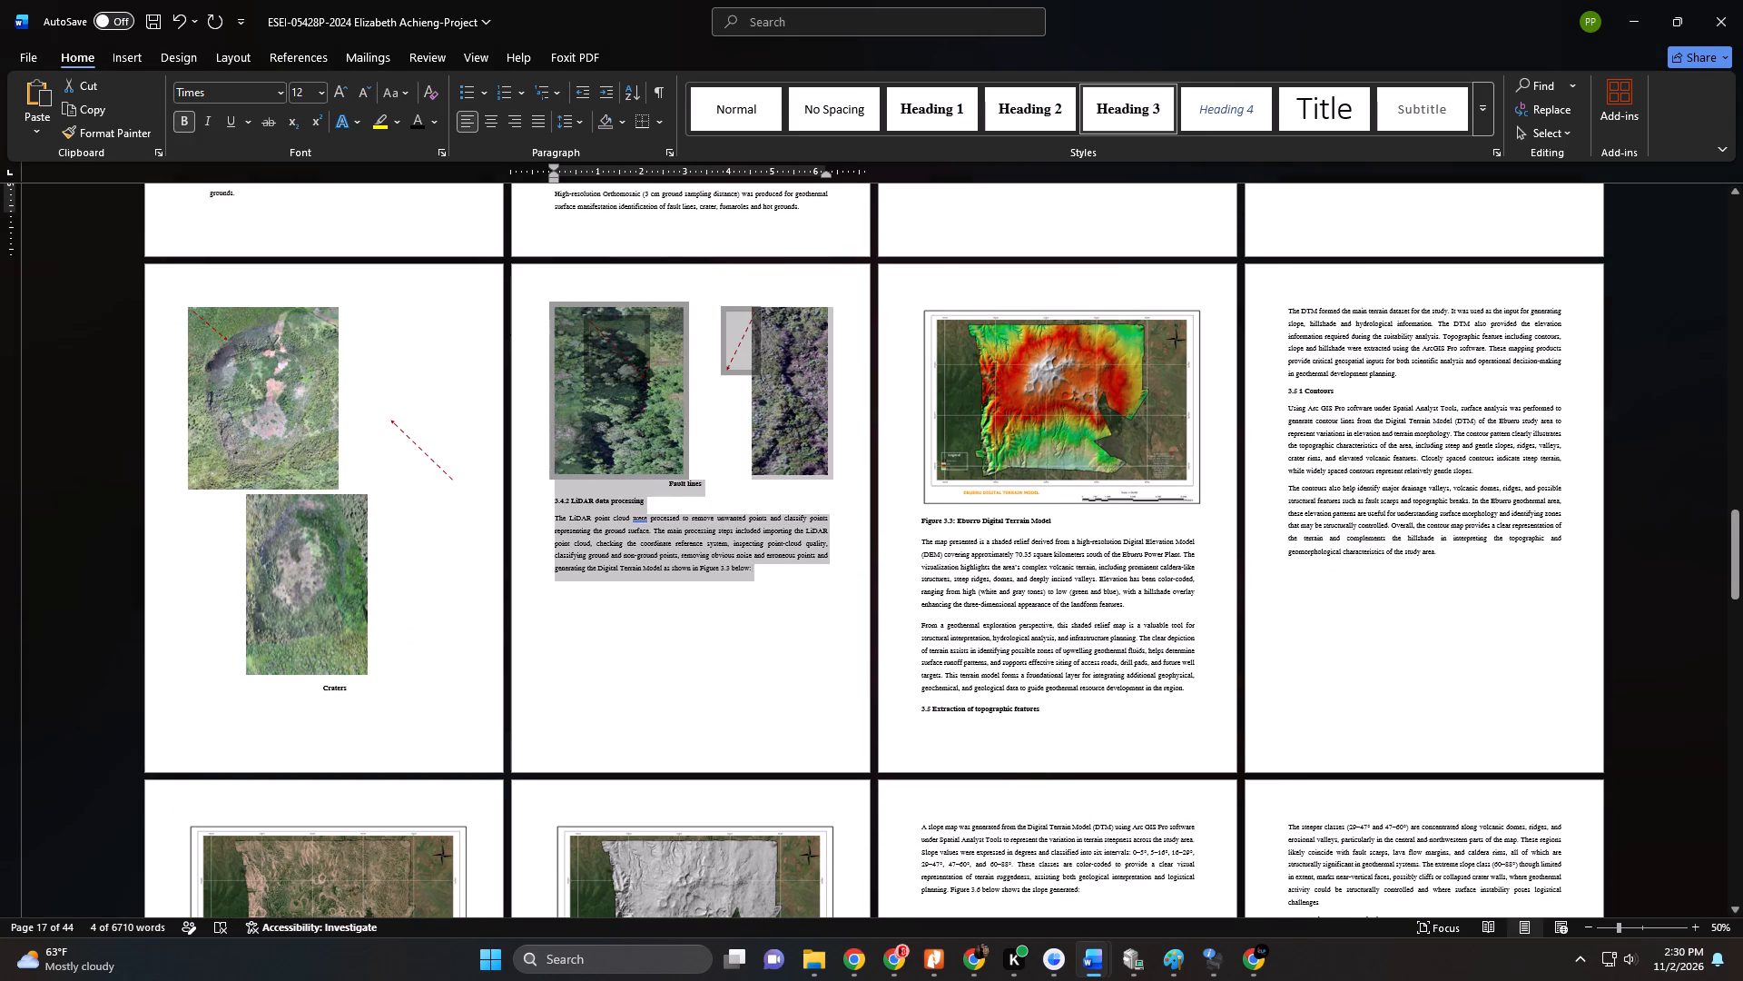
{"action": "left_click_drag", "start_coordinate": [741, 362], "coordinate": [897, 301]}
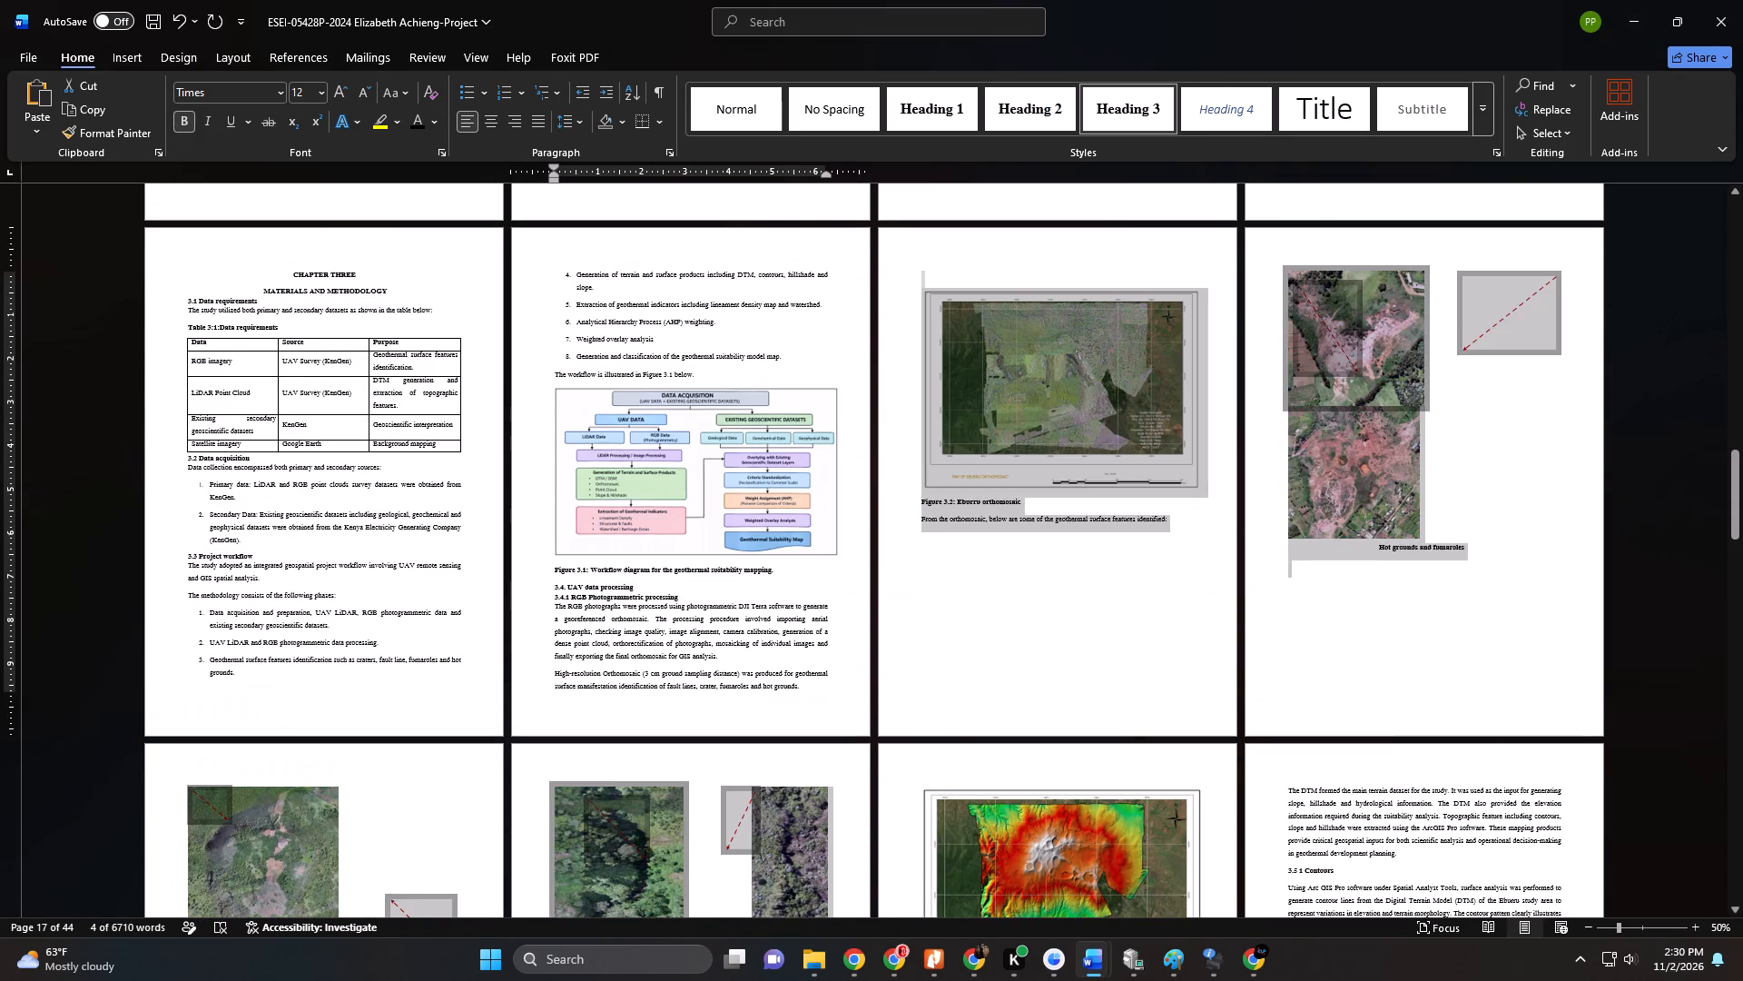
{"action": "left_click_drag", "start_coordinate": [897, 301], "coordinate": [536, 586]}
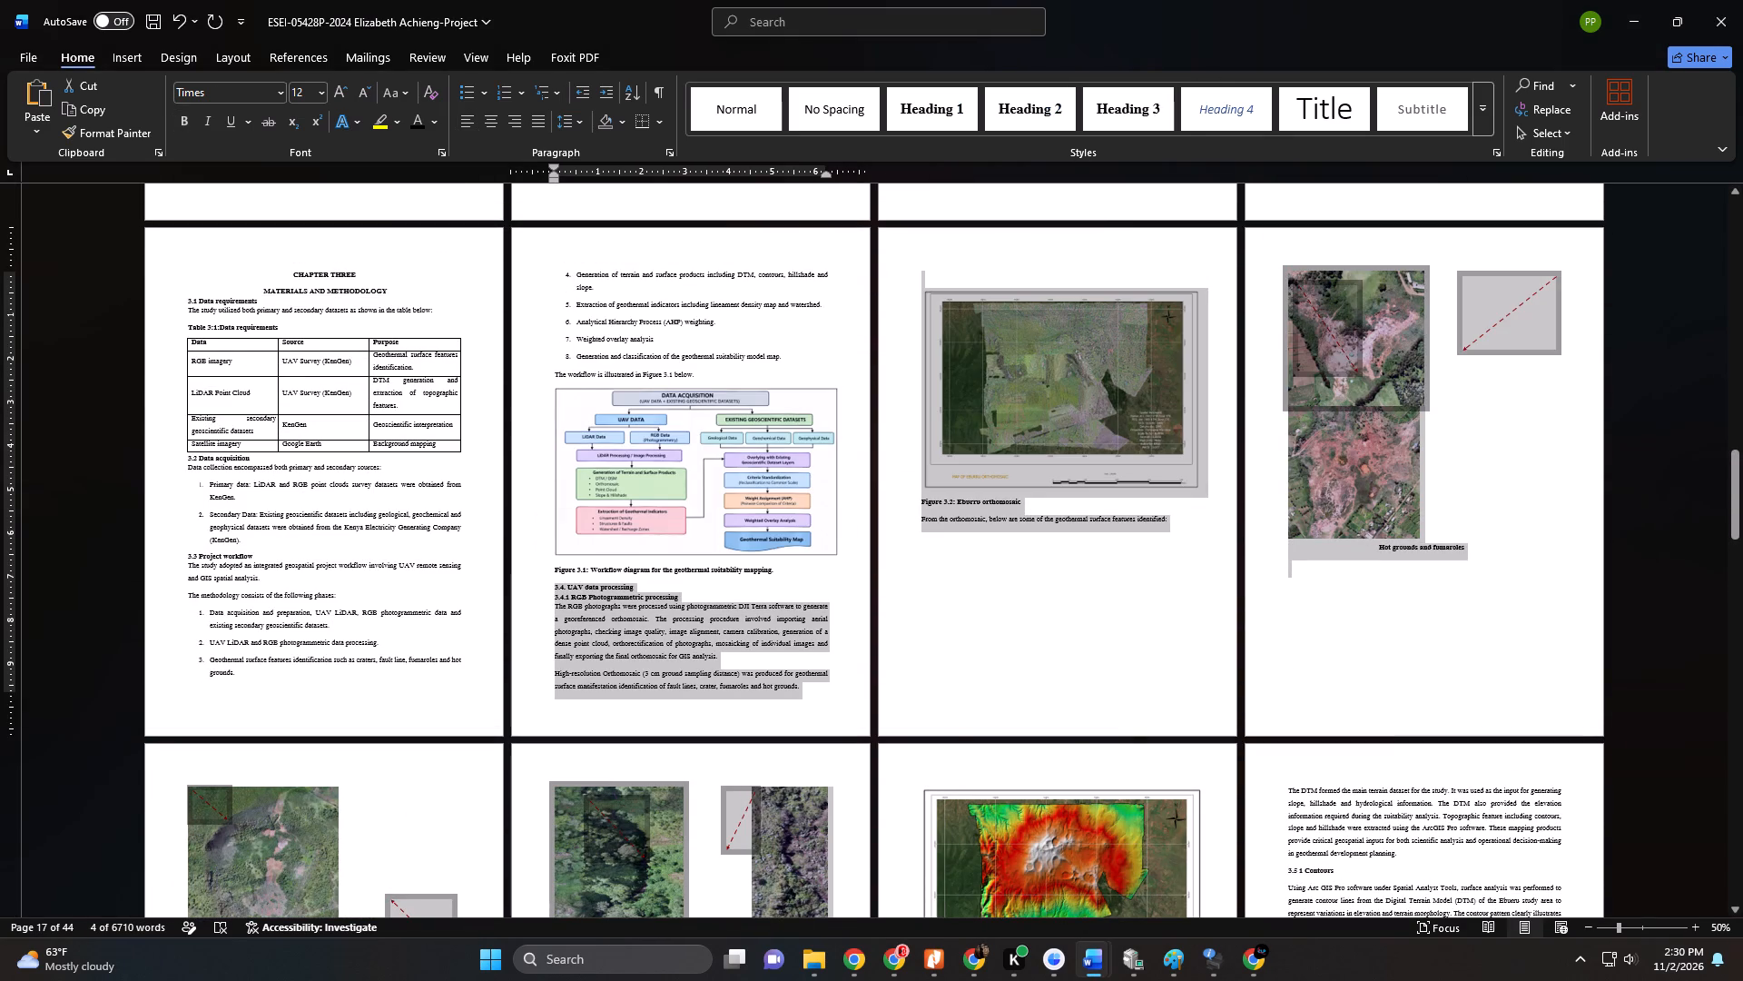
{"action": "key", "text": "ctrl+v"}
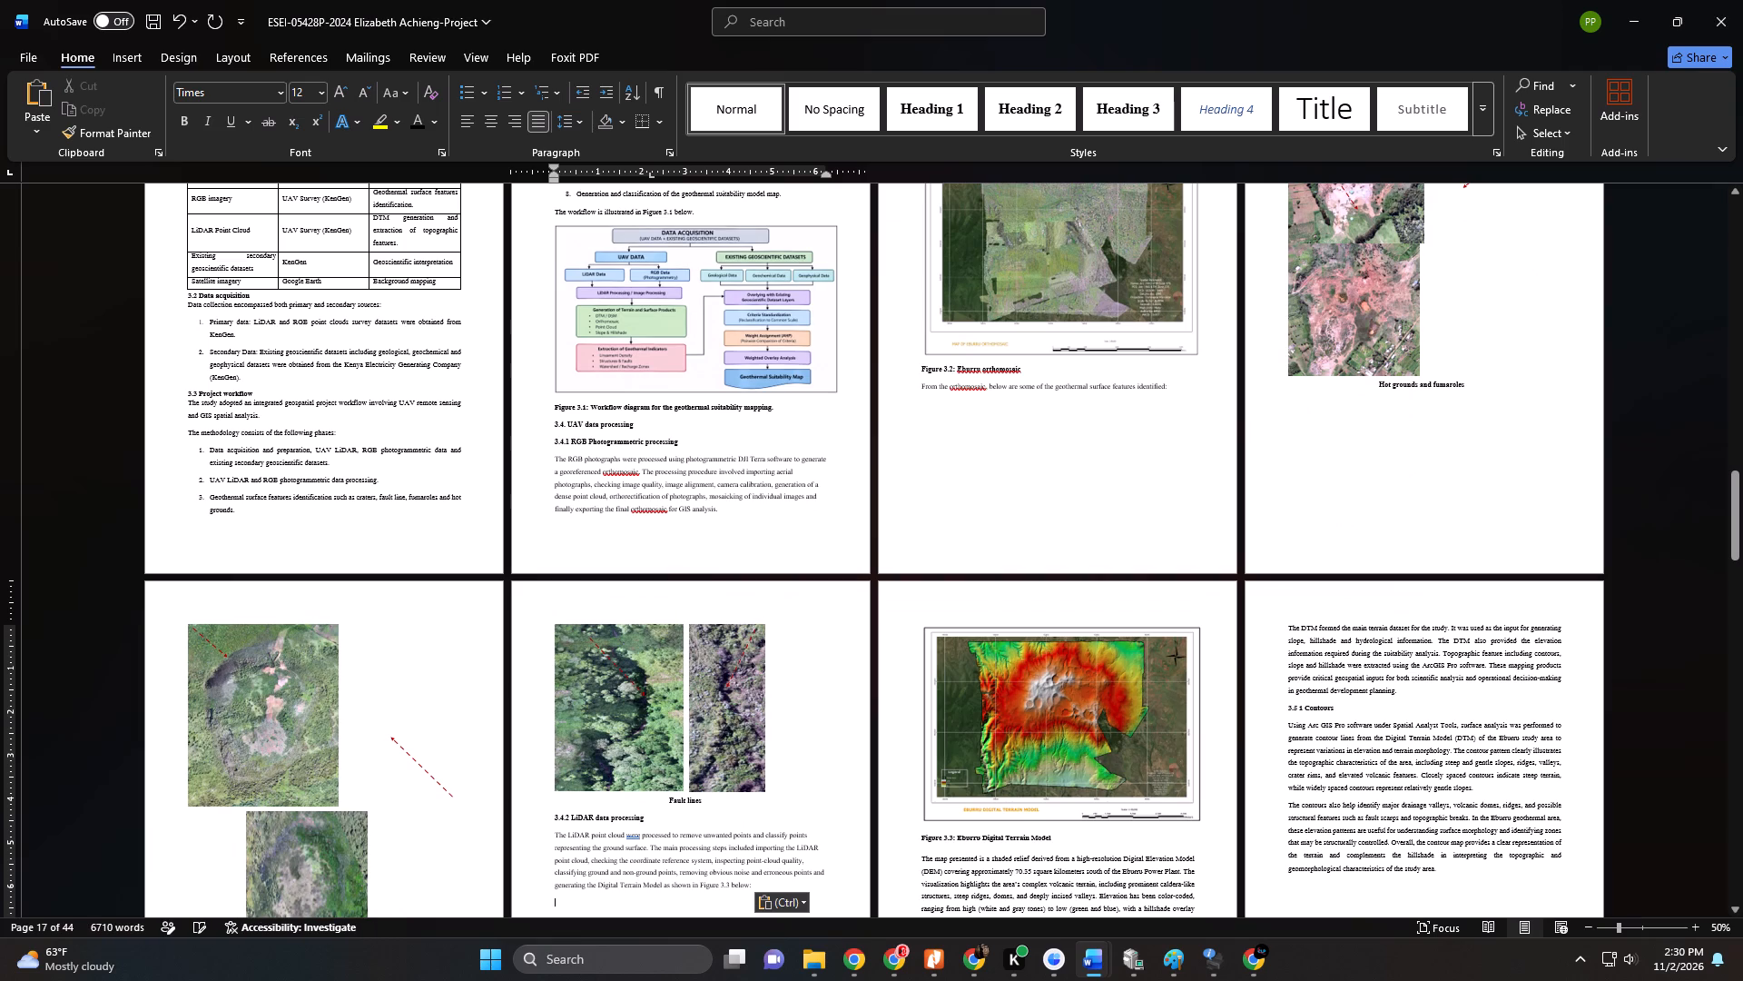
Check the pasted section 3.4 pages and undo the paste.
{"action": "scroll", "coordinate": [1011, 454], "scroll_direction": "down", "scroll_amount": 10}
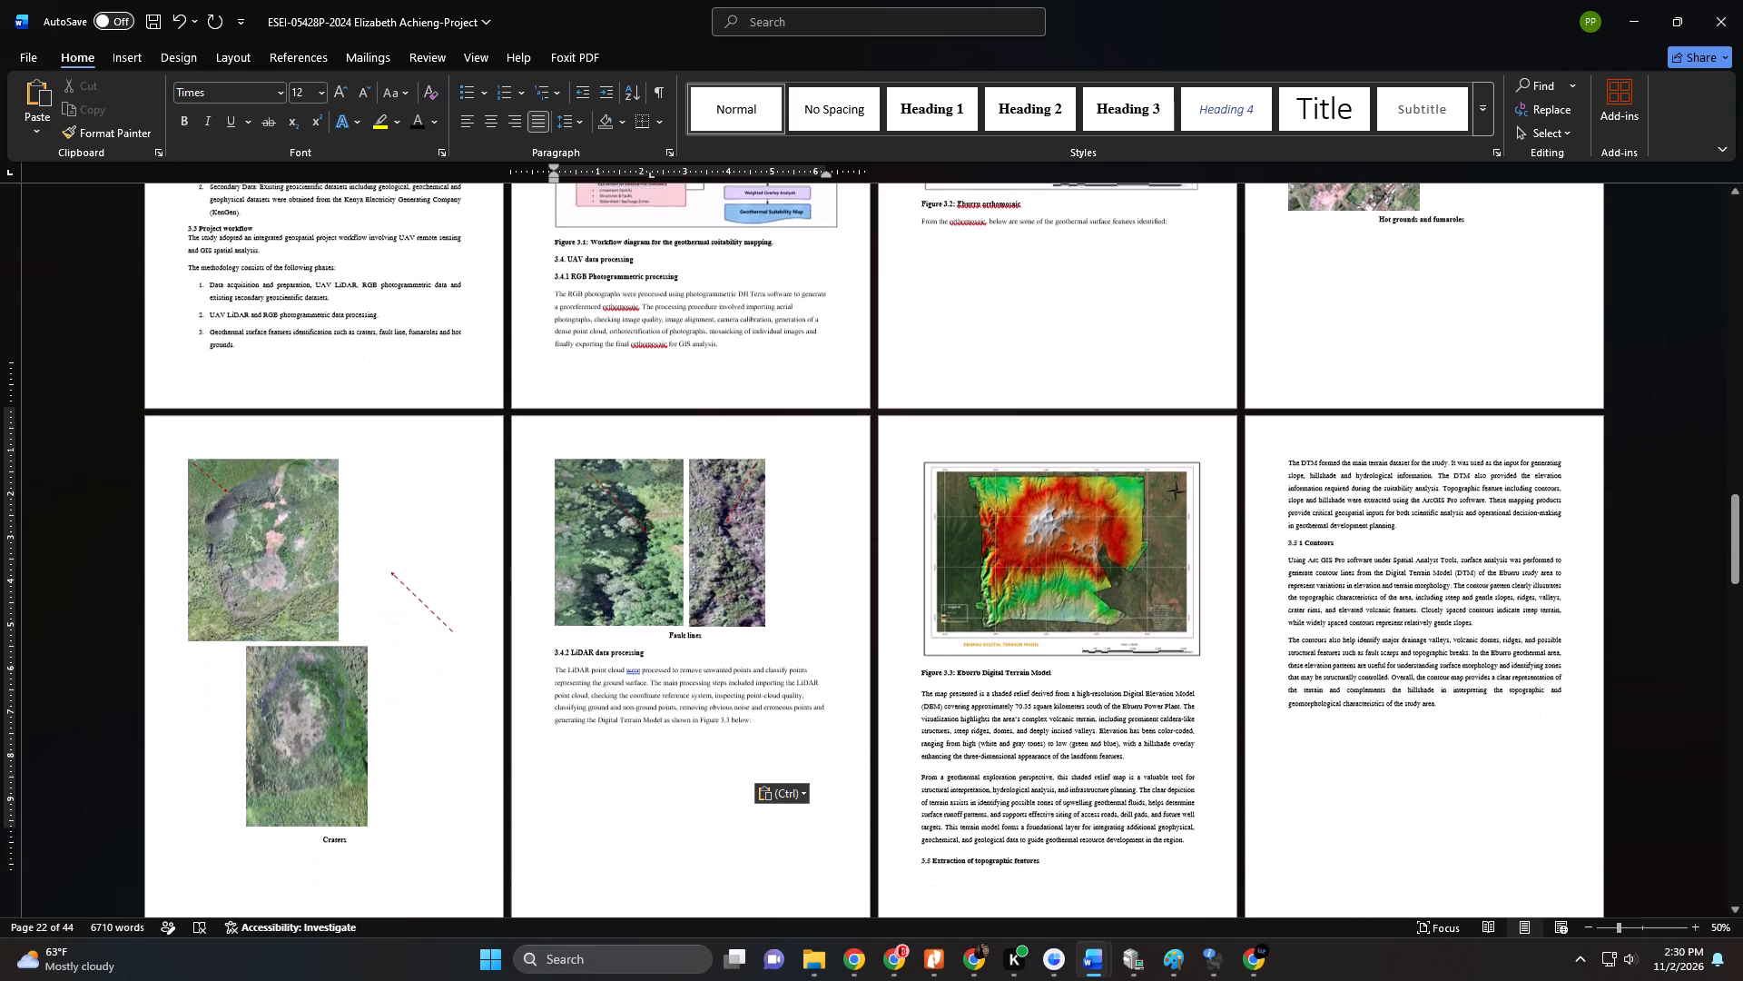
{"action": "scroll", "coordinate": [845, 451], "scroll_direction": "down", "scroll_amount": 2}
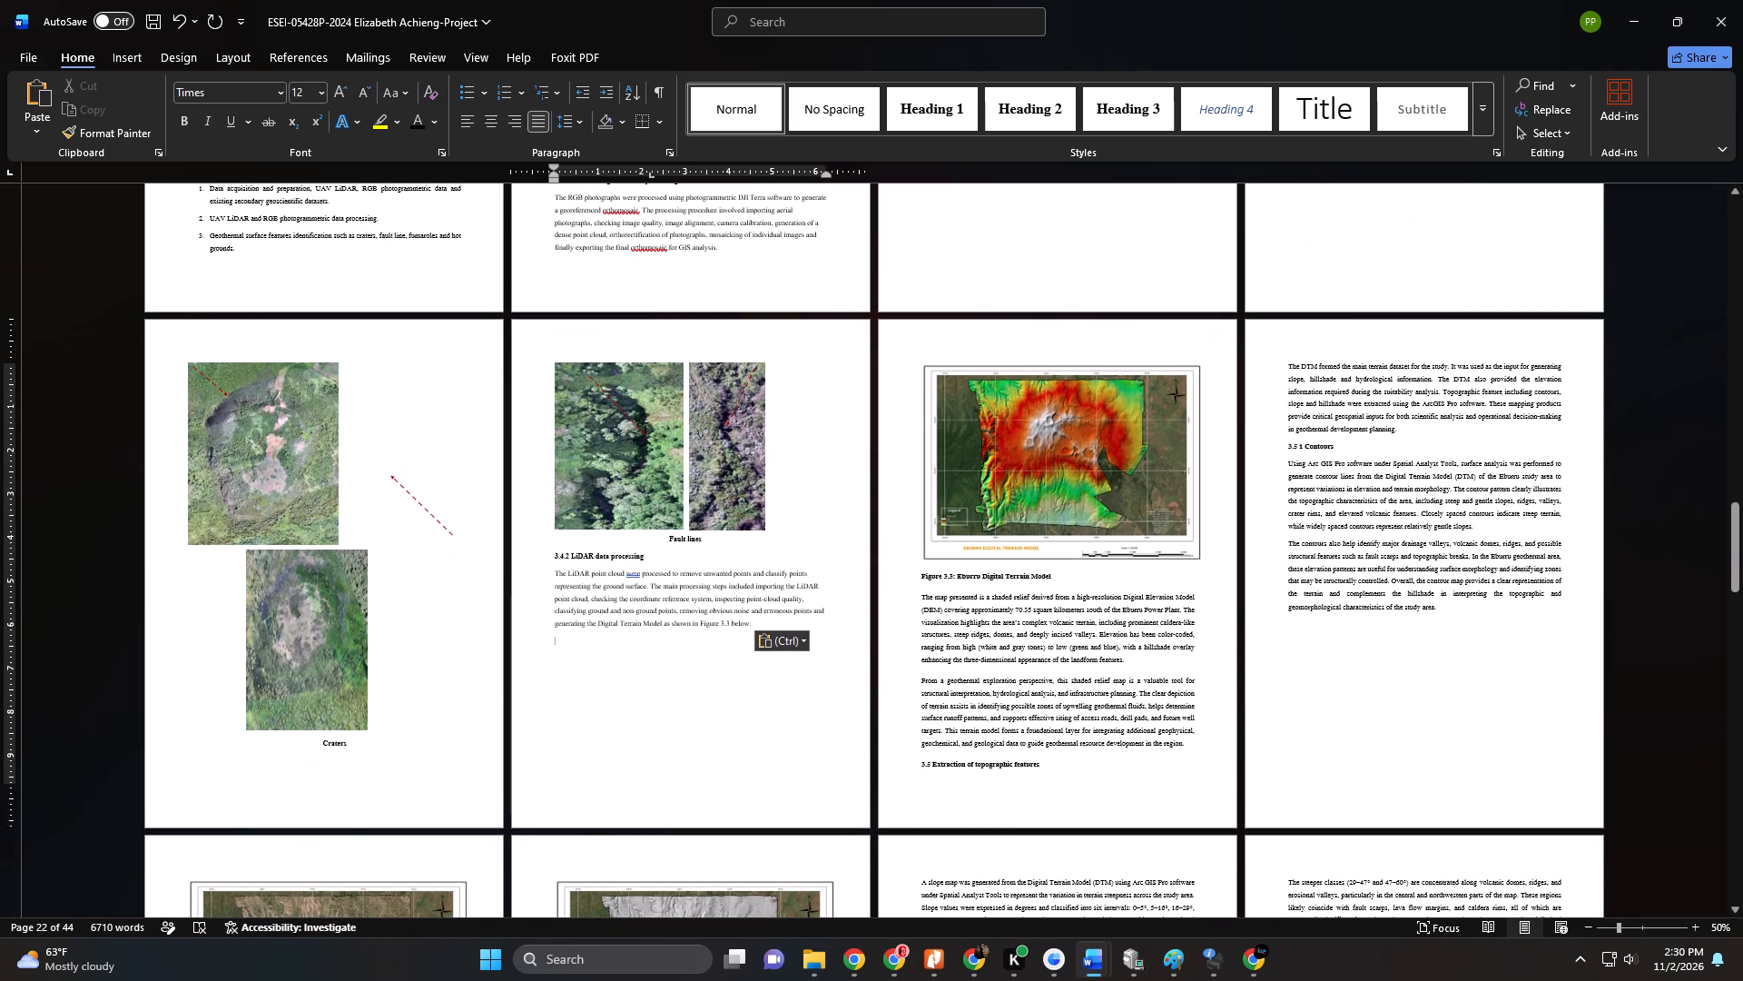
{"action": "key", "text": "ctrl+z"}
Examine the layout of the hot grounds and fumaroles, craters and fault lines images in section 3.4.
{"action": "scroll", "coordinate": [461, 450], "scroll_direction": "up", "scroll_amount": 11}
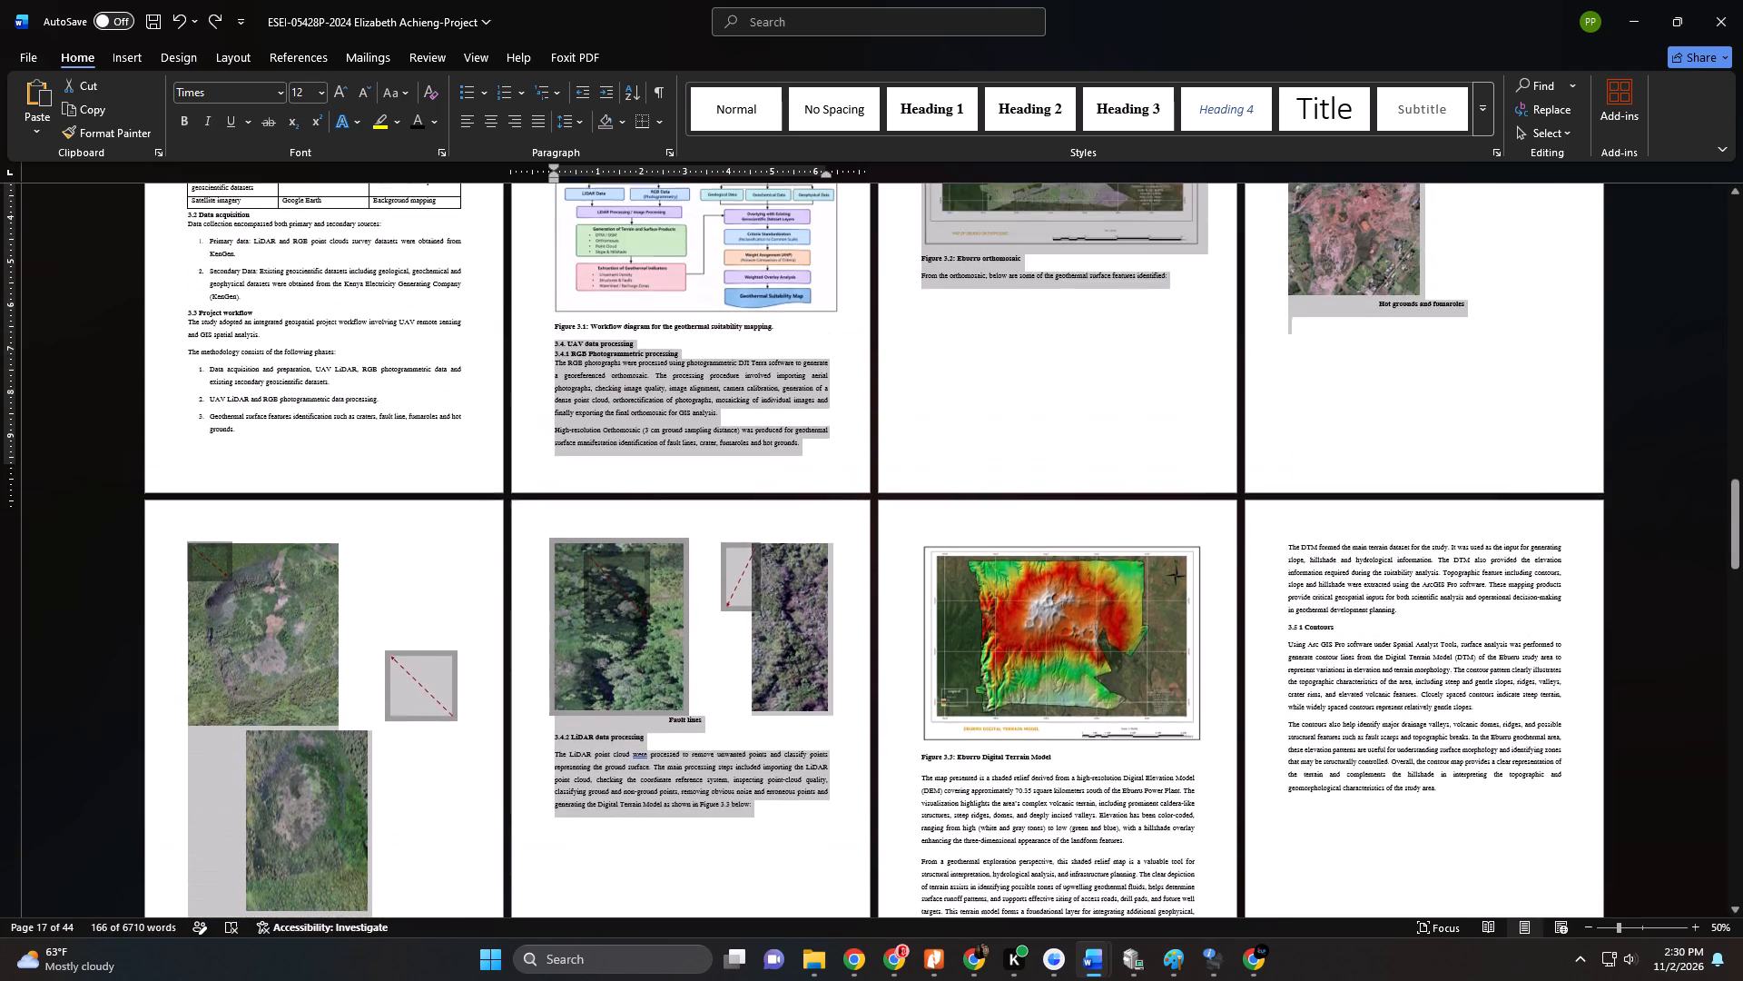
{"action": "scroll", "coordinate": [472, 450], "scroll_direction": "up", "scroll_amount": 2}
{"action": "left_click", "coordinate": [1097, 504]}
{"action": "scroll", "coordinate": [1335, 440], "scroll_direction": "up", "scroll_amount": 2}
{"action": "scroll", "coordinate": [1448, 434], "scroll_direction": "up", "scroll_amount": 2}
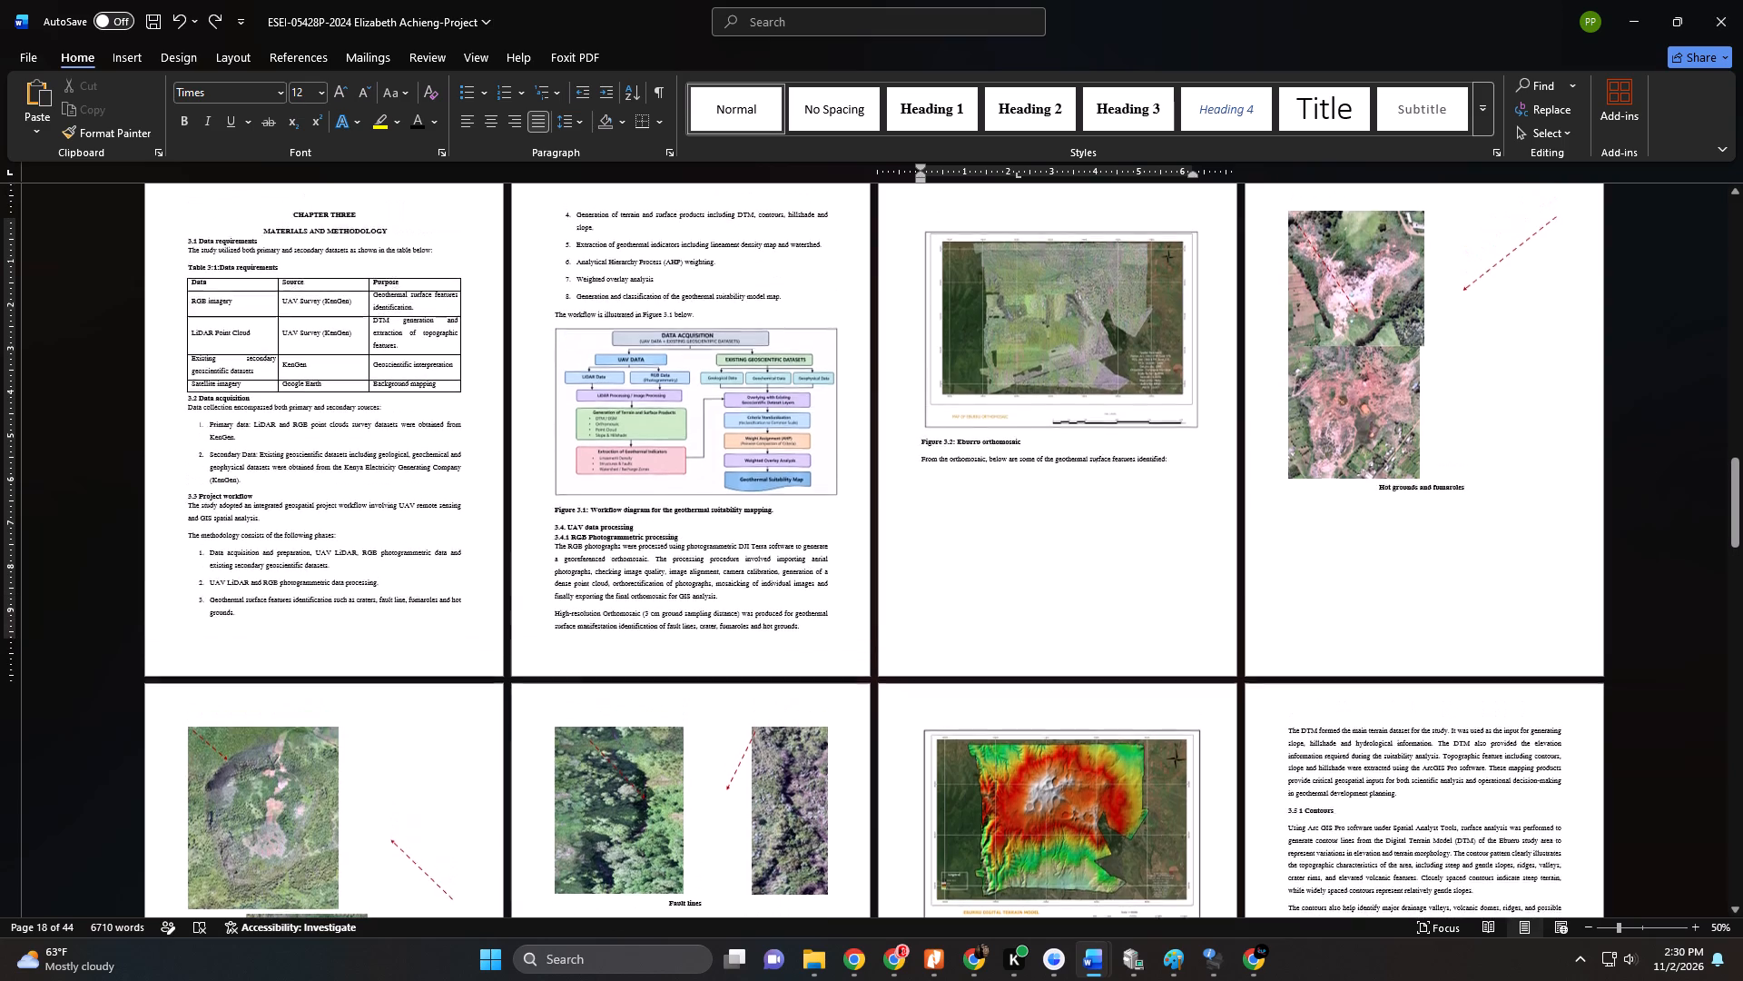
{"action": "left_click_drag", "start_coordinate": [1430, 489], "coordinate": [1343, 266]}
{"action": "left_click", "coordinate": [1376, 393]}
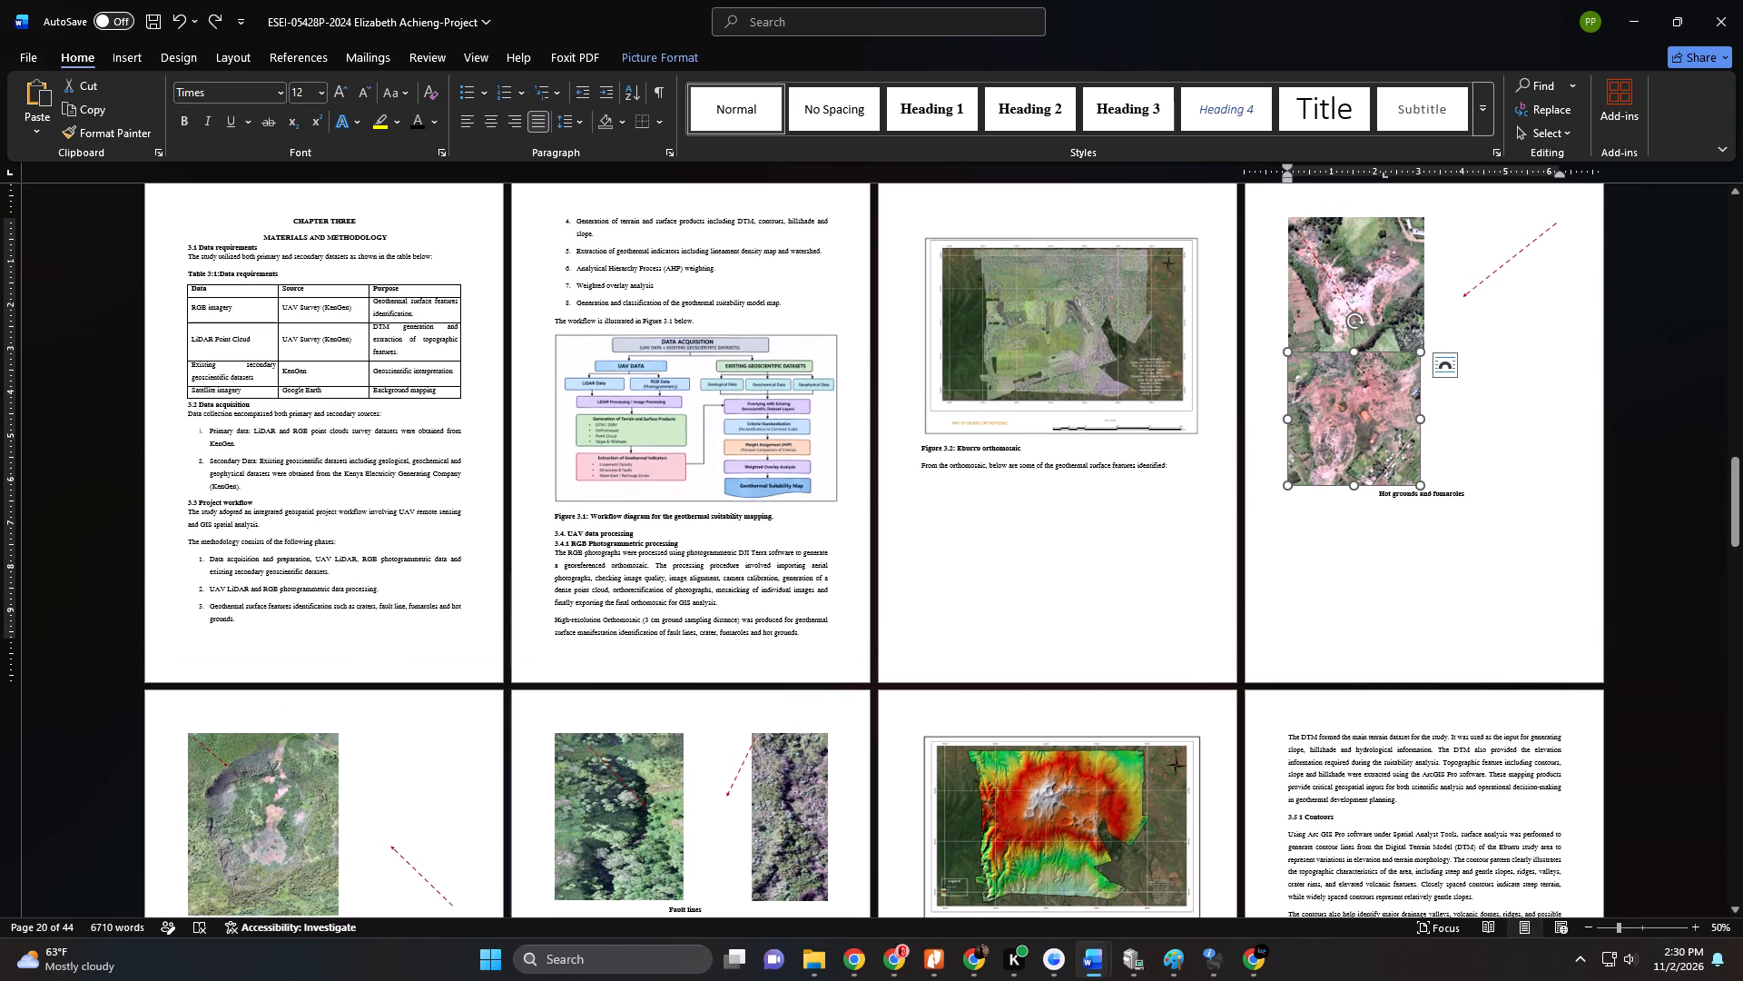
{"action": "scroll", "coordinate": [250, 783], "scroll_direction": "down", "scroll_amount": 9}
{"action": "scroll", "coordinate": [251, 782], "scroll_direction": "up", "scroll_amount": 1}
{"action": "scroll", "coordinate": [251, 782], "scroll_direction": "down", "scroll_amount": 1}
{"action": "scroll", "coordinate": [251, 782], "scroll_direction": "up", "scroll_amount": 1}
{"action": "scroll", "coordinate": [251, 782], "scroll_direction": "down", "scroll_amount": 1}
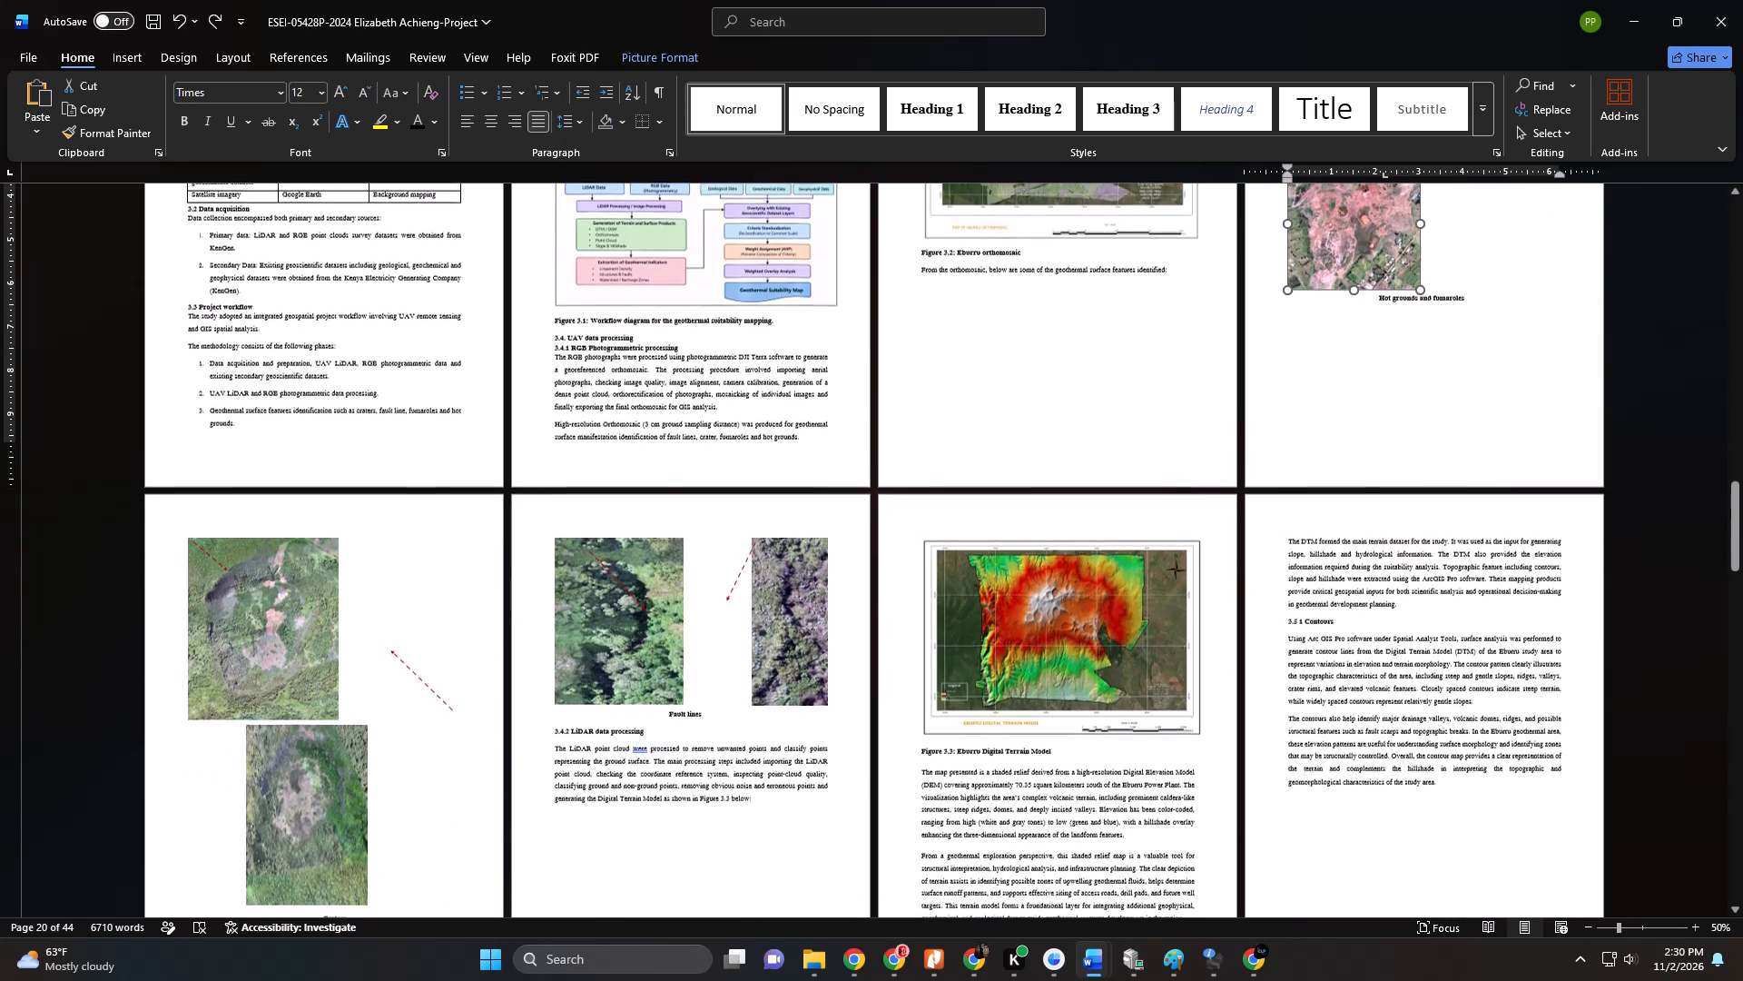
{"action": "scroll", "coordinate": [251, 782], "scroll_direction": "up", "scroll_amount": 1}
{"action": "scroll", "coordinate": [251, 782], "scroll_direction": "down", "scroll_amount": 2}
{"action": "scroll", "coordinate": [251, 782], "scroll_direction": "up", "scroll_amount": 19}
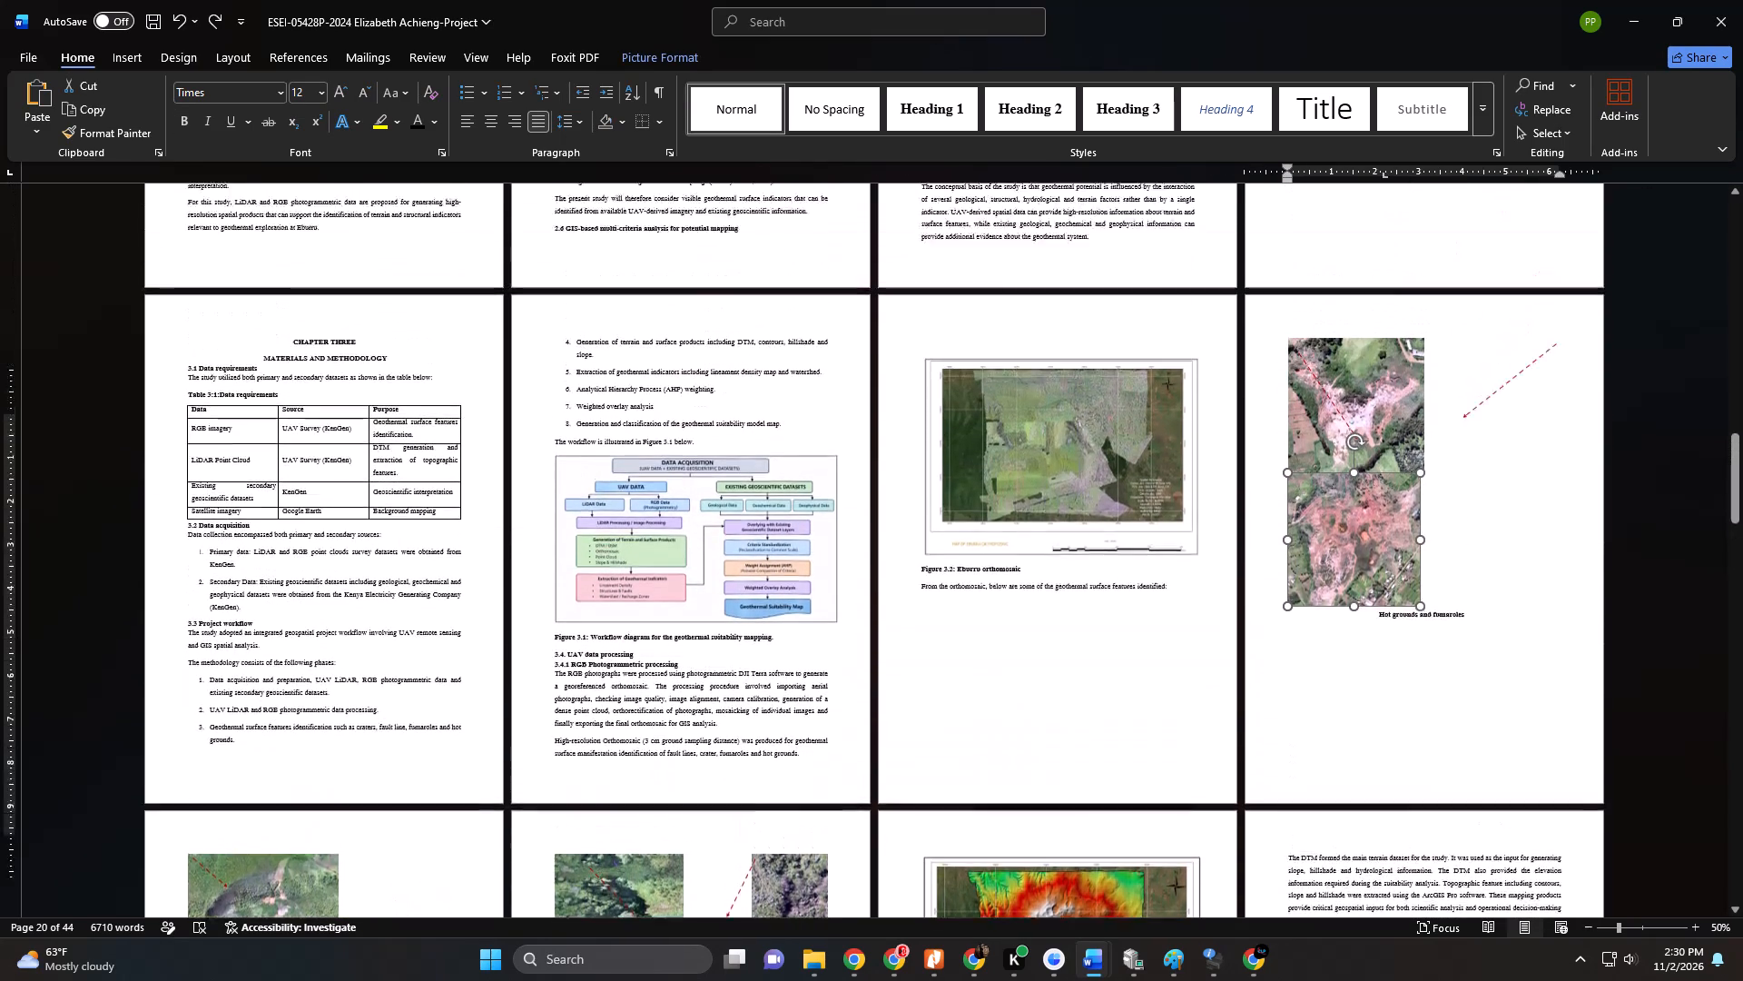
{"action": "scroll", "coordinate": [251, 782], "scroll_direction": "up", "scroll_amount": 3}
{"action": "scroll", "coordinate": [895, 710], "scroll_direction": "up", "scroll_amount": 2}
{"action": "scroll", "coordinate": [895, 710], "scroll_direction": "down", "scroll_amount": 17}
{"action": "scroll", "coordinate": [895, 708], "scroll_direction": "up", "scroll_amount": 1}
{"action": "scroll", "coordinate": [895, 708], "scroll_direction": "down", "scroll_amount": 5}
{"action": "scroll", "coordinate": [895, 708], "scroll_direction": "up", "scroll_amount": 1}
{"action": "scroll", "coordinate": [895, 708], "scroll_direction": "down", "scroll_amount": 3}
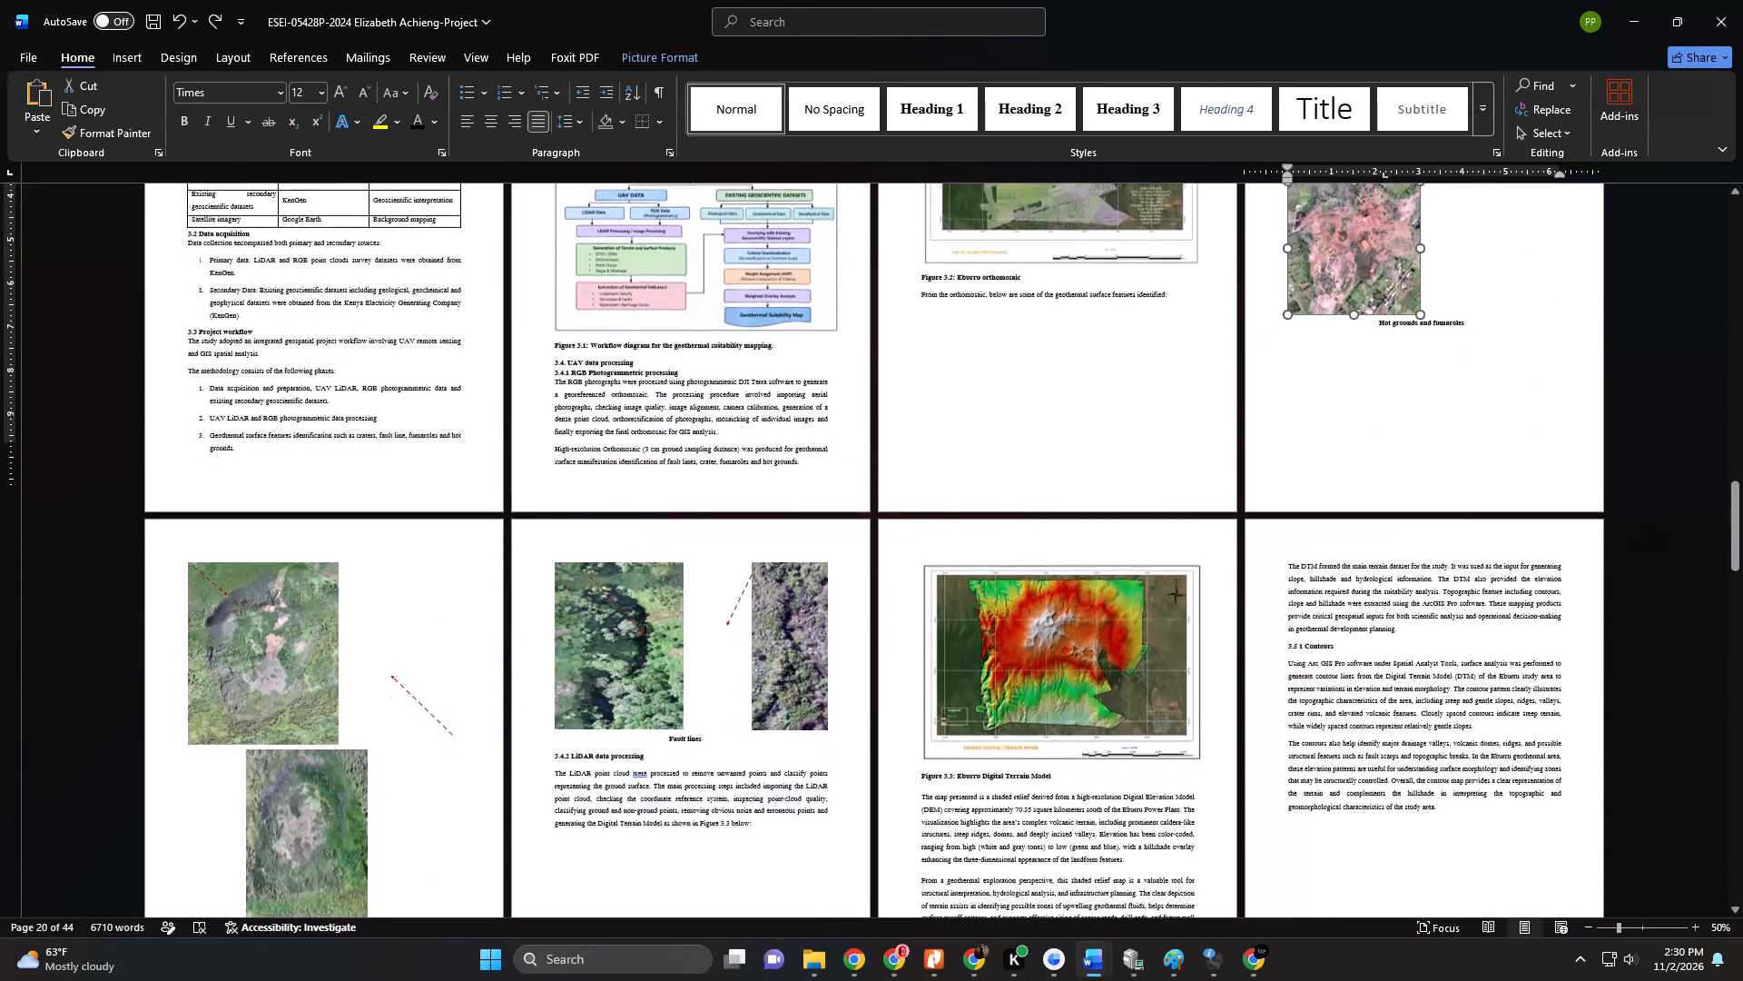
Move the second craters image up beside the first one so both sit in one row.
{"action": "scroll", "coordinate": [895, 708], "scroll_direction": "down", "scroll_amount": 7}
{"action": "left_click_drag", "start_coordinate": [293, 650], "coordinate": [427, 471]}
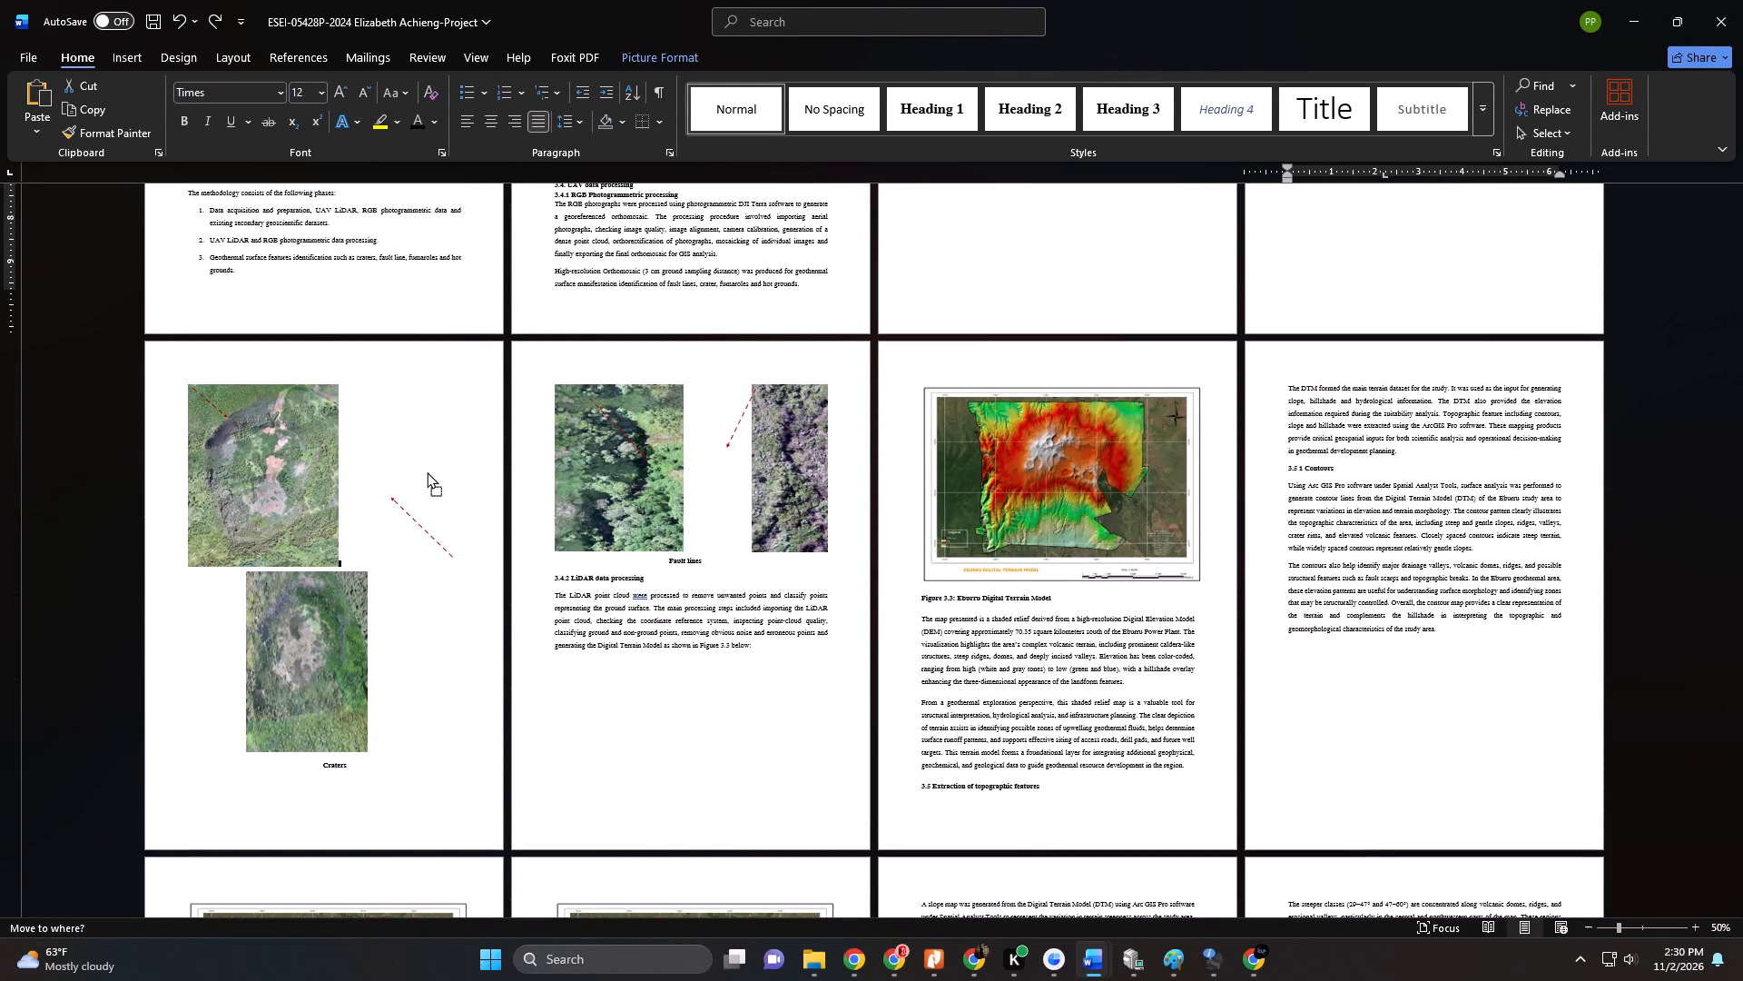
{"action": "left_click_drag", "start_coordinate": [427, 471], "coordinate": [430, 453]}
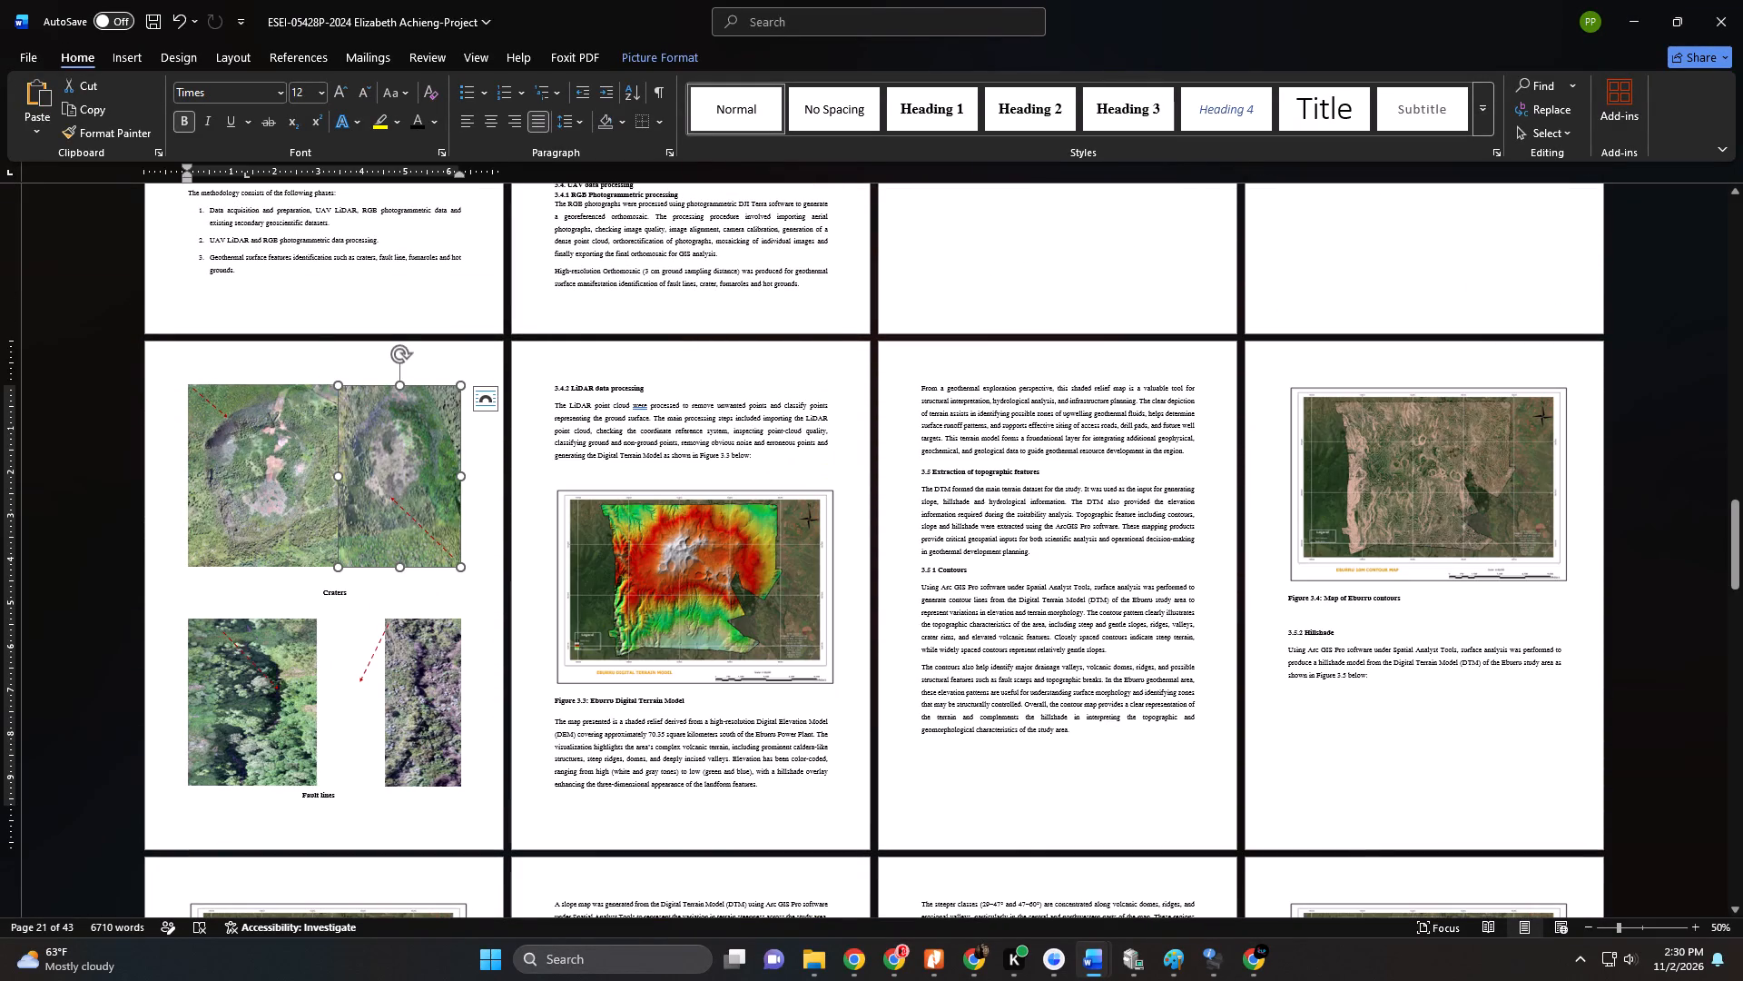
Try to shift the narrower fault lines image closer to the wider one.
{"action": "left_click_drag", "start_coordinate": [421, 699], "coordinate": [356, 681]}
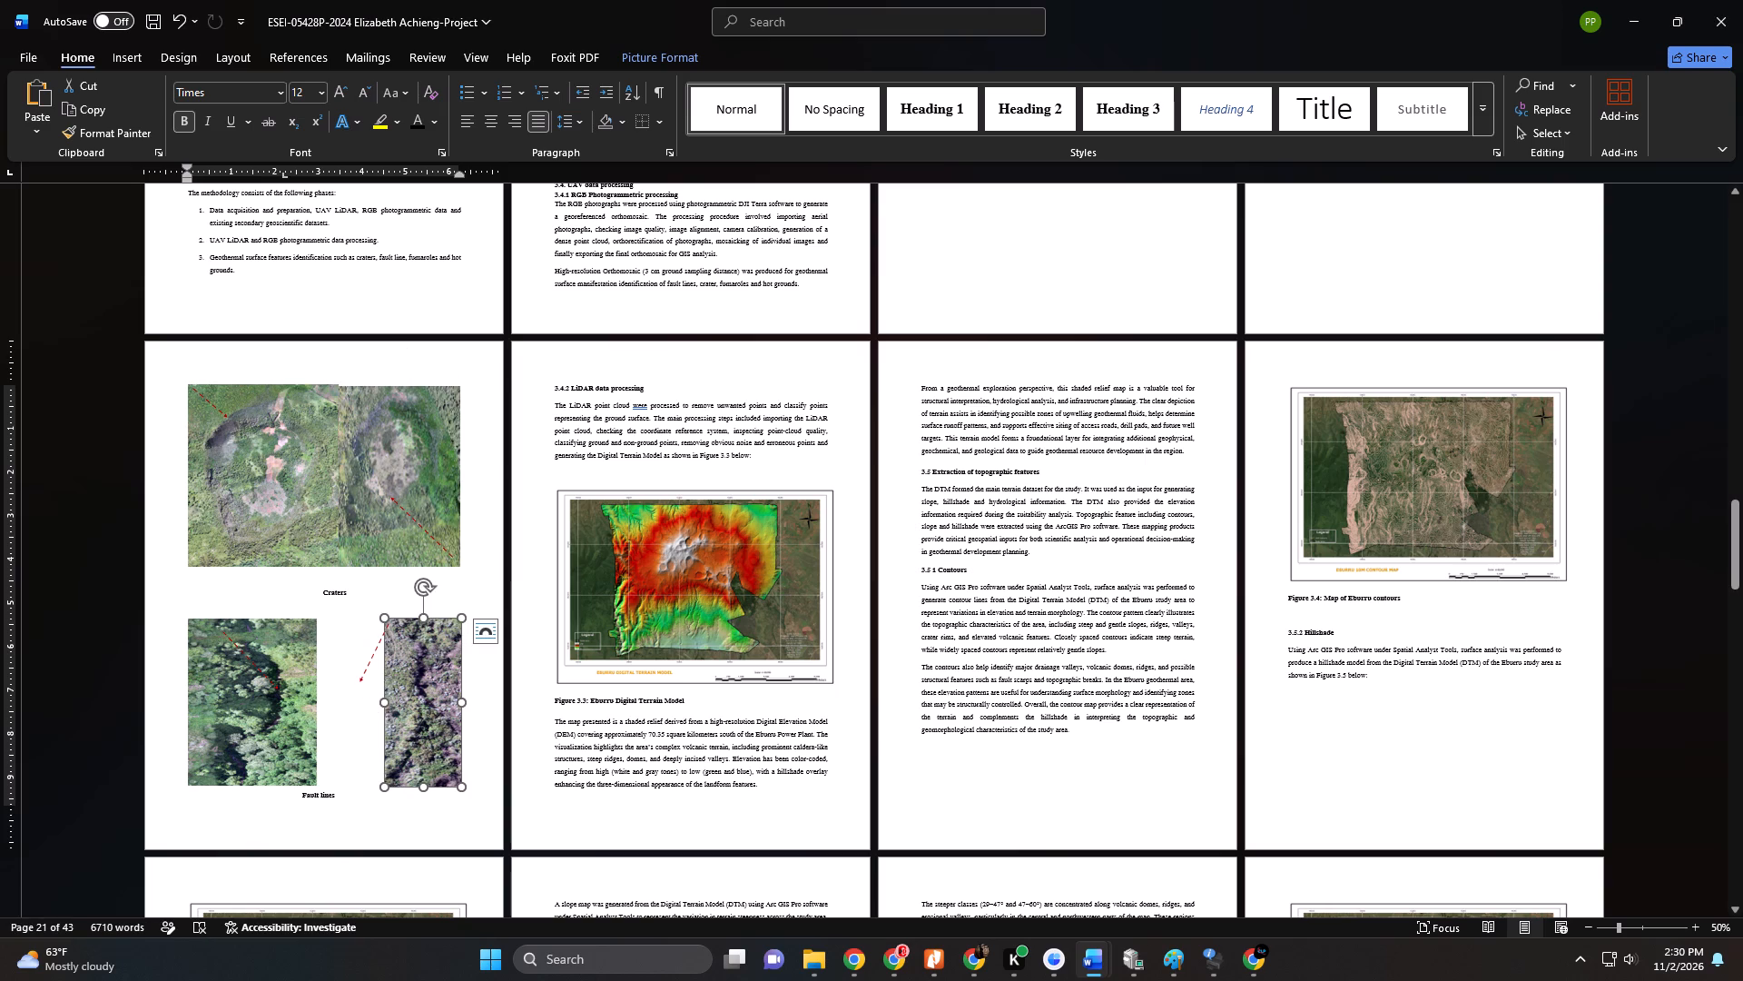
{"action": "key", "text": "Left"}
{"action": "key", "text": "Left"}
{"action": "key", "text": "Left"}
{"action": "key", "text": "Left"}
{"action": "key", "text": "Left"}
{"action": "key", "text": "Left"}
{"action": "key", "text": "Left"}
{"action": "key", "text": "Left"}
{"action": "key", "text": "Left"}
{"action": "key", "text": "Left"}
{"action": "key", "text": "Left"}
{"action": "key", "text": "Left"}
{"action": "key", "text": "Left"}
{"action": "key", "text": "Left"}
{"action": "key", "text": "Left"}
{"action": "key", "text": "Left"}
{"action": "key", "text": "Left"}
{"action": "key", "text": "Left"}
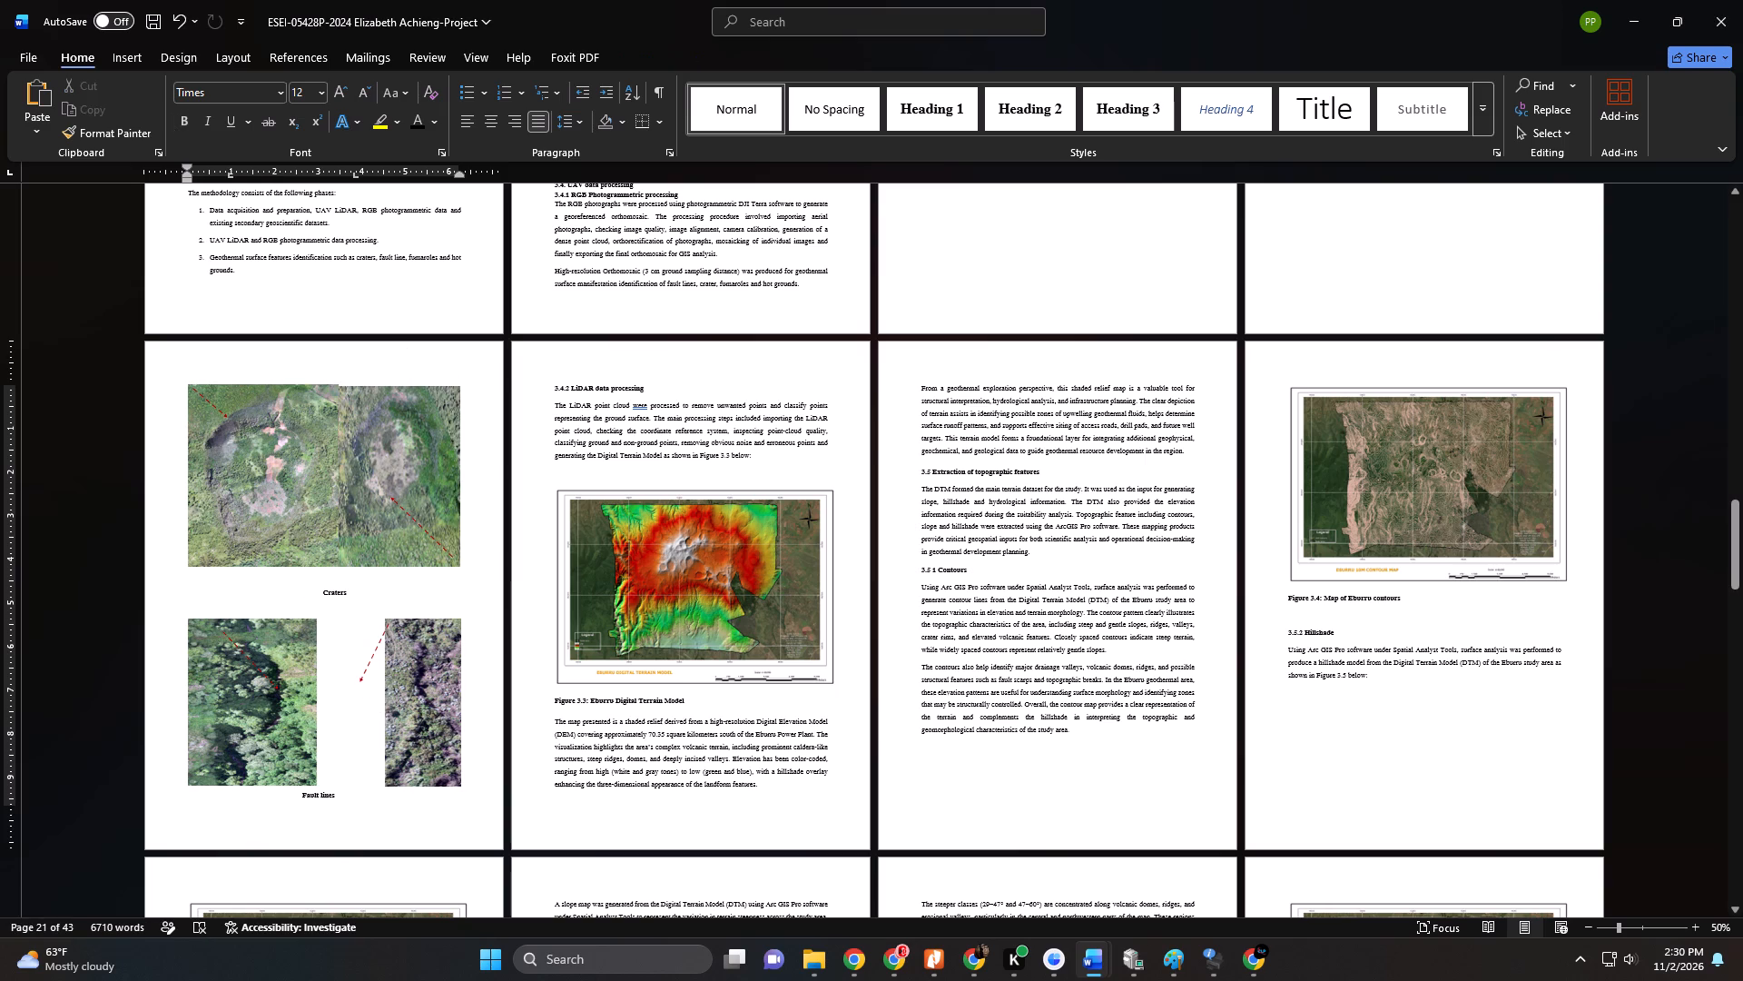
Set the text wrapping of the narrower fault lines image to Through.
{"action": "left_click", "coordinate": [407, 699]}
{"action": "right_click", "coordinate": [409, 699]}
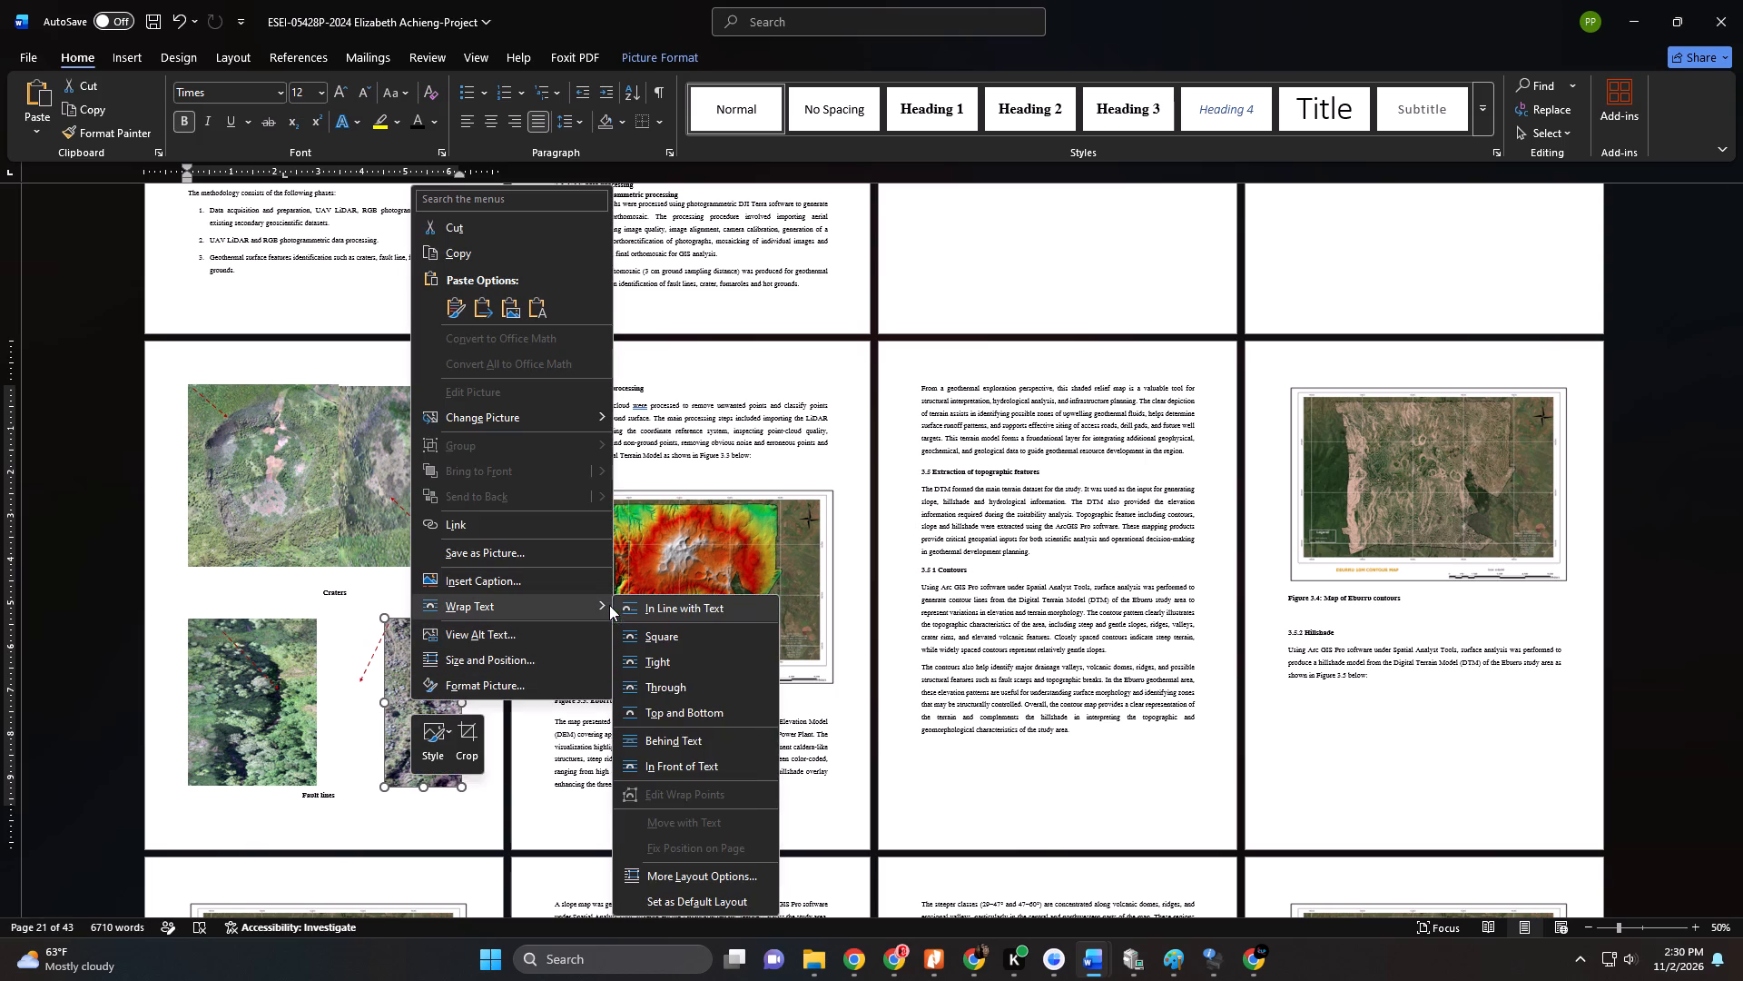
{"action": "left_click", "coordinate": [680, 684]}
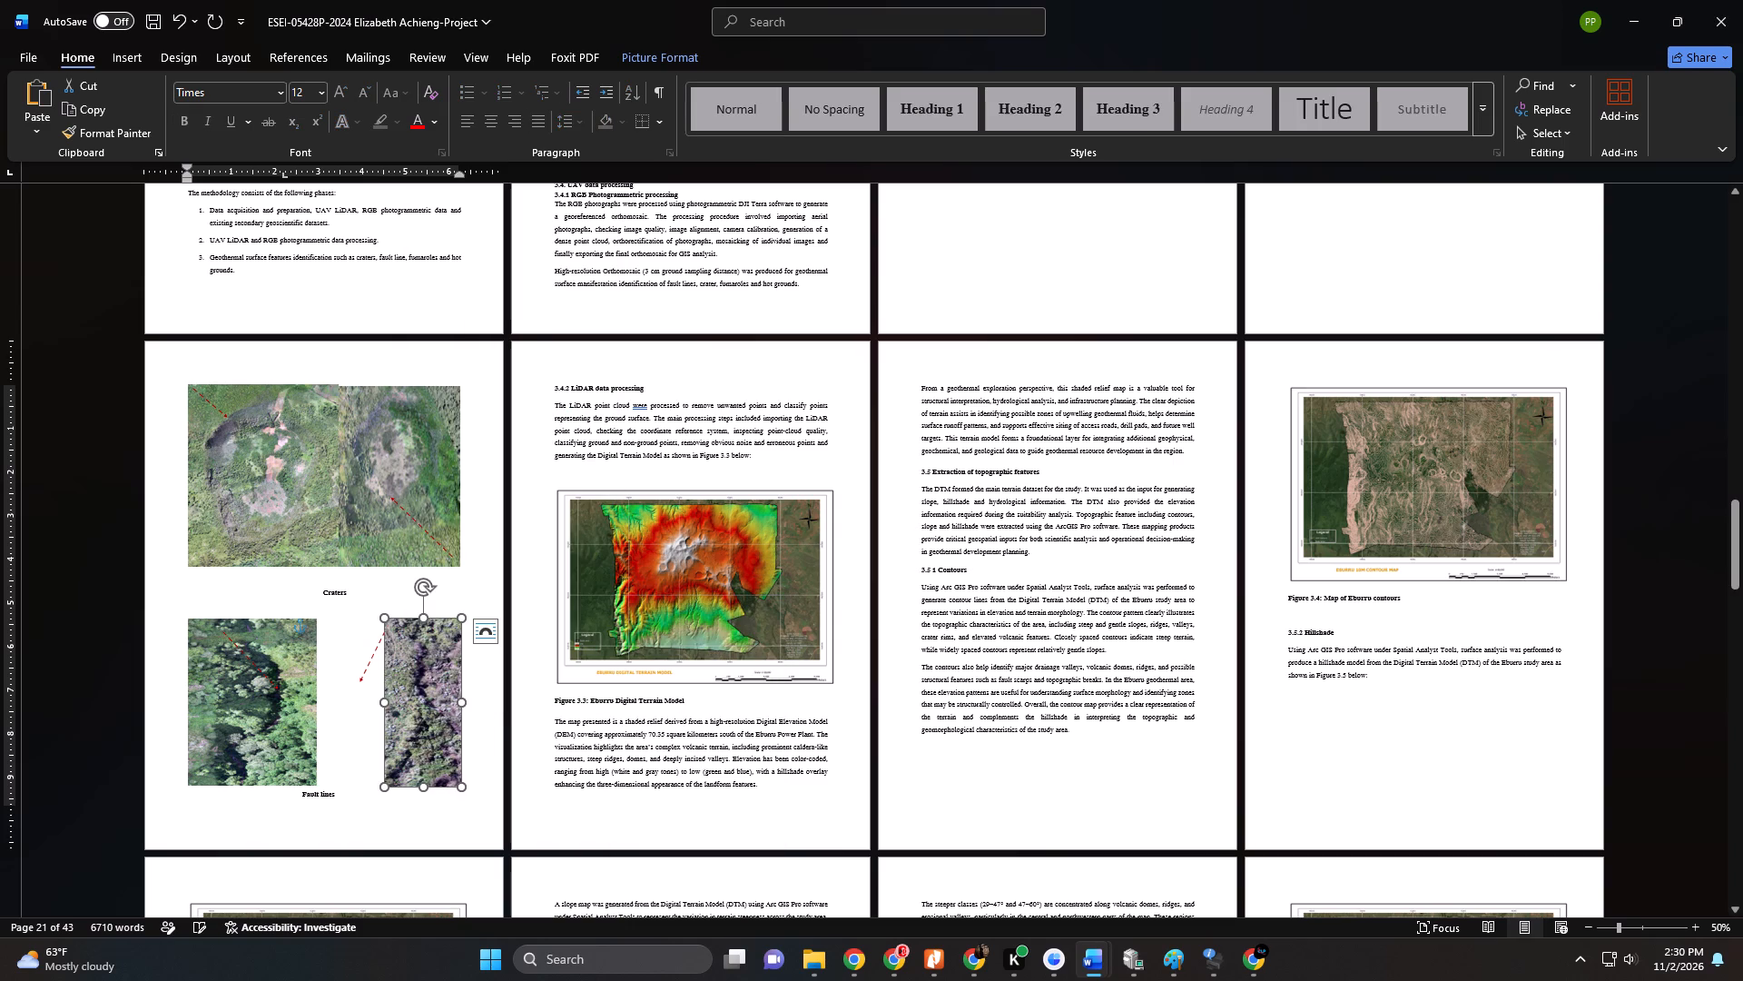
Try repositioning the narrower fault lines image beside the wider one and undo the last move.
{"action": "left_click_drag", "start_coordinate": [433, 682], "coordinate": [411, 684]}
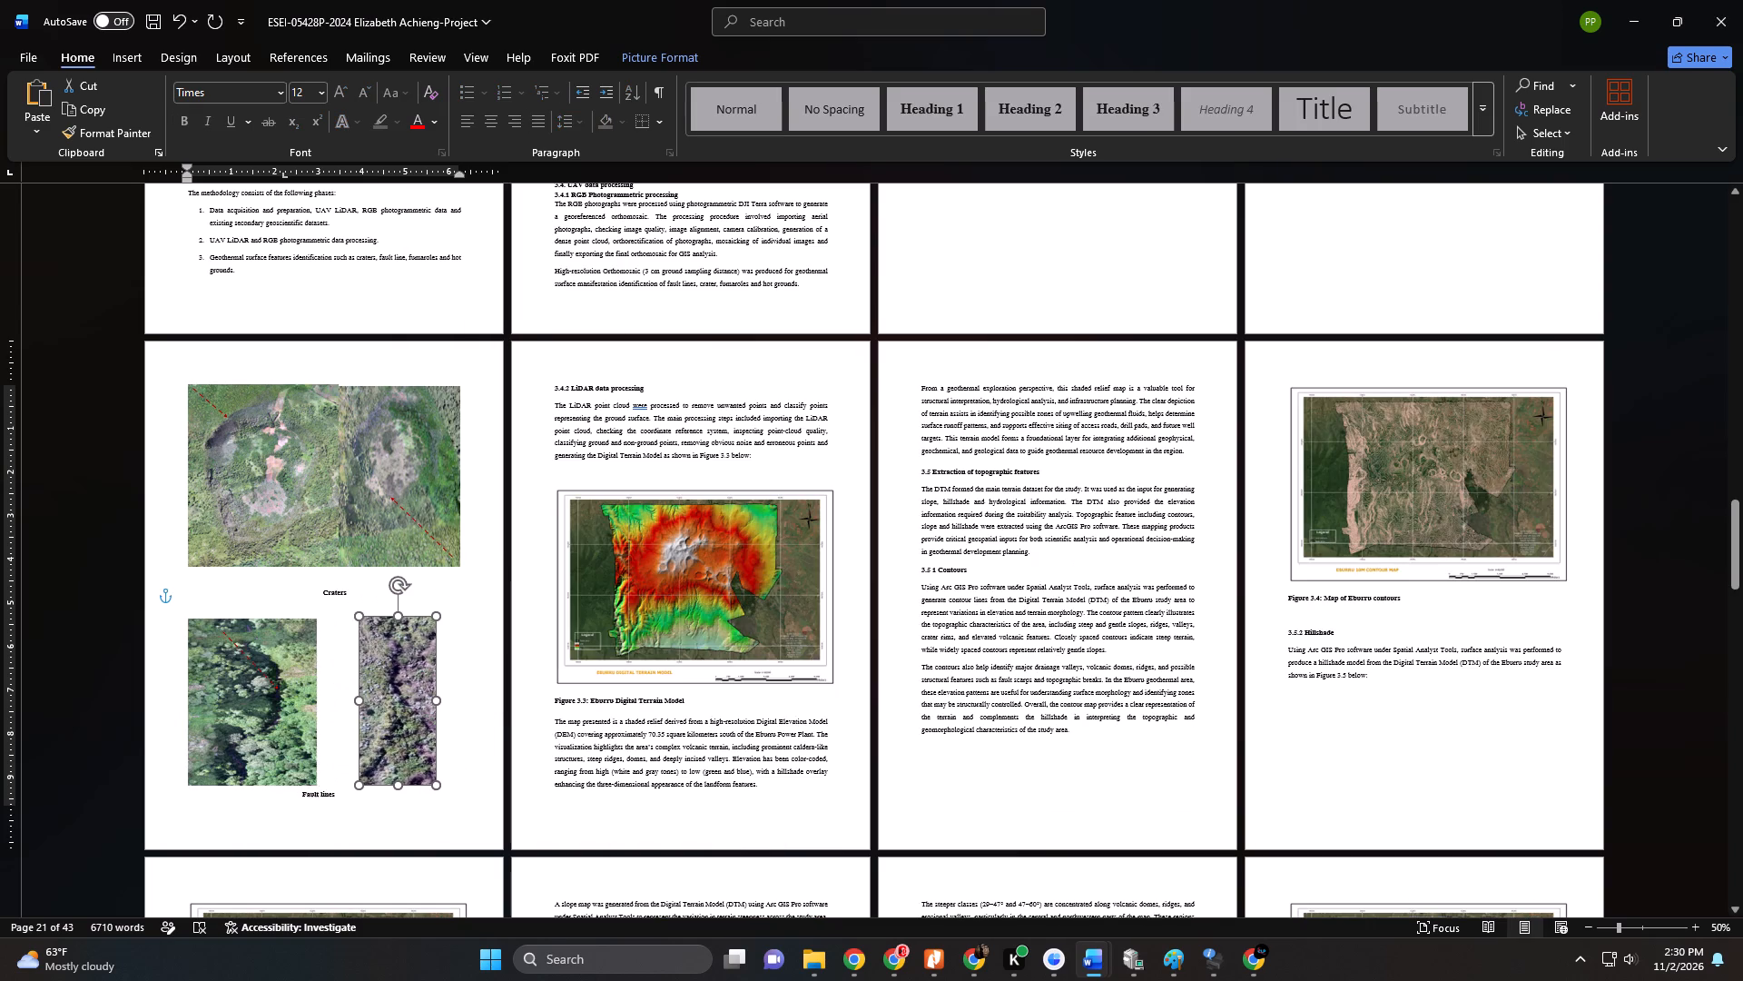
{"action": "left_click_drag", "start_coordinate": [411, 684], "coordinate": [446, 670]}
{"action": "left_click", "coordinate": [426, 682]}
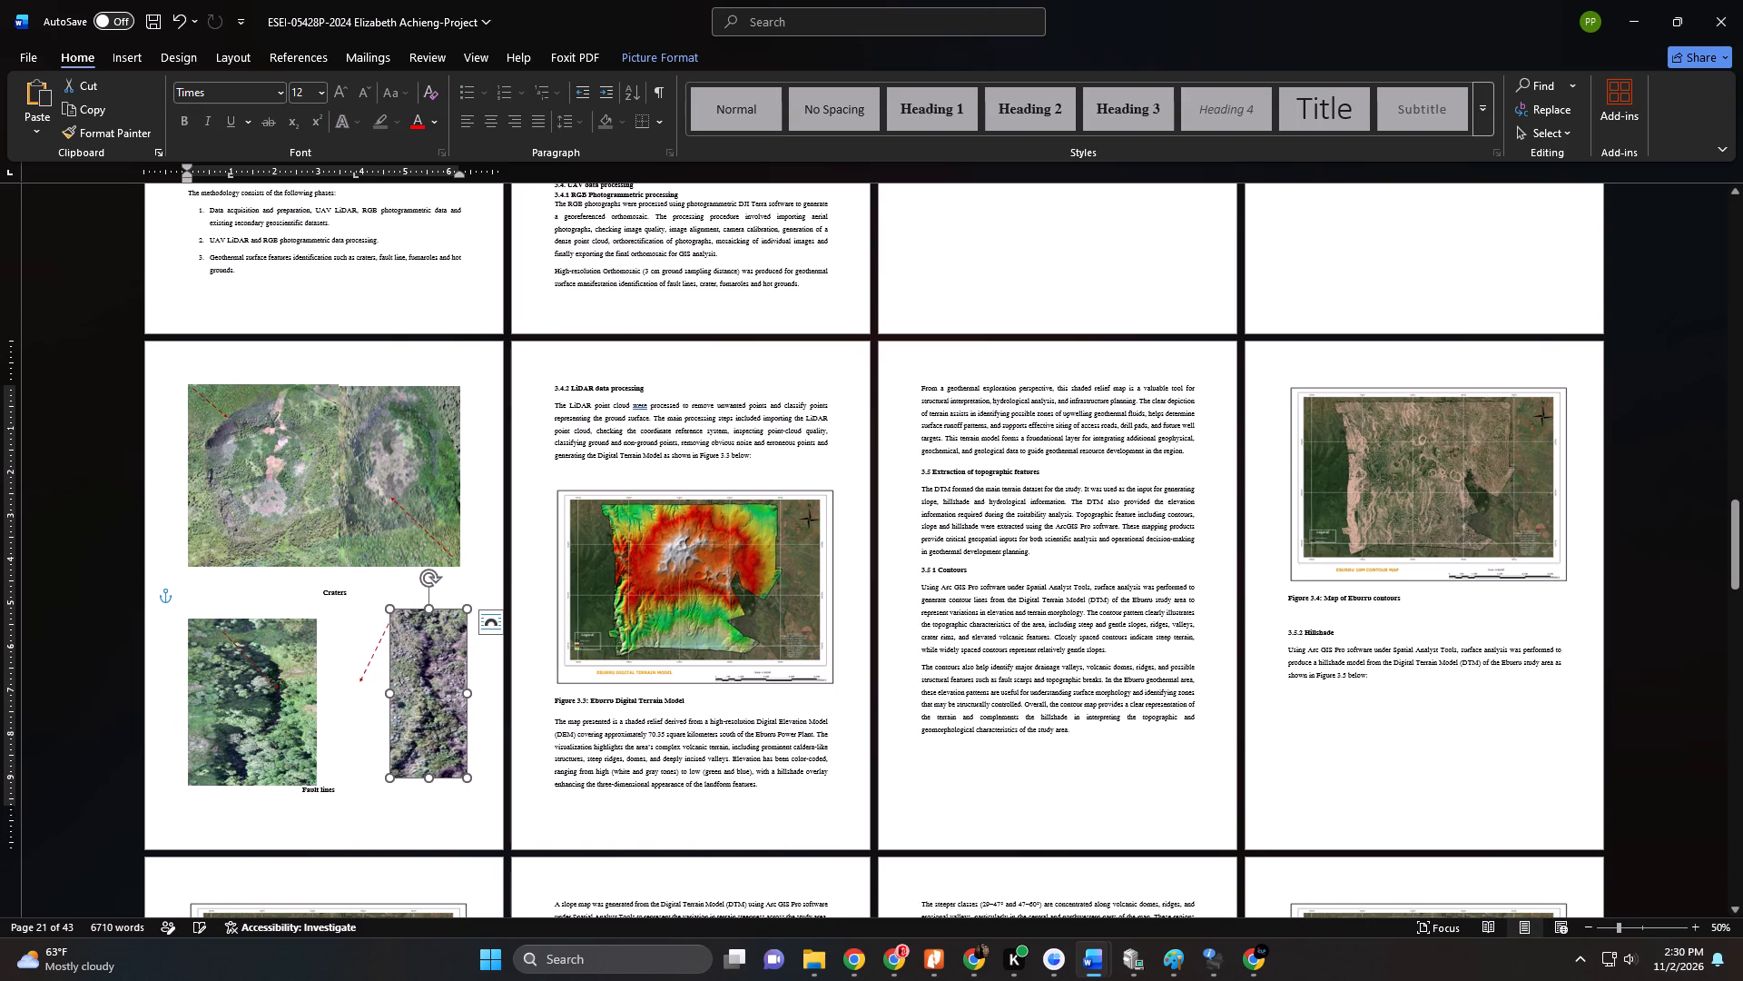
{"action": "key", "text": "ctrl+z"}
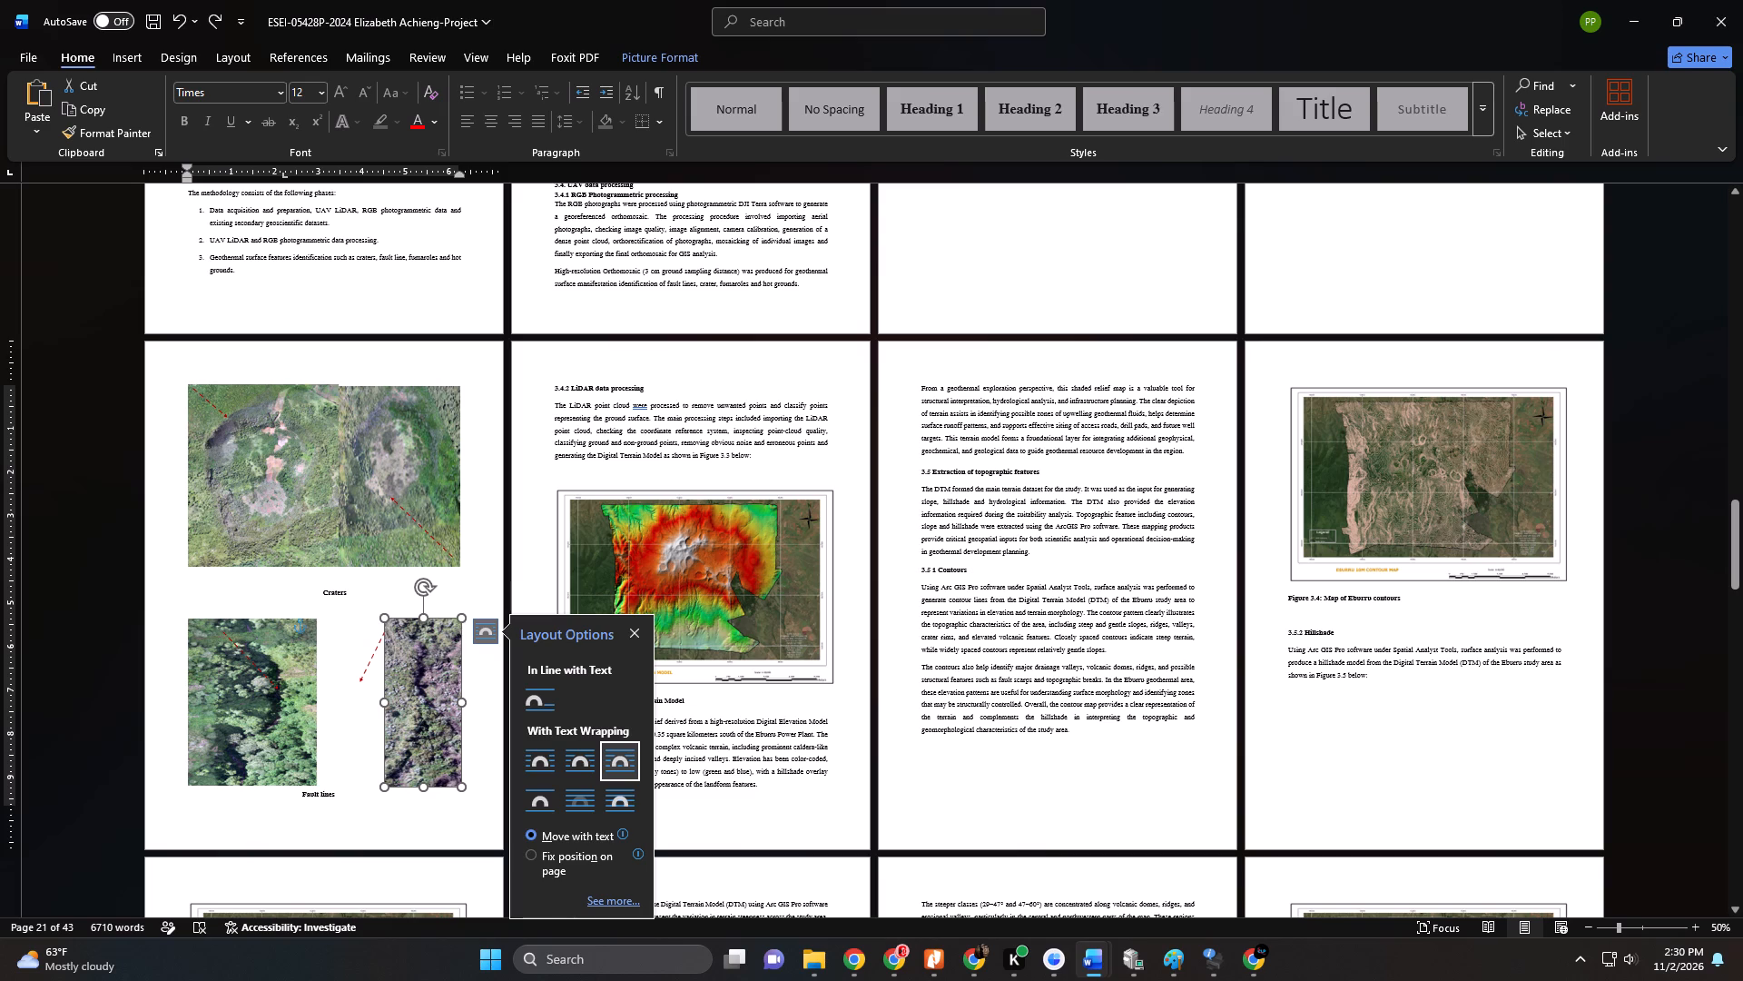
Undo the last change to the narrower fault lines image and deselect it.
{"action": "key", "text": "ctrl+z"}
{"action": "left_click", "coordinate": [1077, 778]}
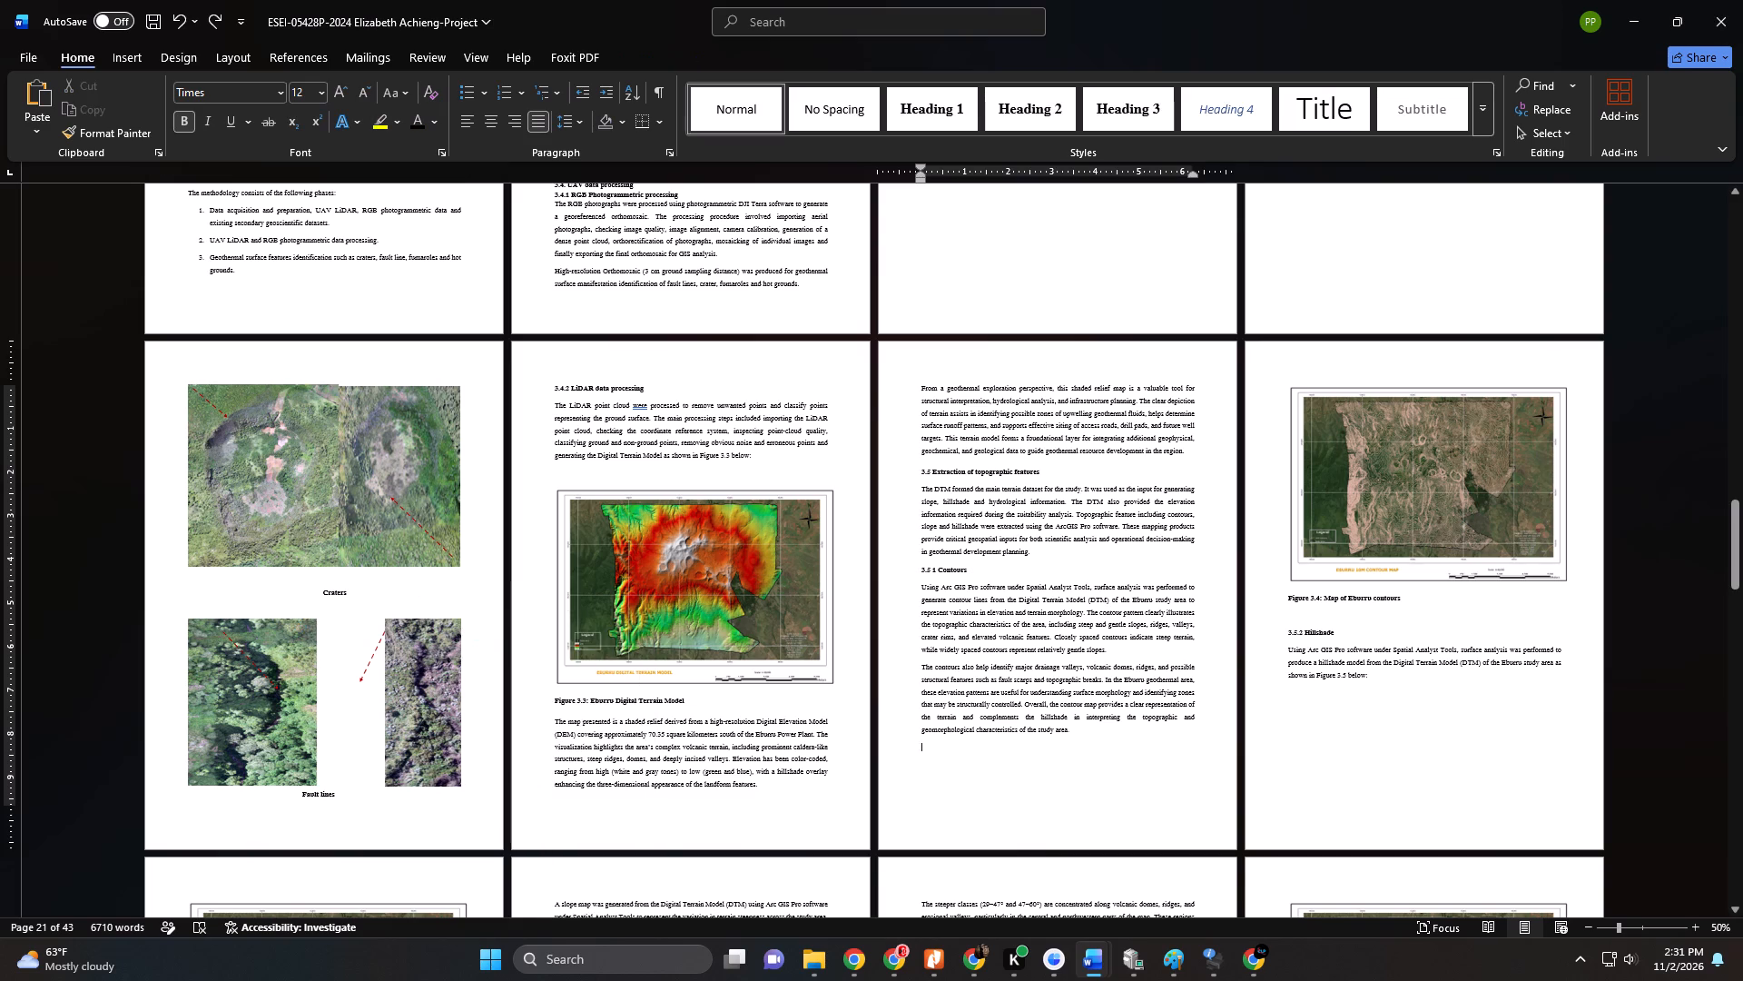
Apply the Heading 3 style to the "3.4.2 LiDAR data processing" heading.
{"action": "scroll", "coordinate": [881, 530], "scroll_direction": "up", "scroll_amount": 5}
{"action": "scroll", "coordinate": [771, 507], "scroll_direction": "up", "scroll_amount": 5}
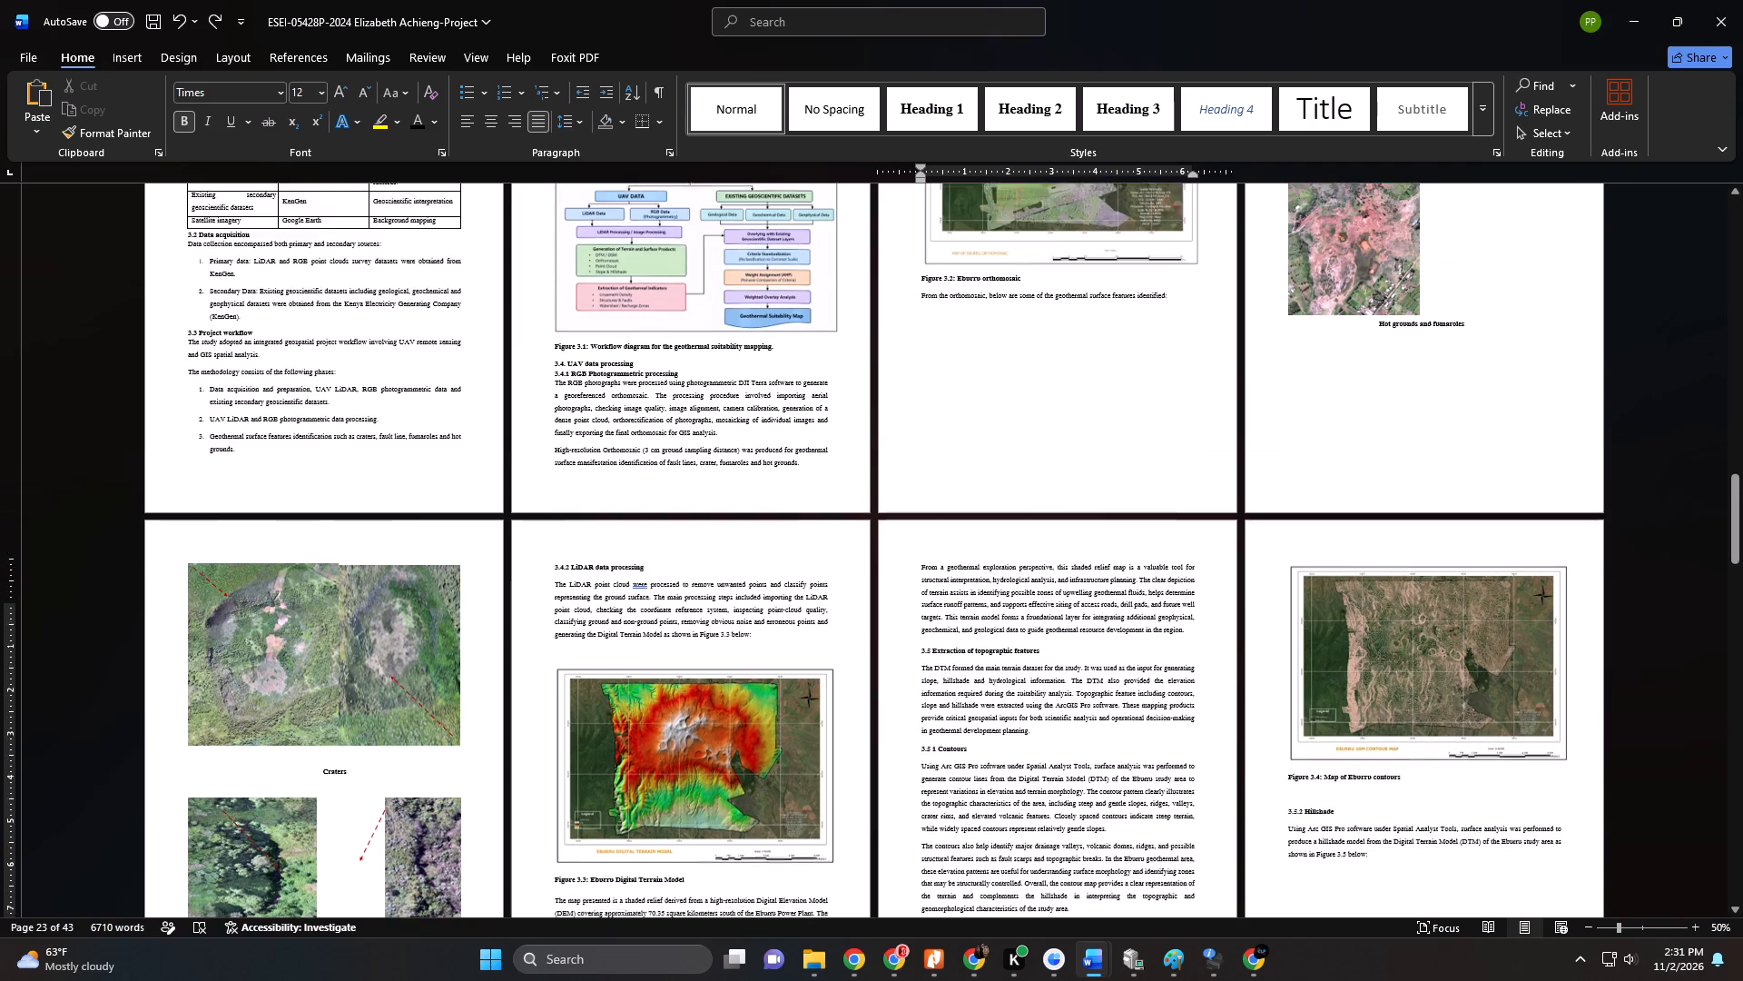
{"action": "scroll", "coordinate": [771, 507], "scroll_direction": "up", "scroll_amount": 8}
{"action": "scroll", "coordinate": [795, 507], "scroll_direction": "down", "scroll_amount": 7}
{"action": "scroll", "coordinate": [795, 507], "scroll_direction": "up", "scroll_amount": 1}
{"action": "scroll", "coordinate": [795, 507], "scroll_direction": "down", "scroll_amount": 3}
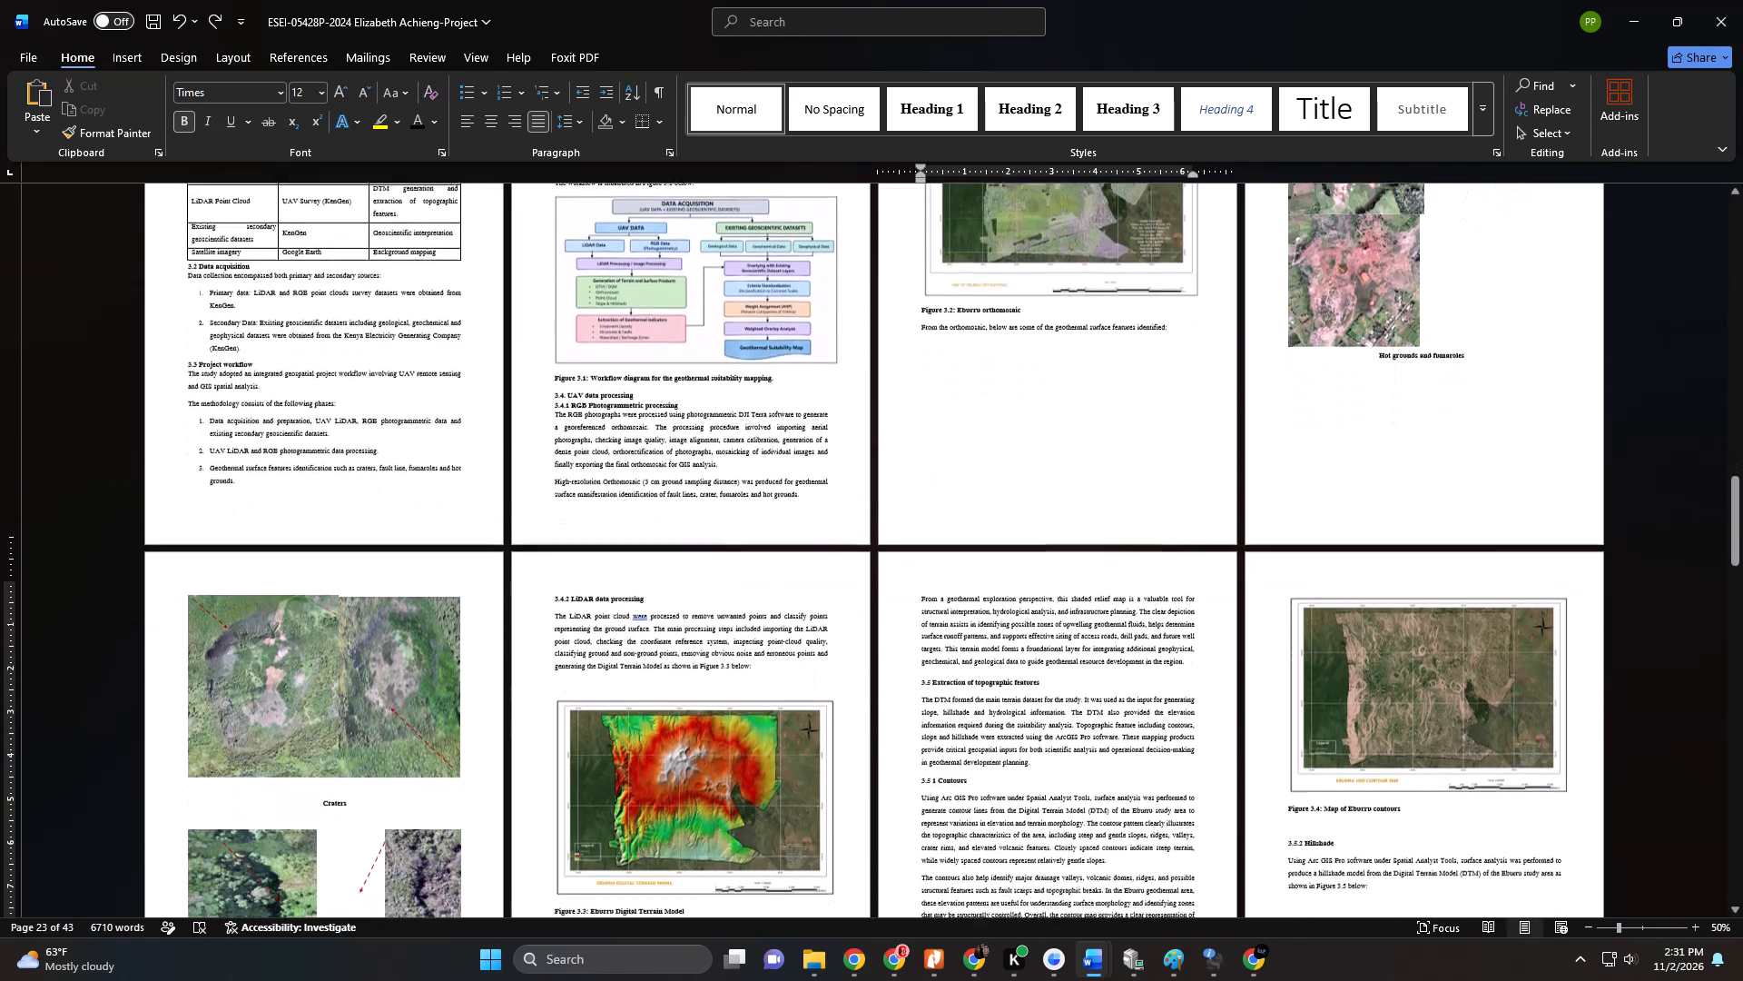
{"action": "left_click", "coordinate": [517, 588]}
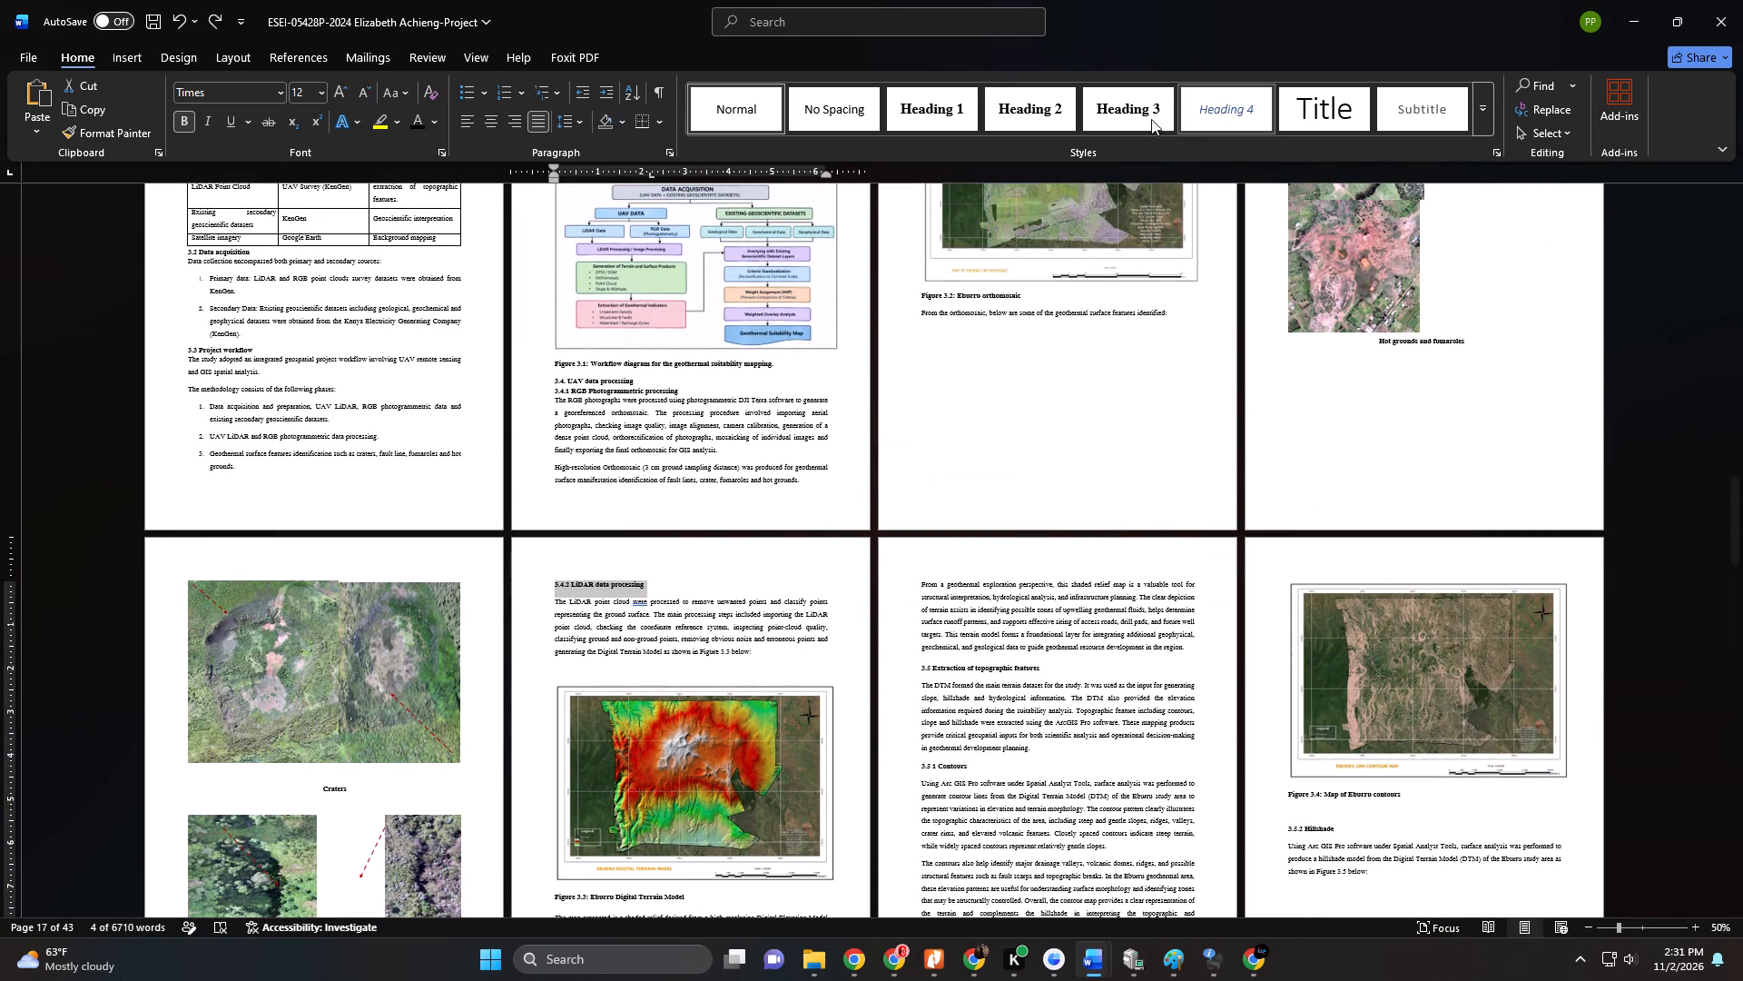
{"action": "left_click", "coordinate": [1138, 98]}
{"action": "scroll", "coordinate": [563, 469], "scroll_direction": "down", "scroll_amount": 9}
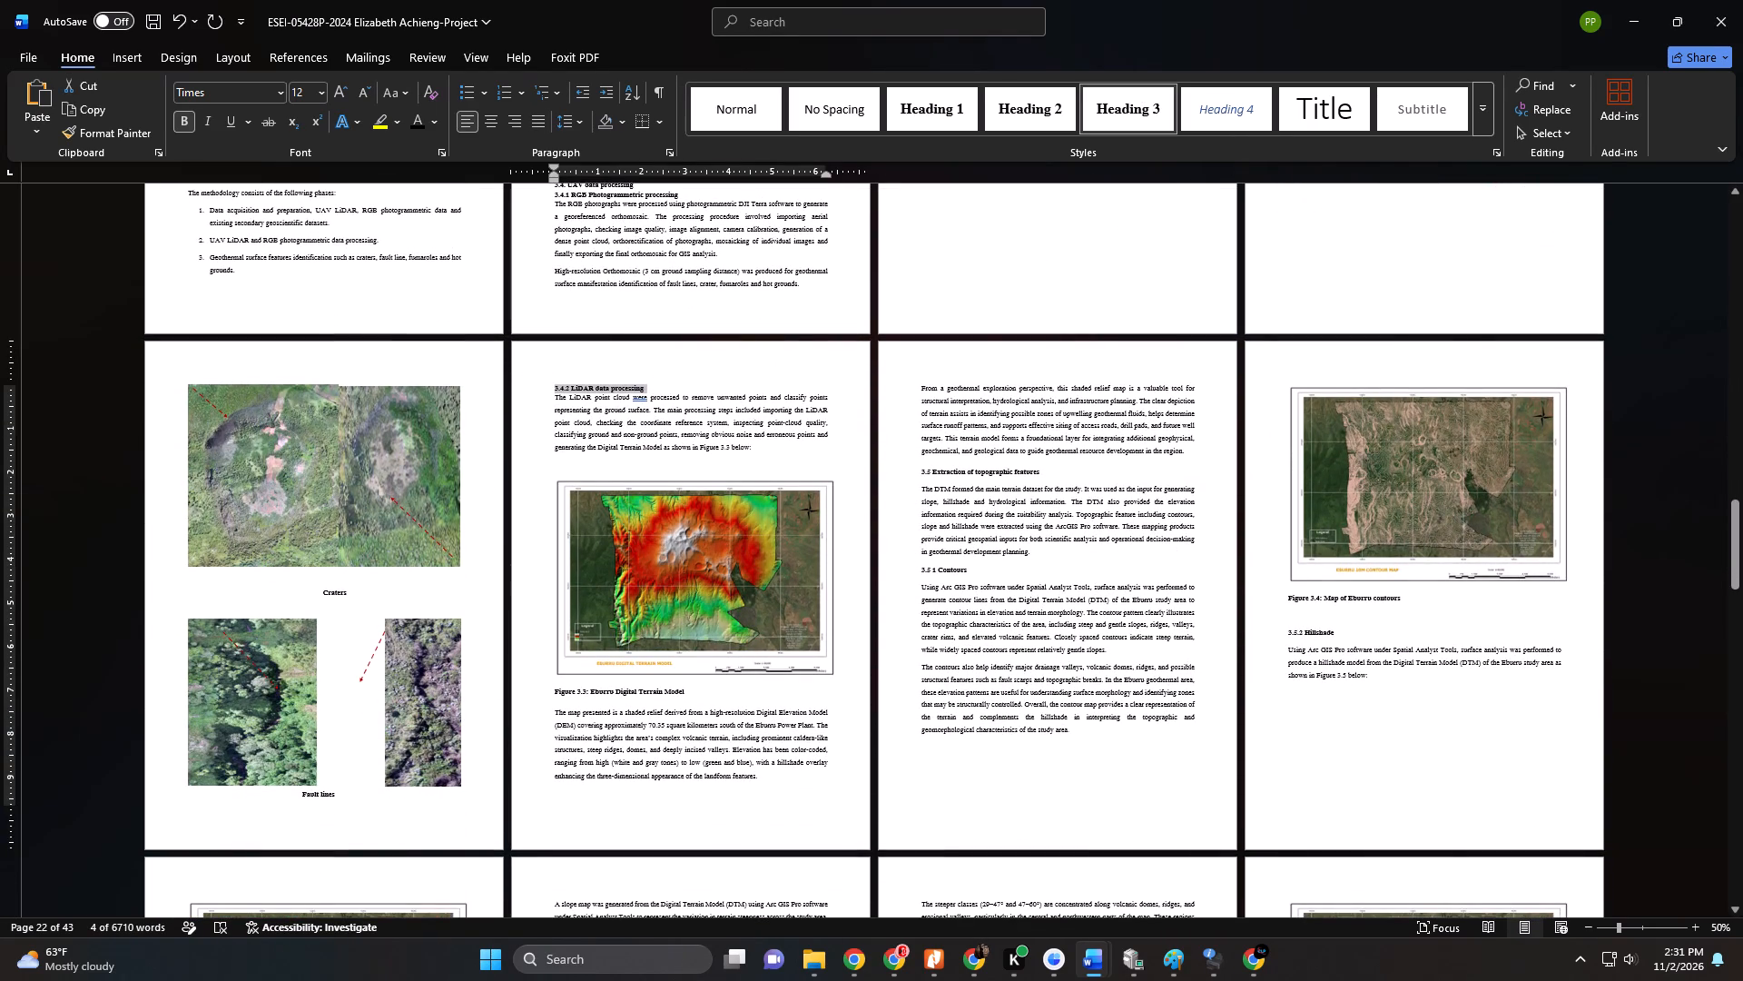
{"action": "scroll", "coordinate": [728, 609], "scroll_direction": "down", "scroll_amount": 2}
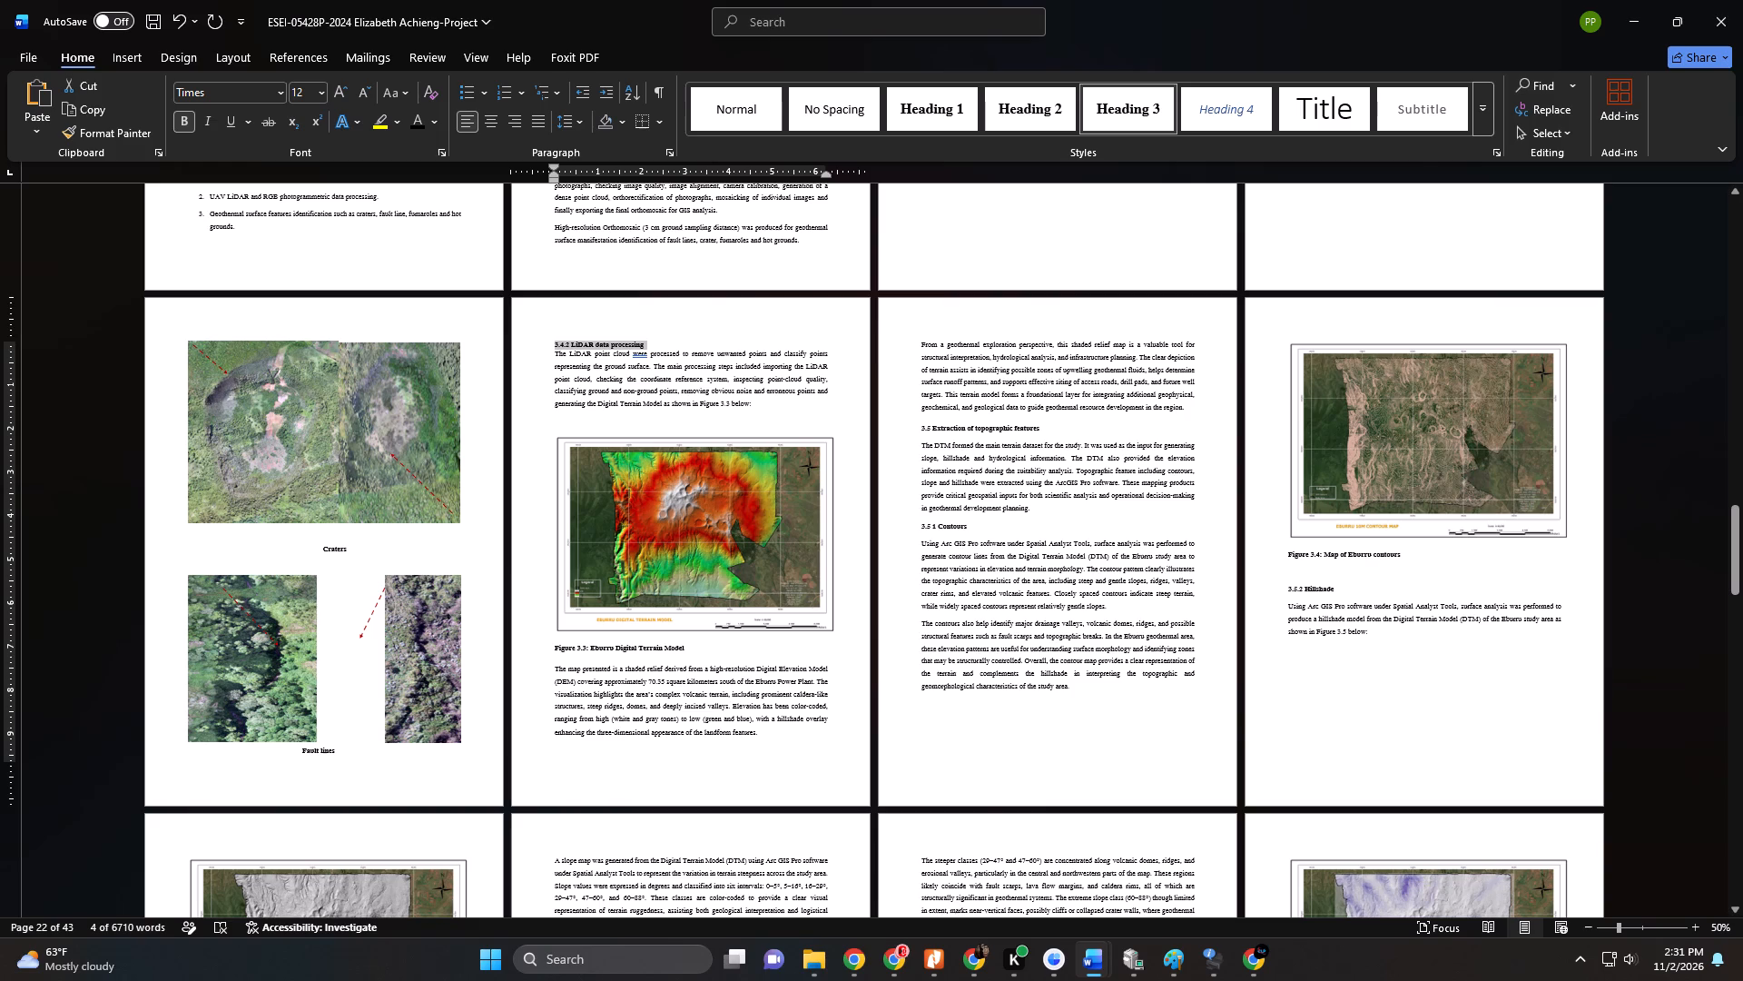